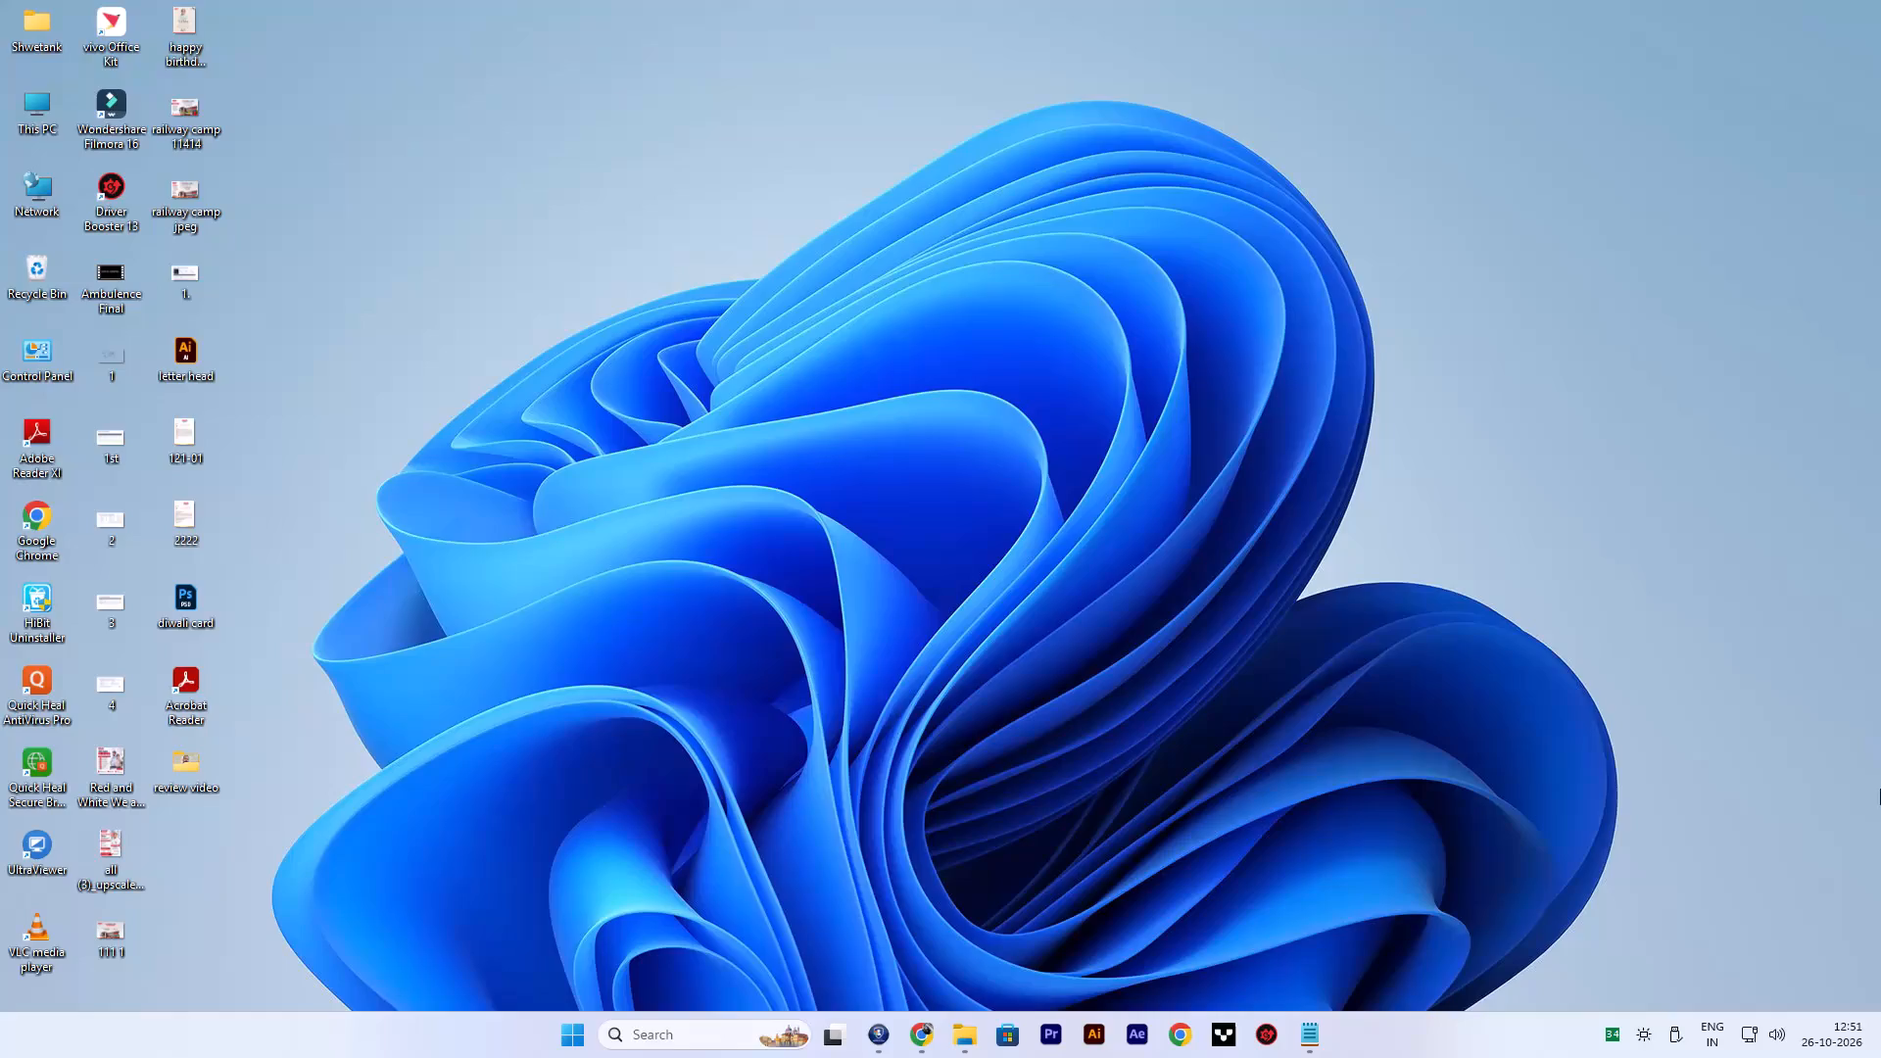
Disable the Ethernet network adapter in the Windows advanced network settings, leaving the Settings window minimized.
left_click(1719, 874)
right_click(1739, 1038)
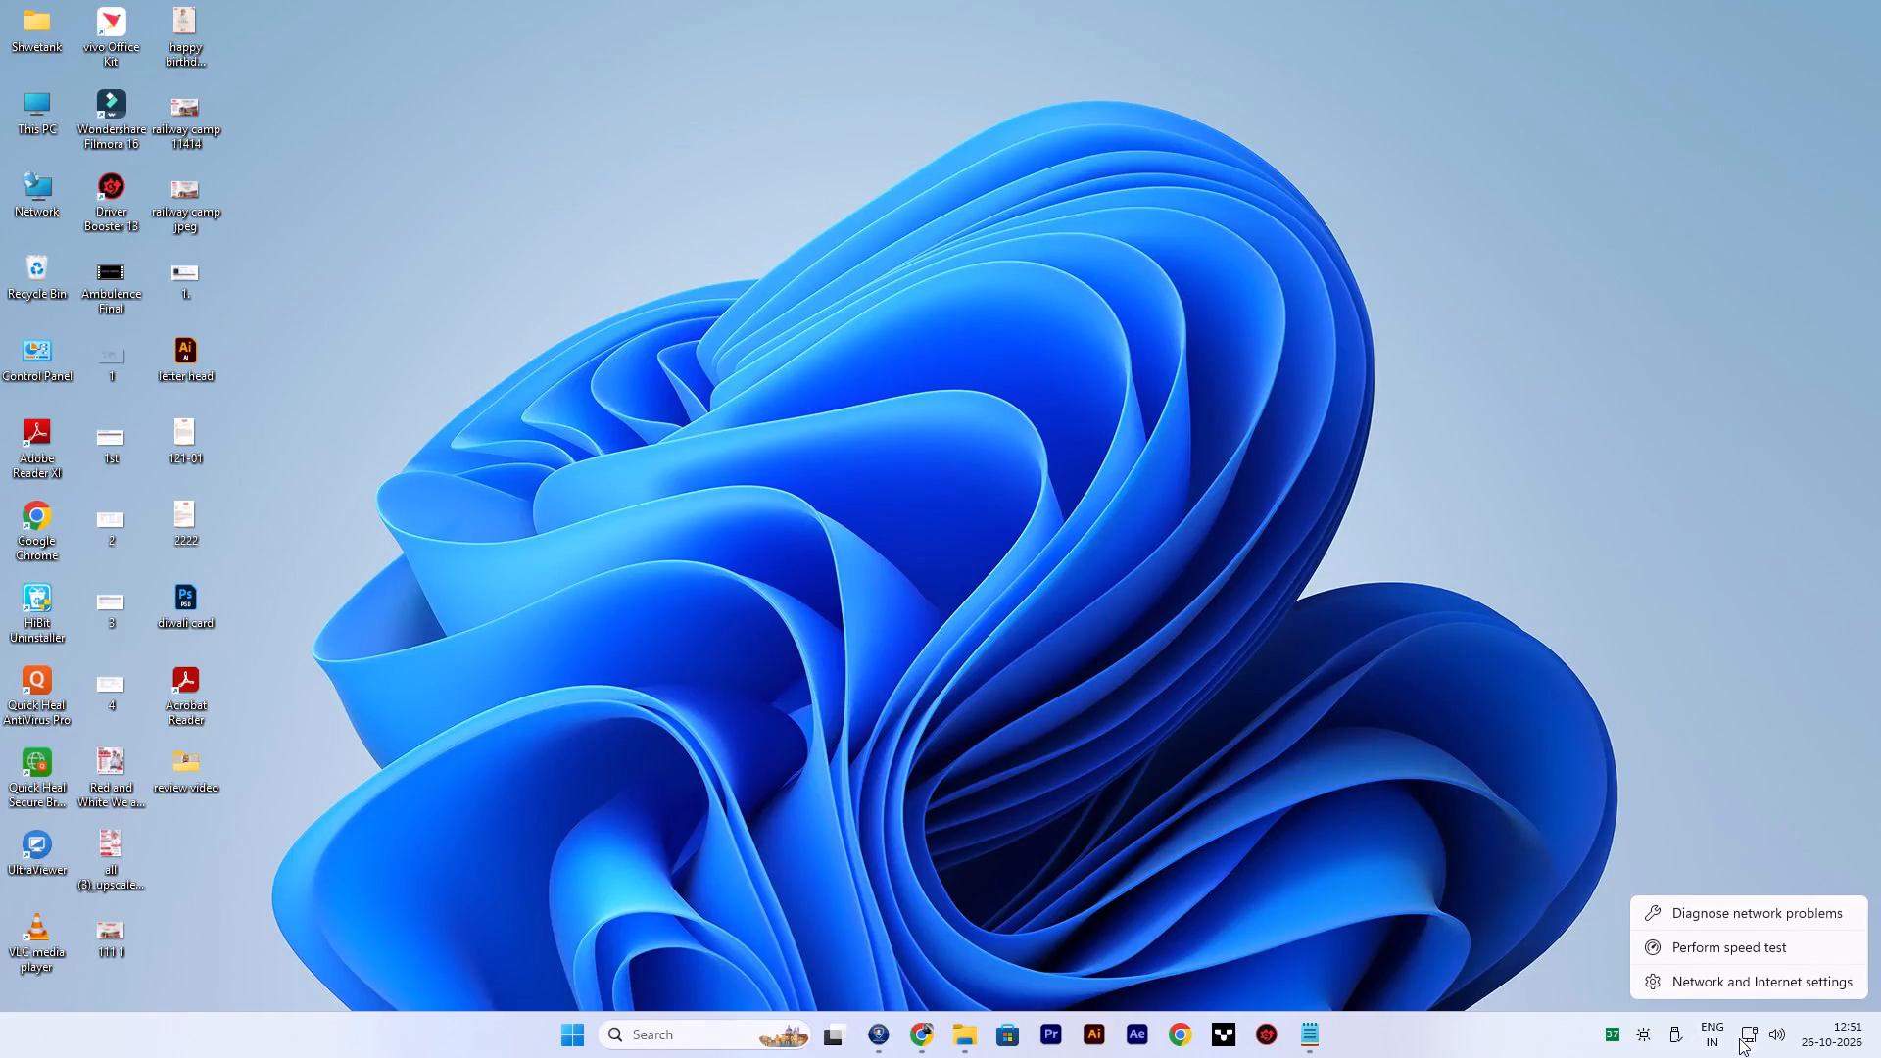
left_click(1755, 979)
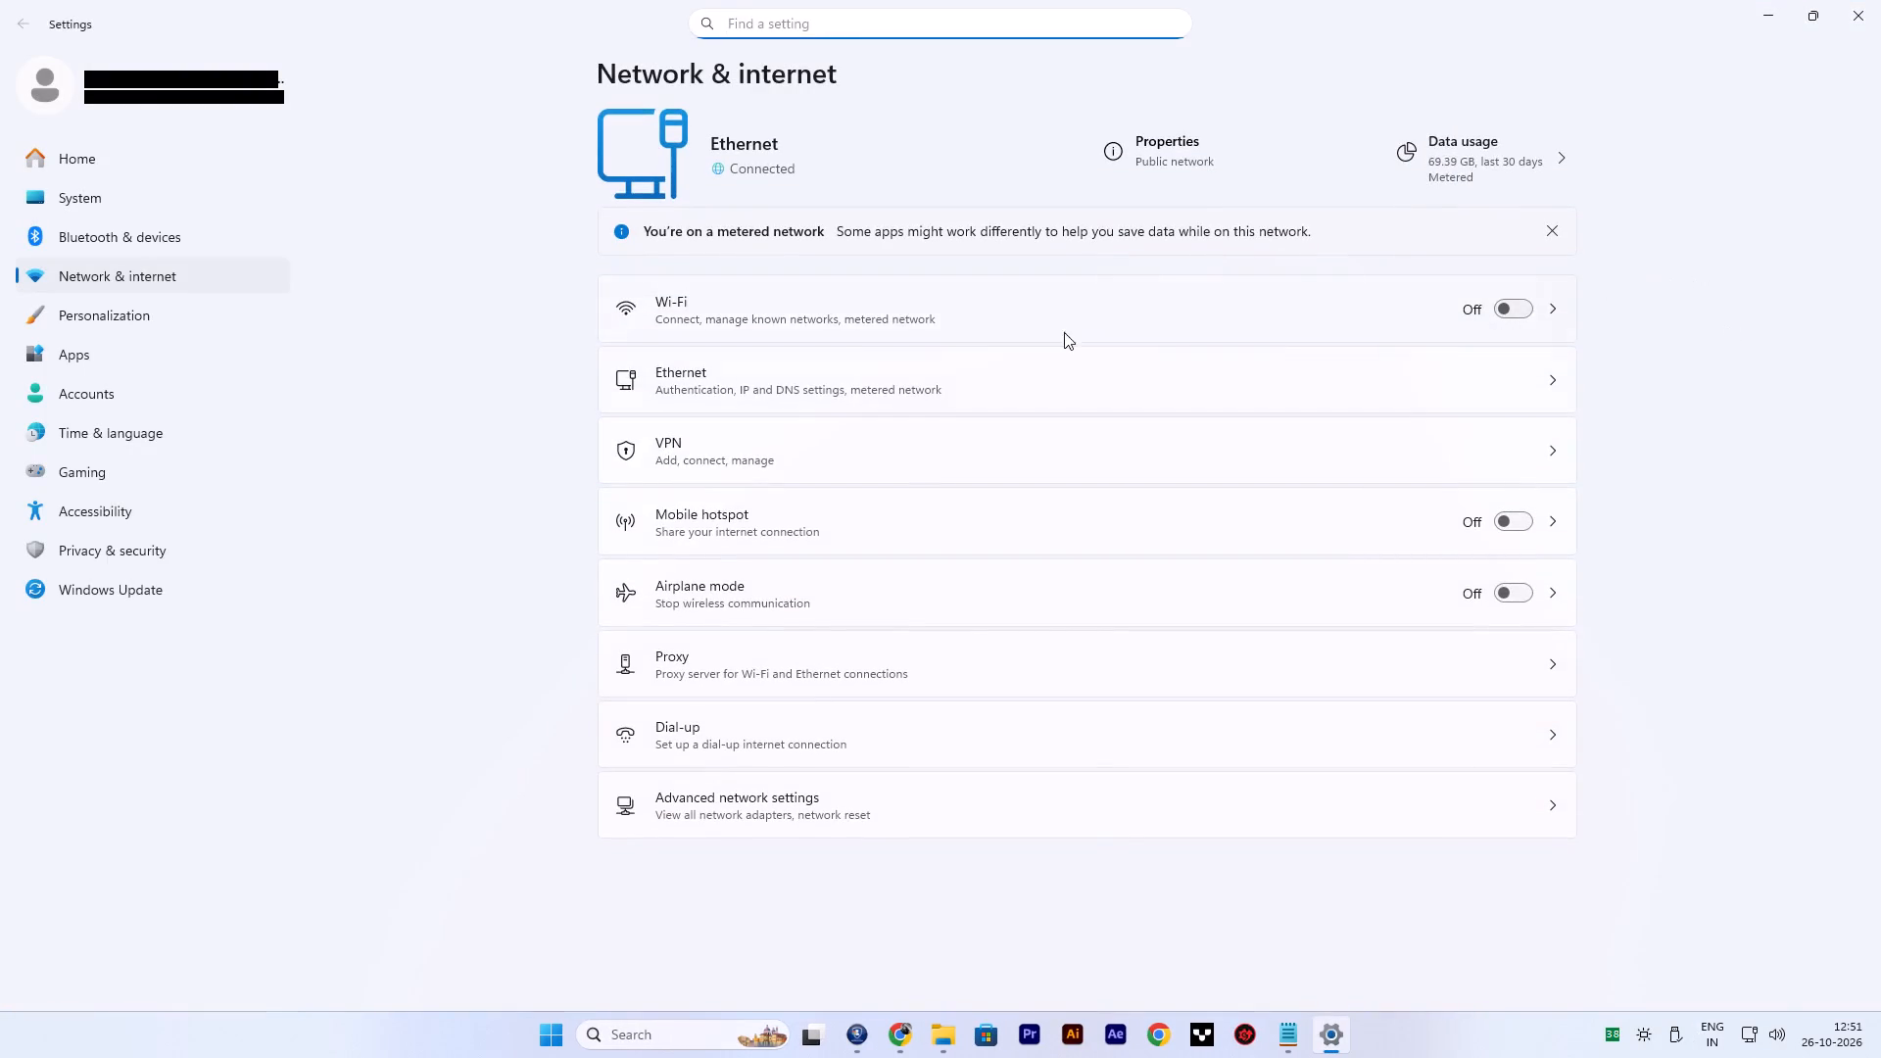
left_click(845, 352)
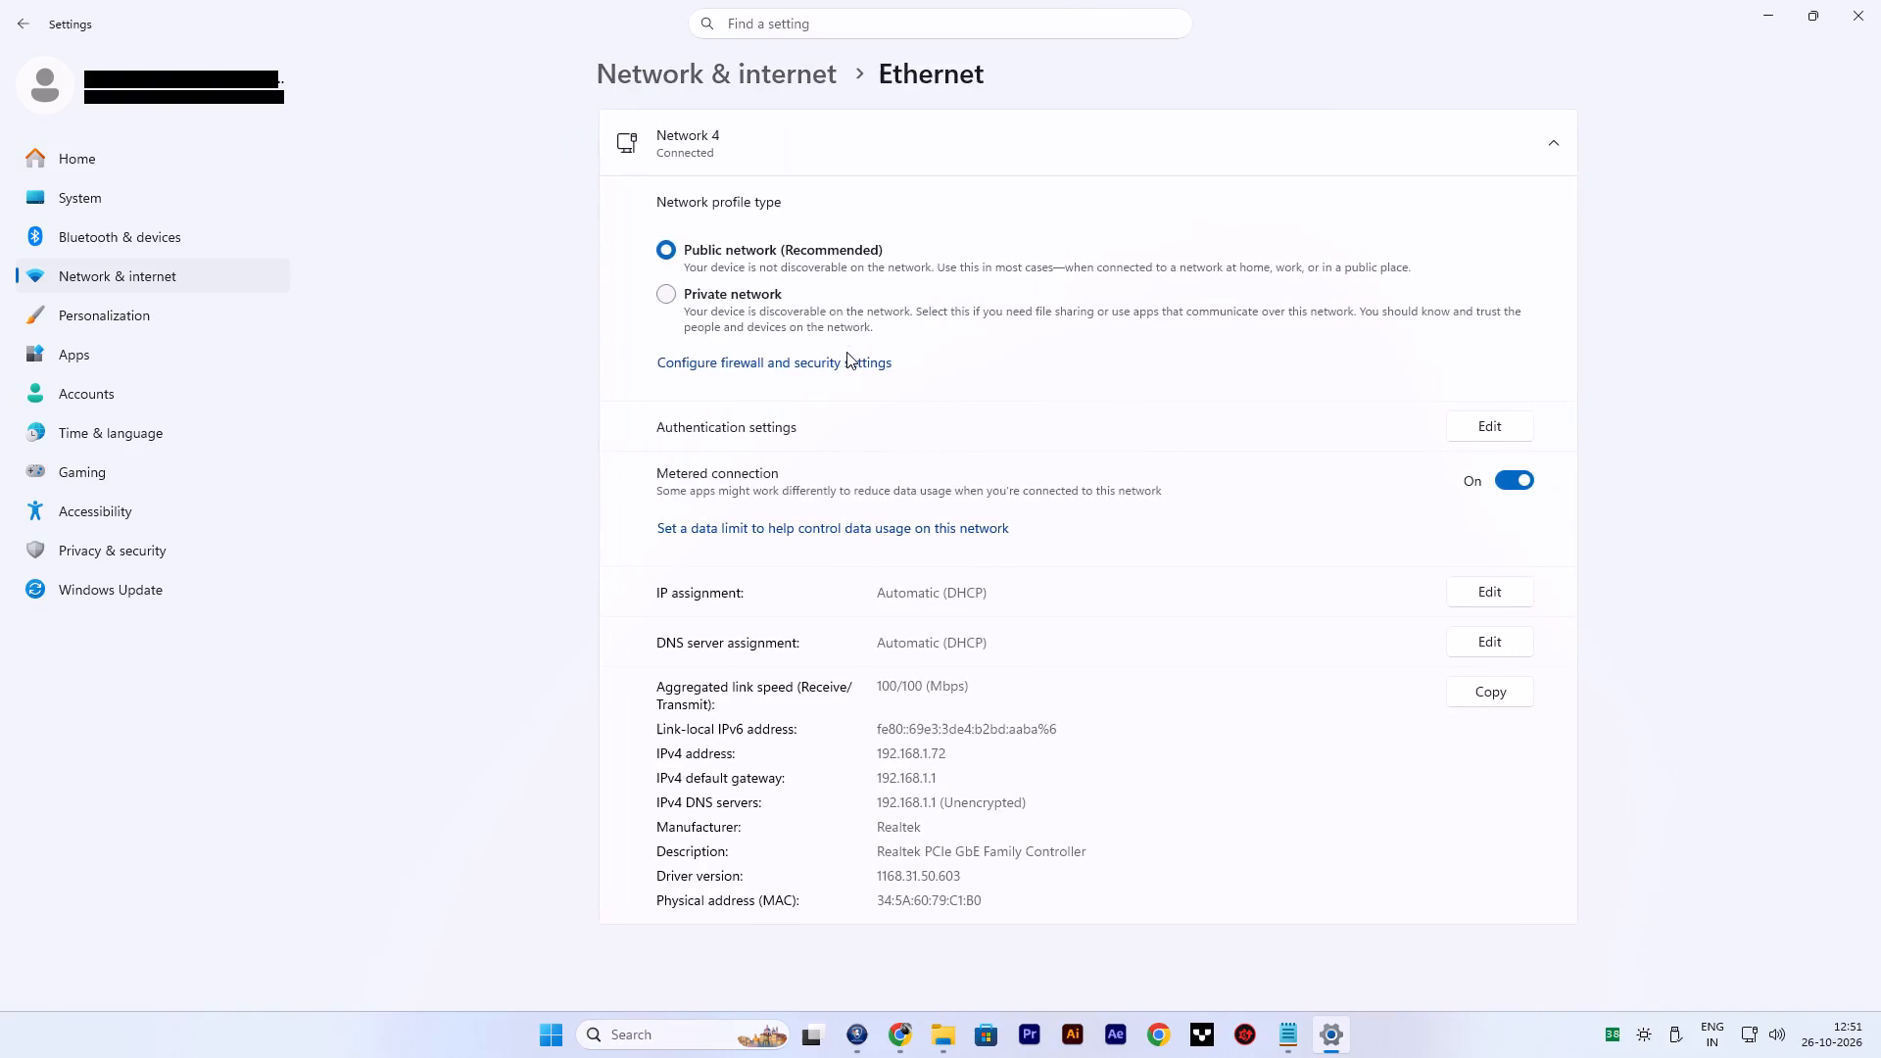
left_click(19, 17)
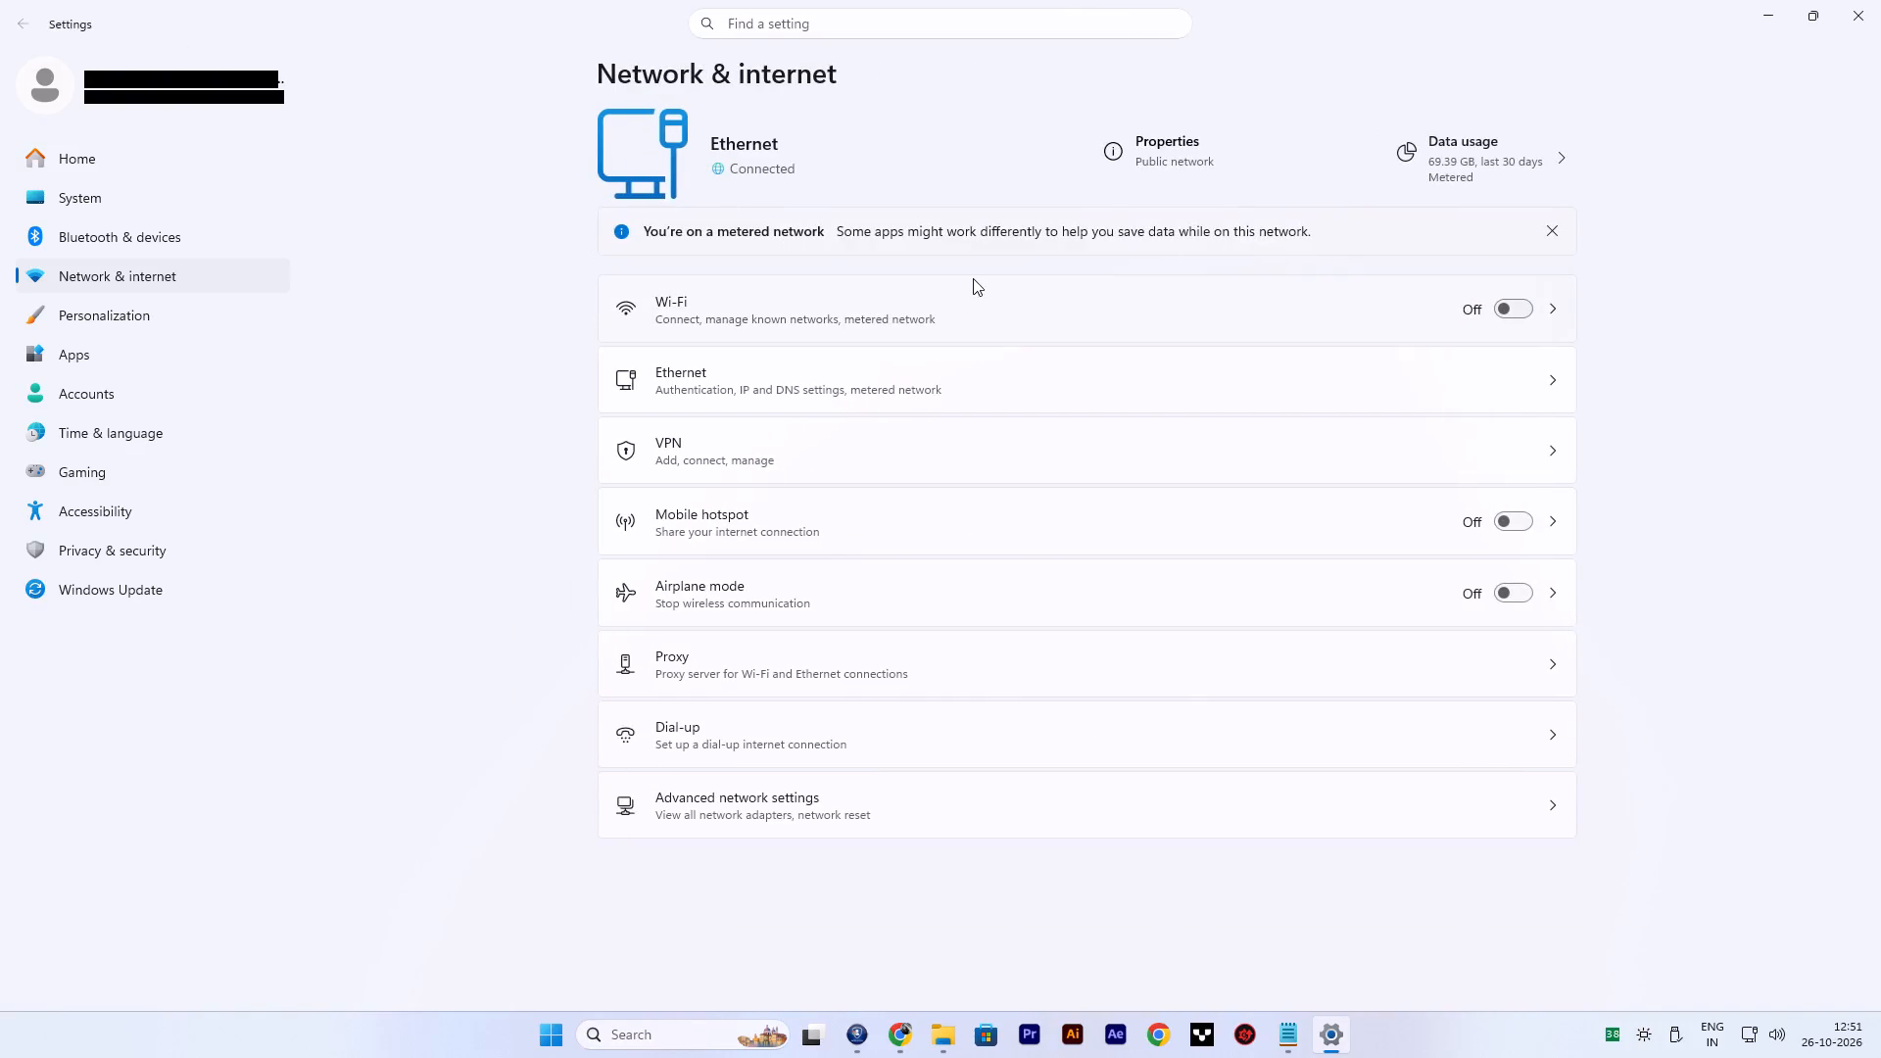
left_click(1001, 378)
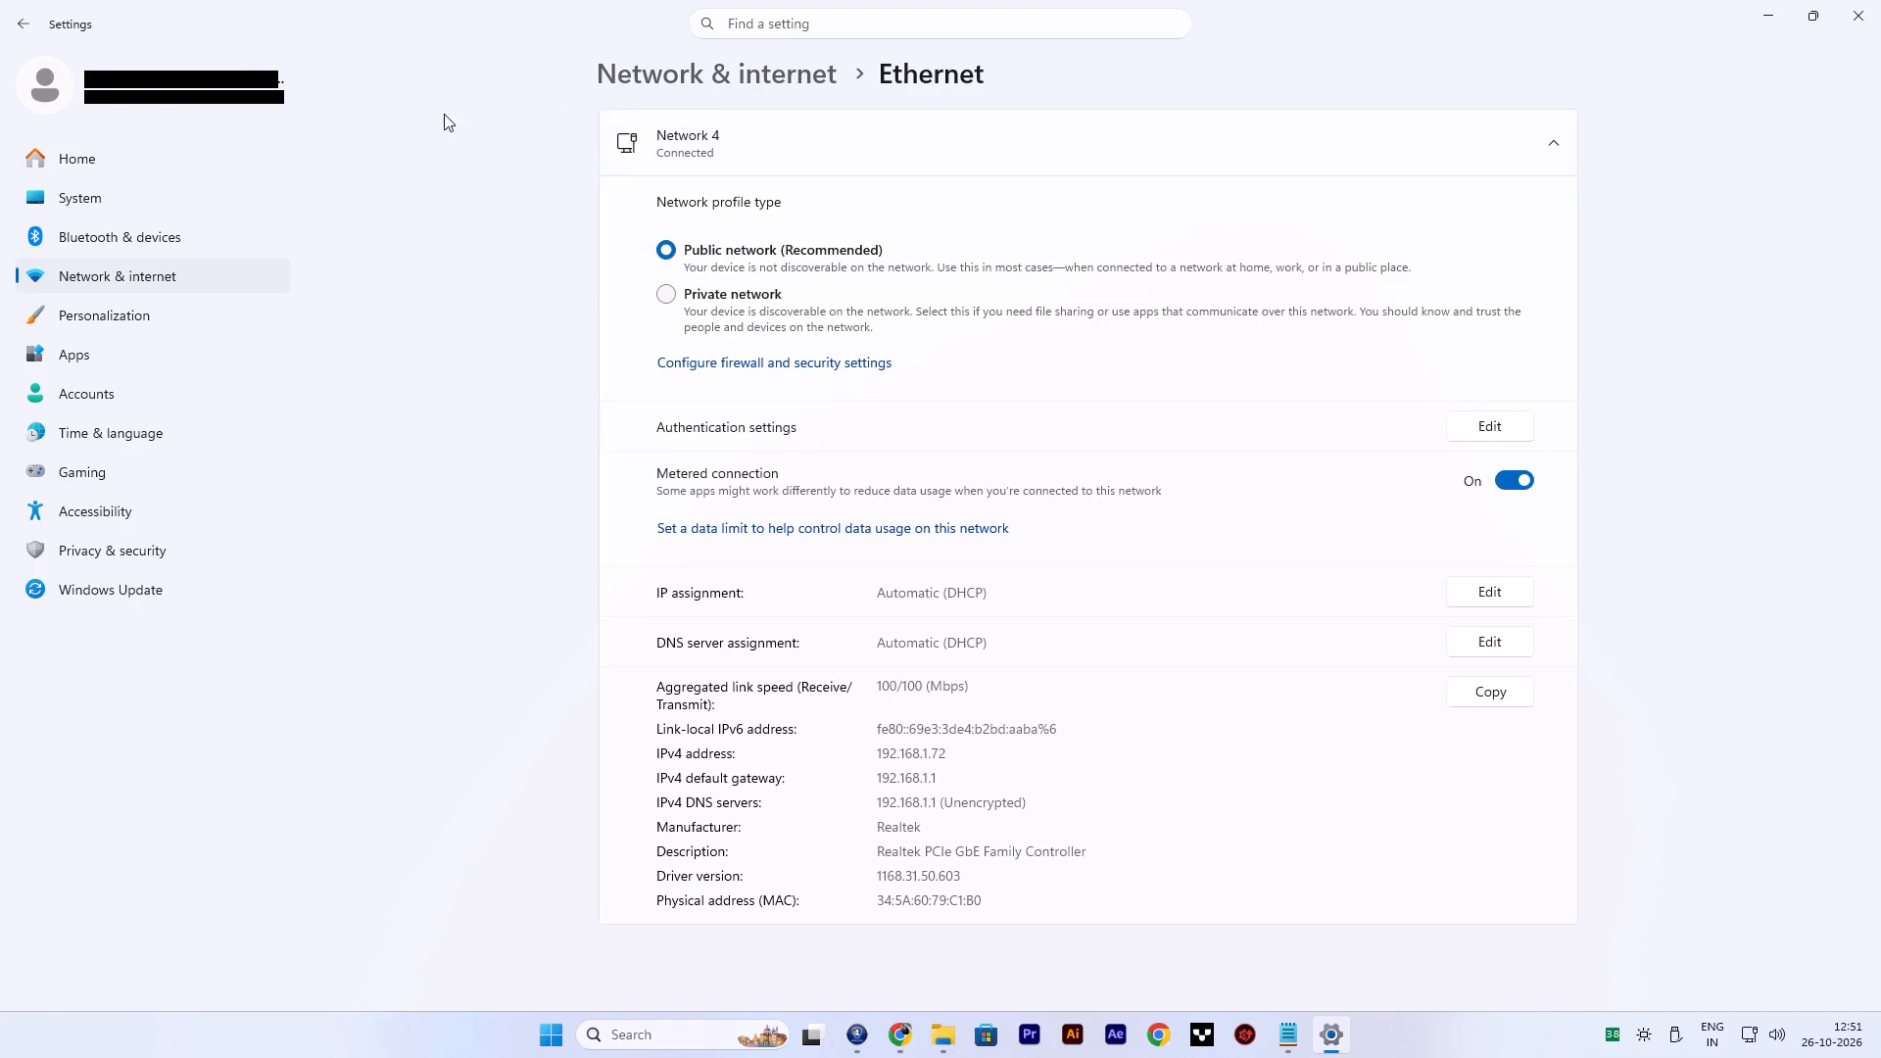
left_click(23, 26)
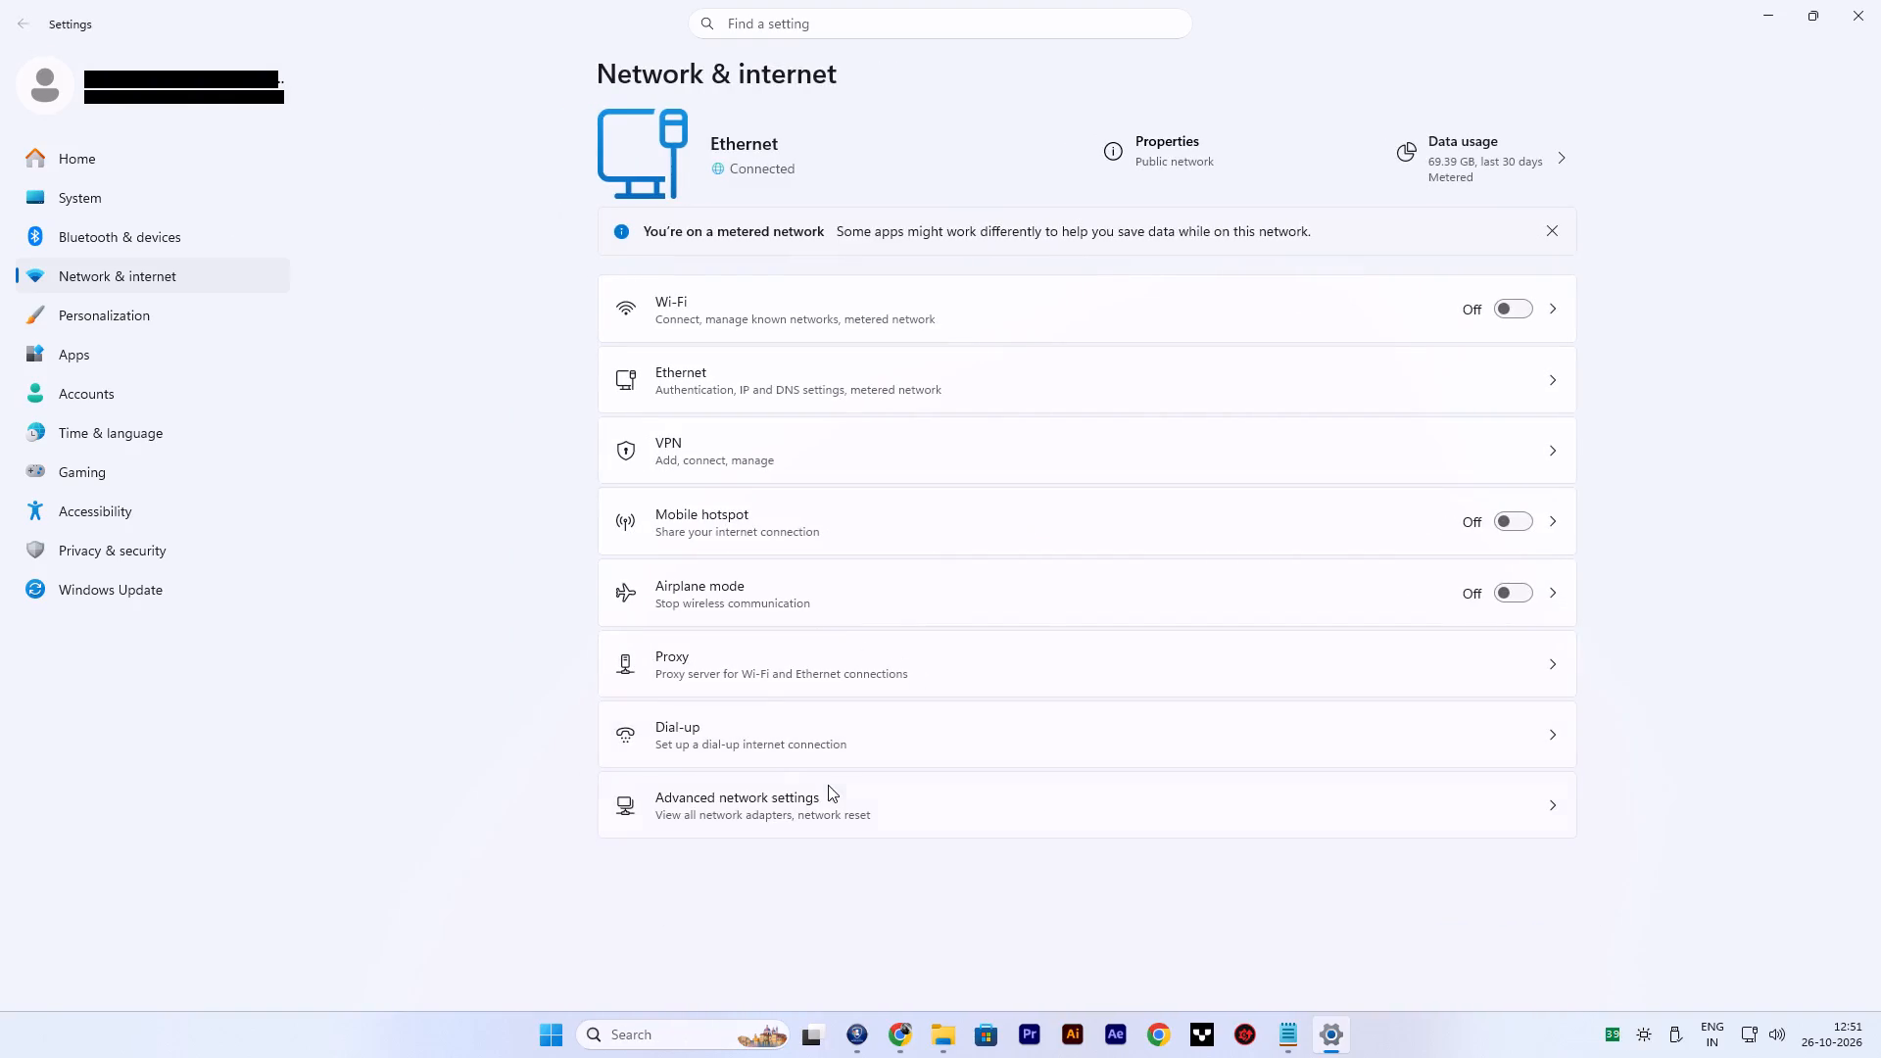
left_click(828, 785)
left_click(1500, 236)
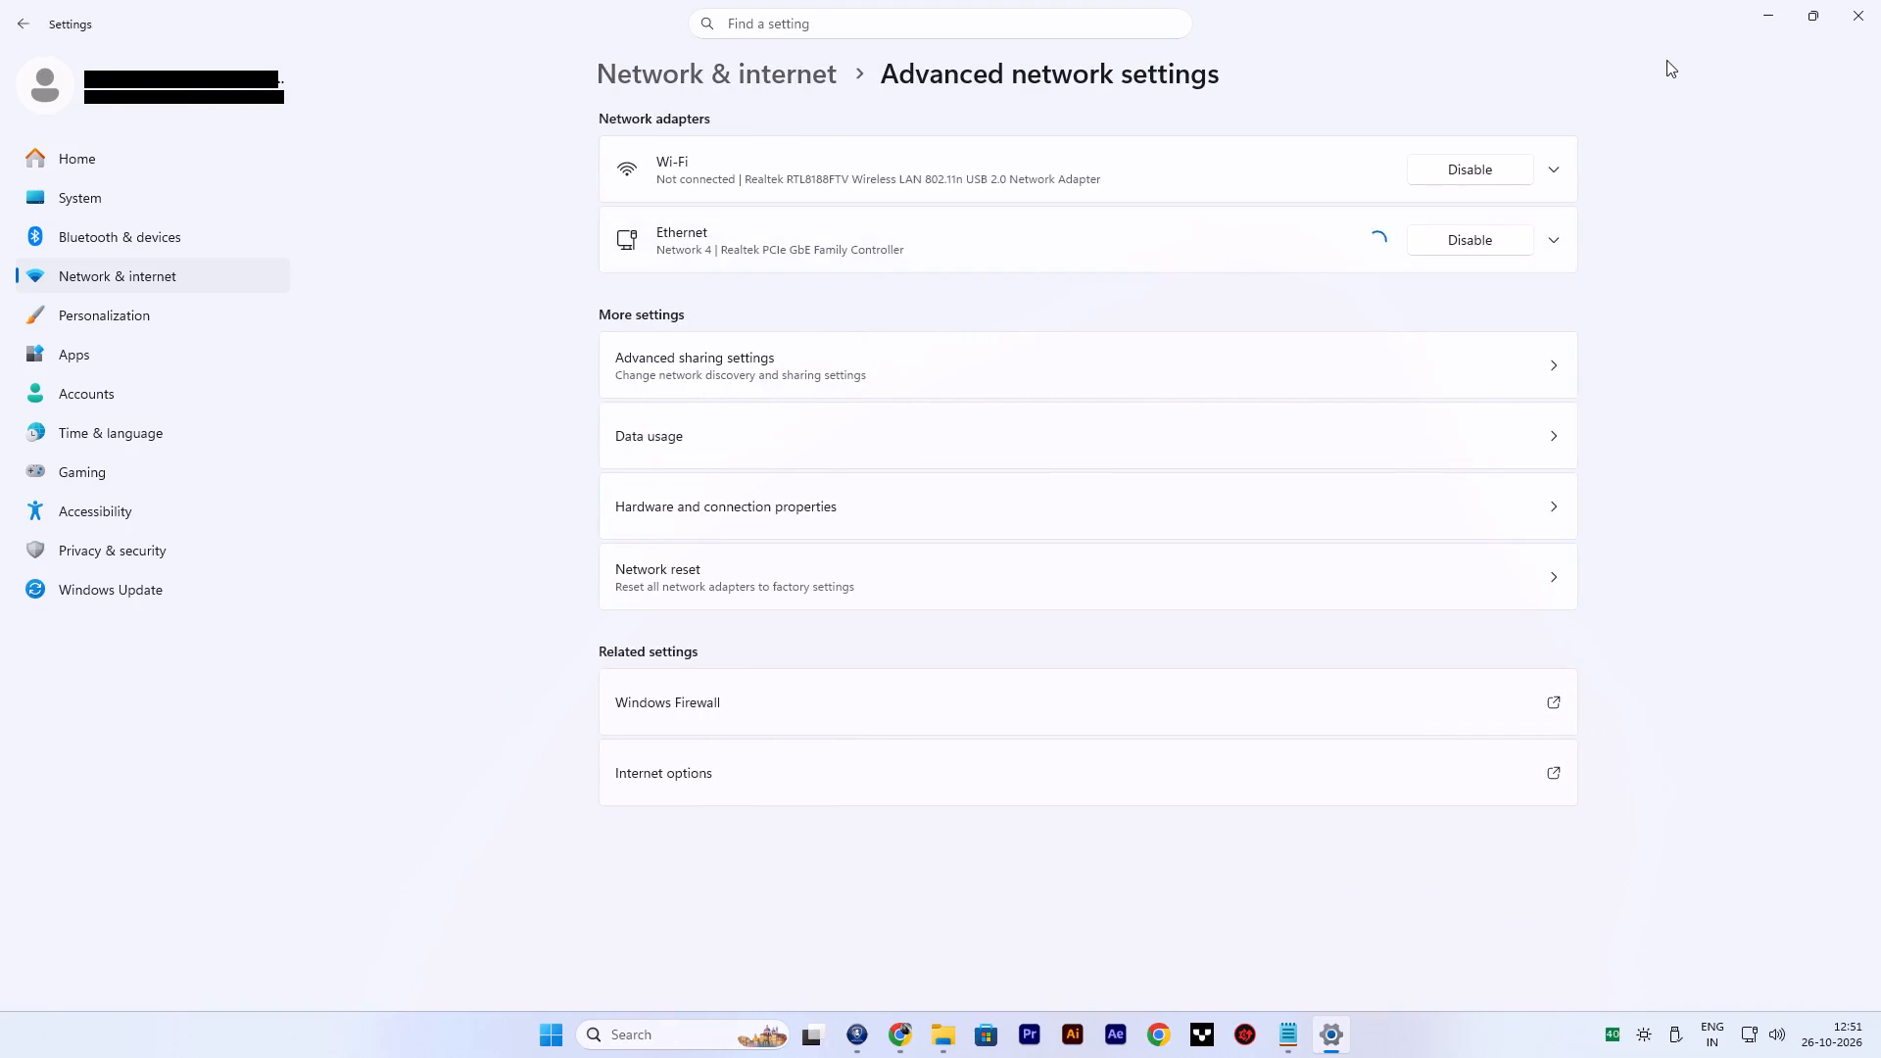
left_click(1759, 11)
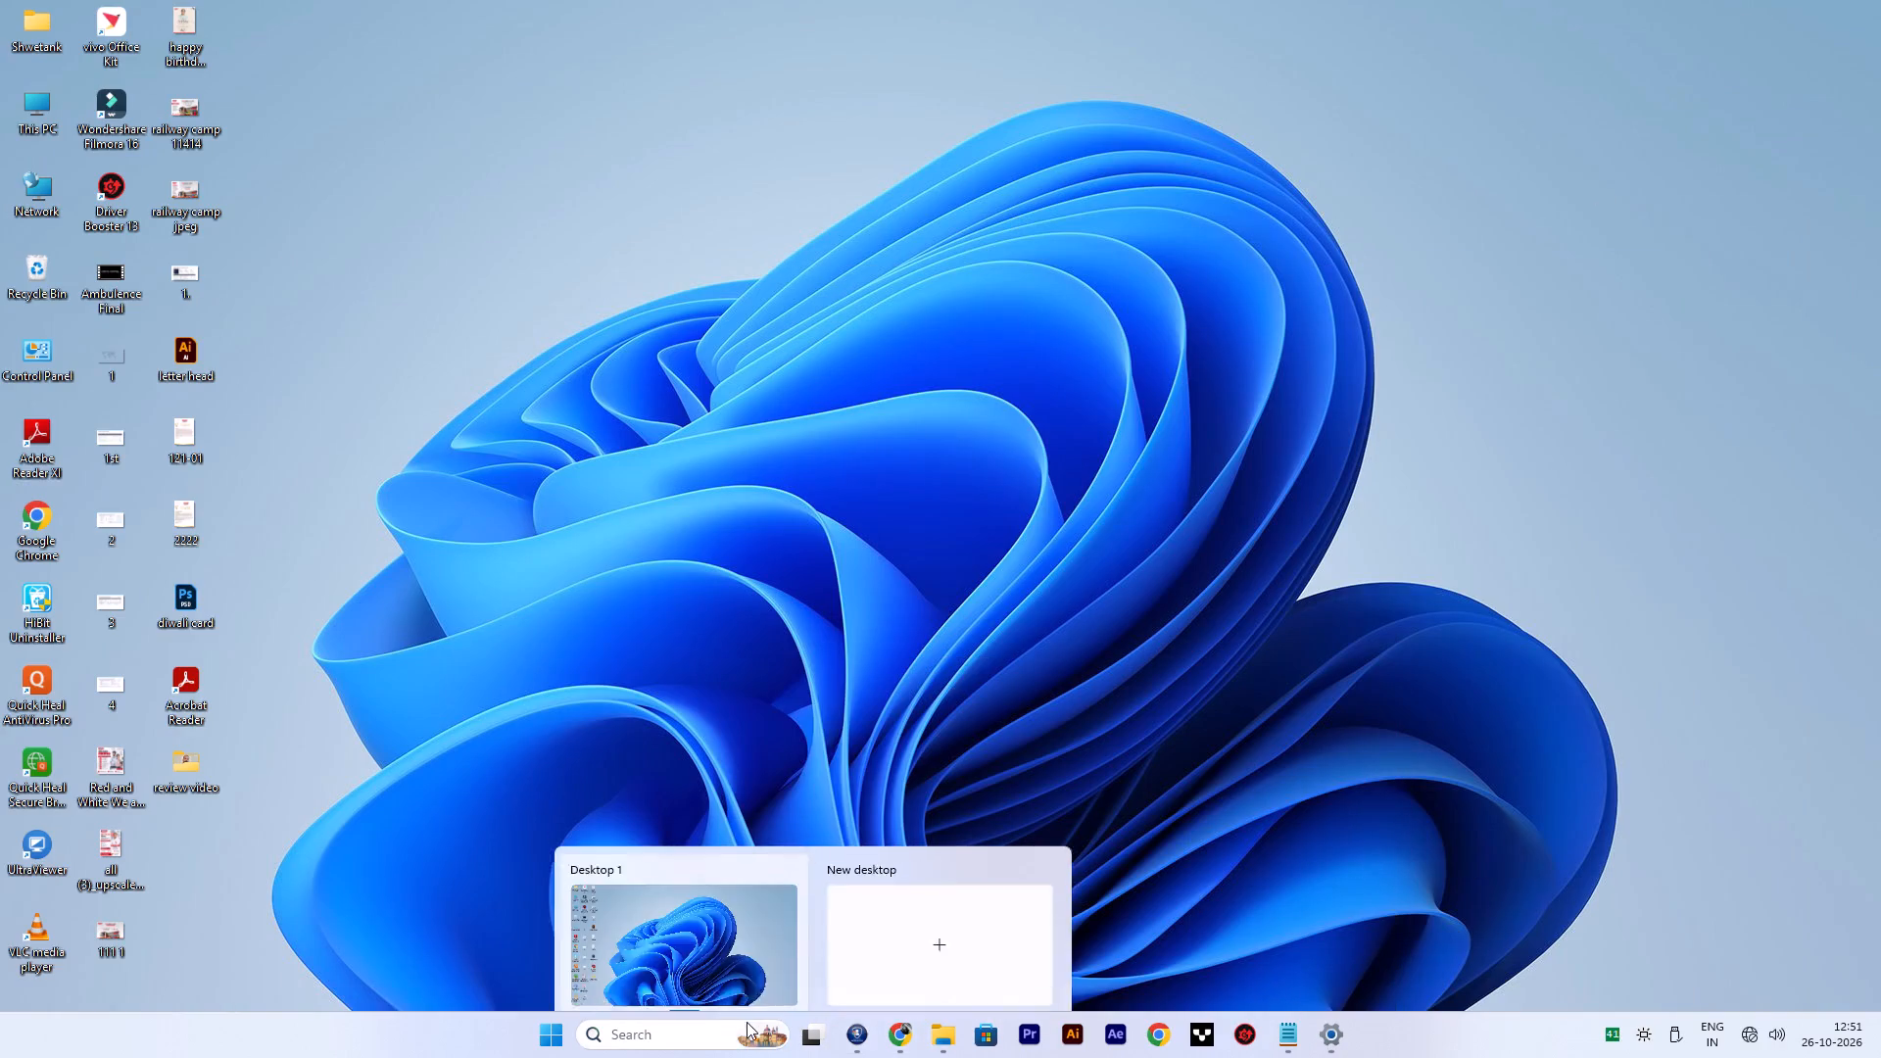
Search Windows for "photoshop" and launch Adobe Photoshop 2022.
left_click(708, 1029)
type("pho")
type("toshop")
scroll(711, 526, "down", 1)
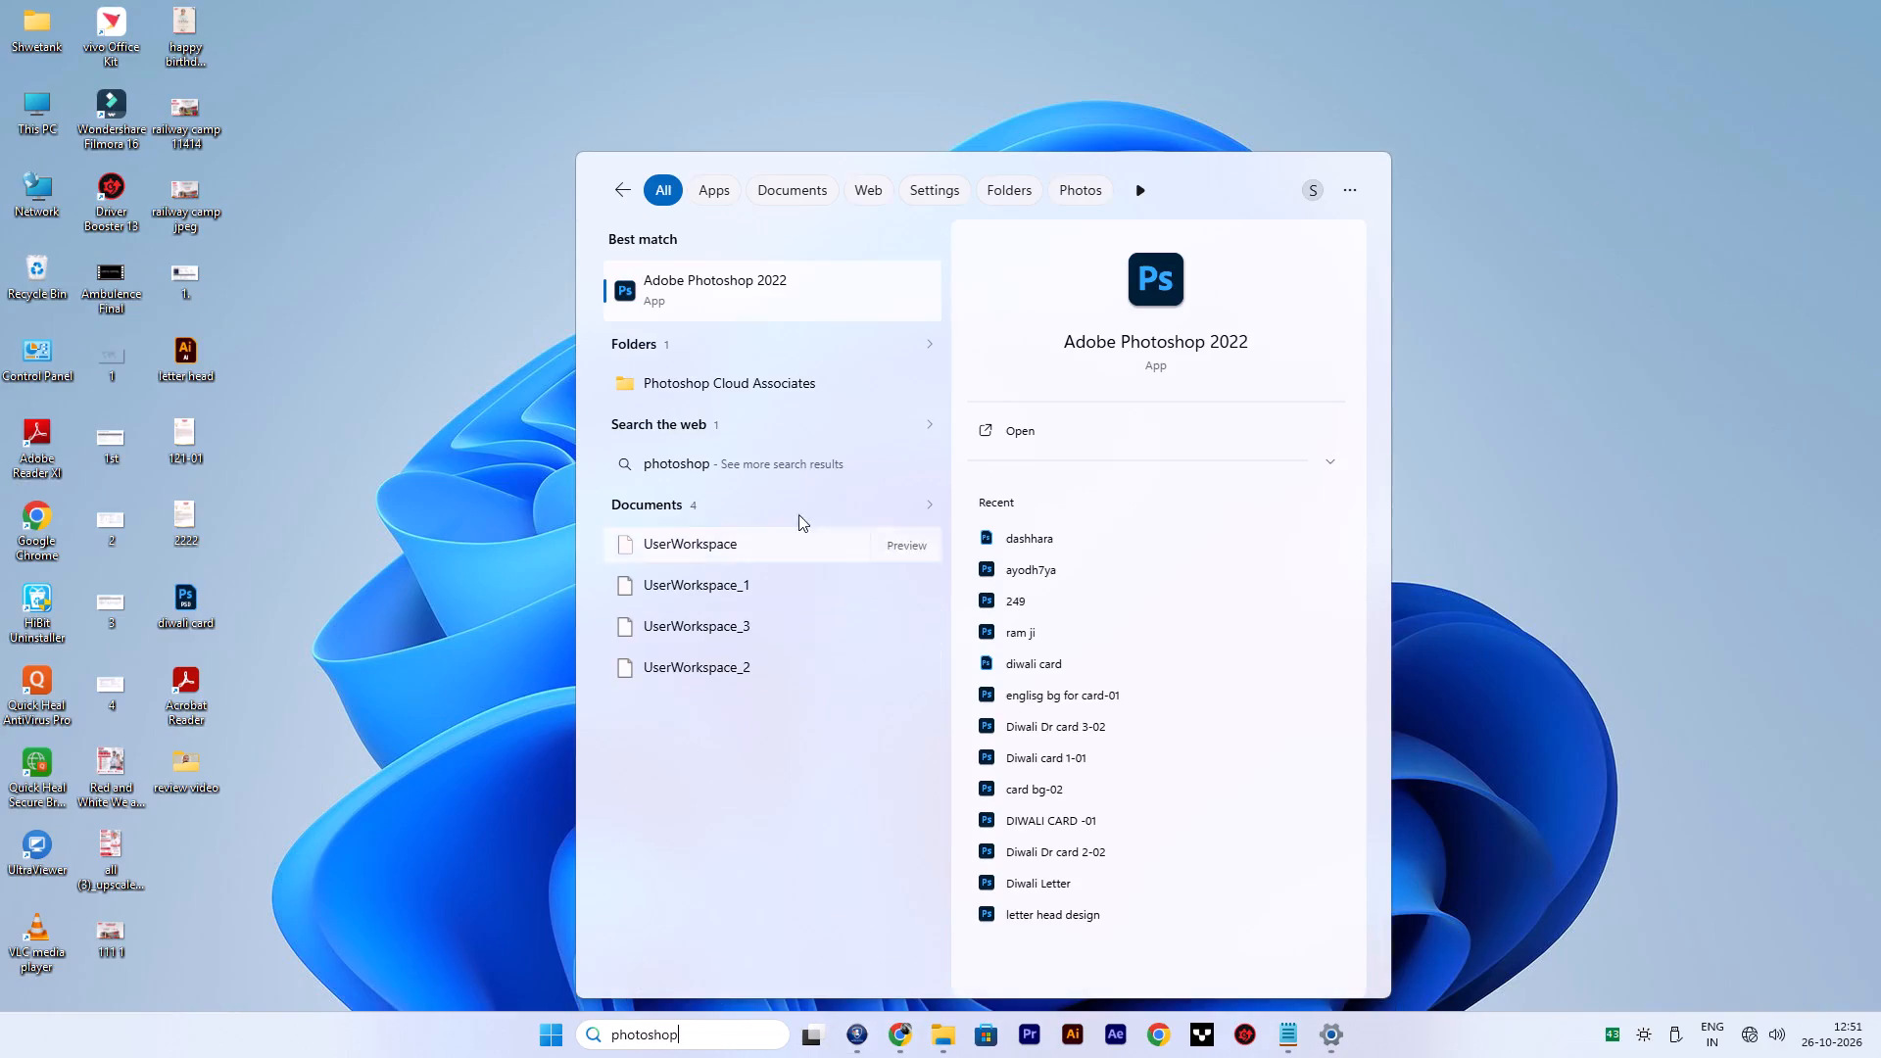
left_click(748, 279)
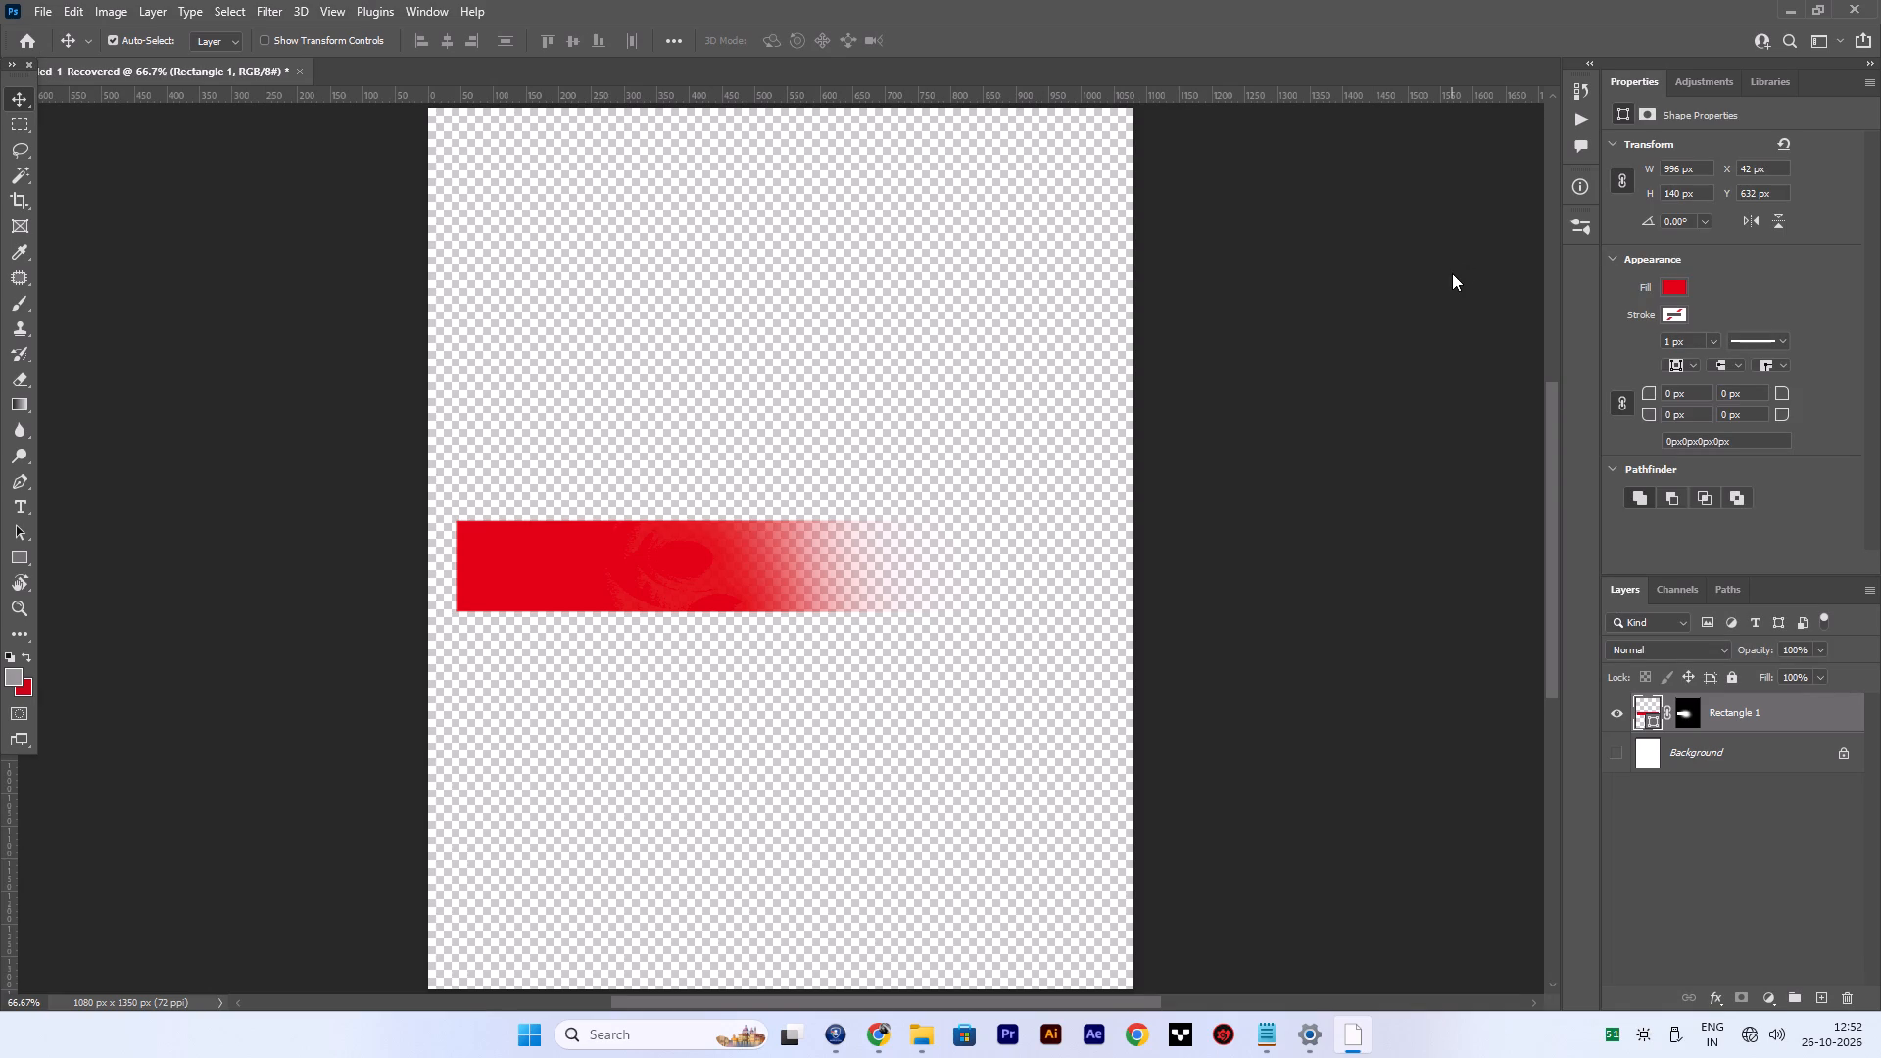
Bring up the Open dialog to browse for an existing file to open.
left_click(45, 2)
left_click(69, 56)
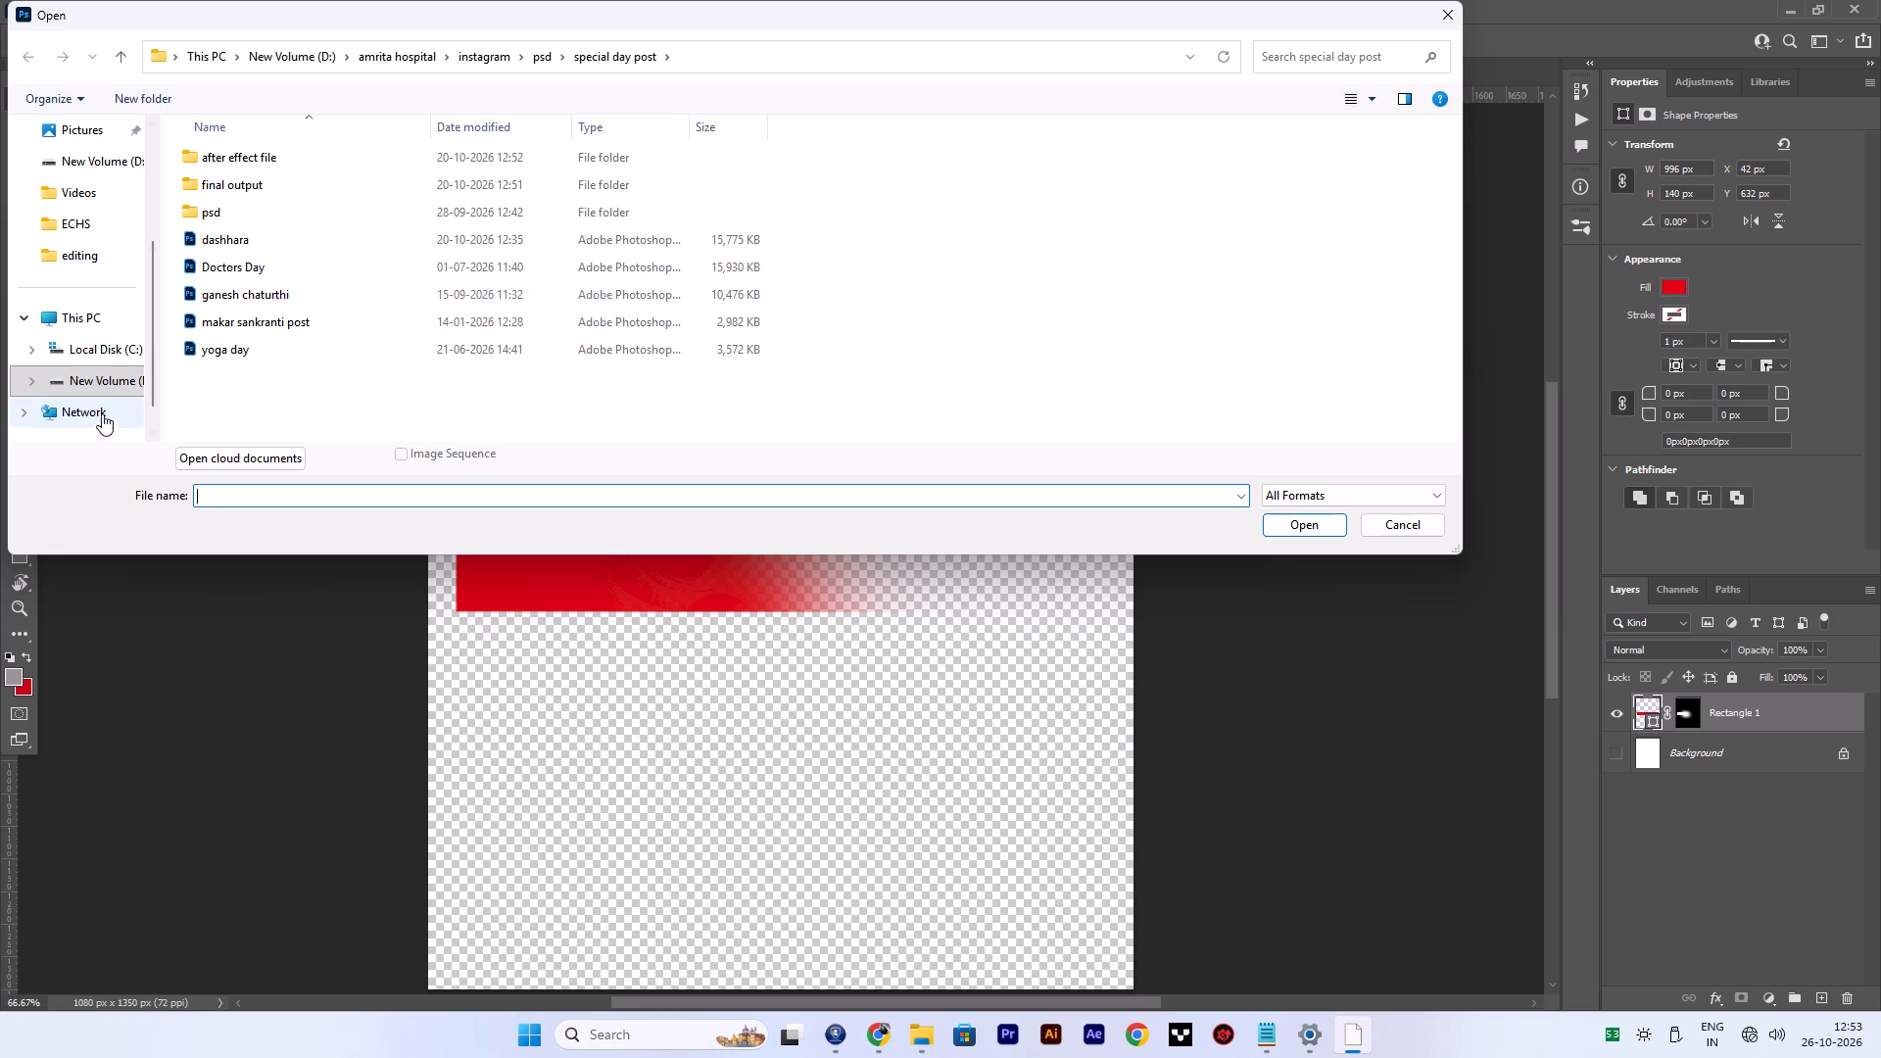
Browse to the camp pamphlate folder inside amrita hospital > print media on New Volume (D:).
left_click(100, 375)
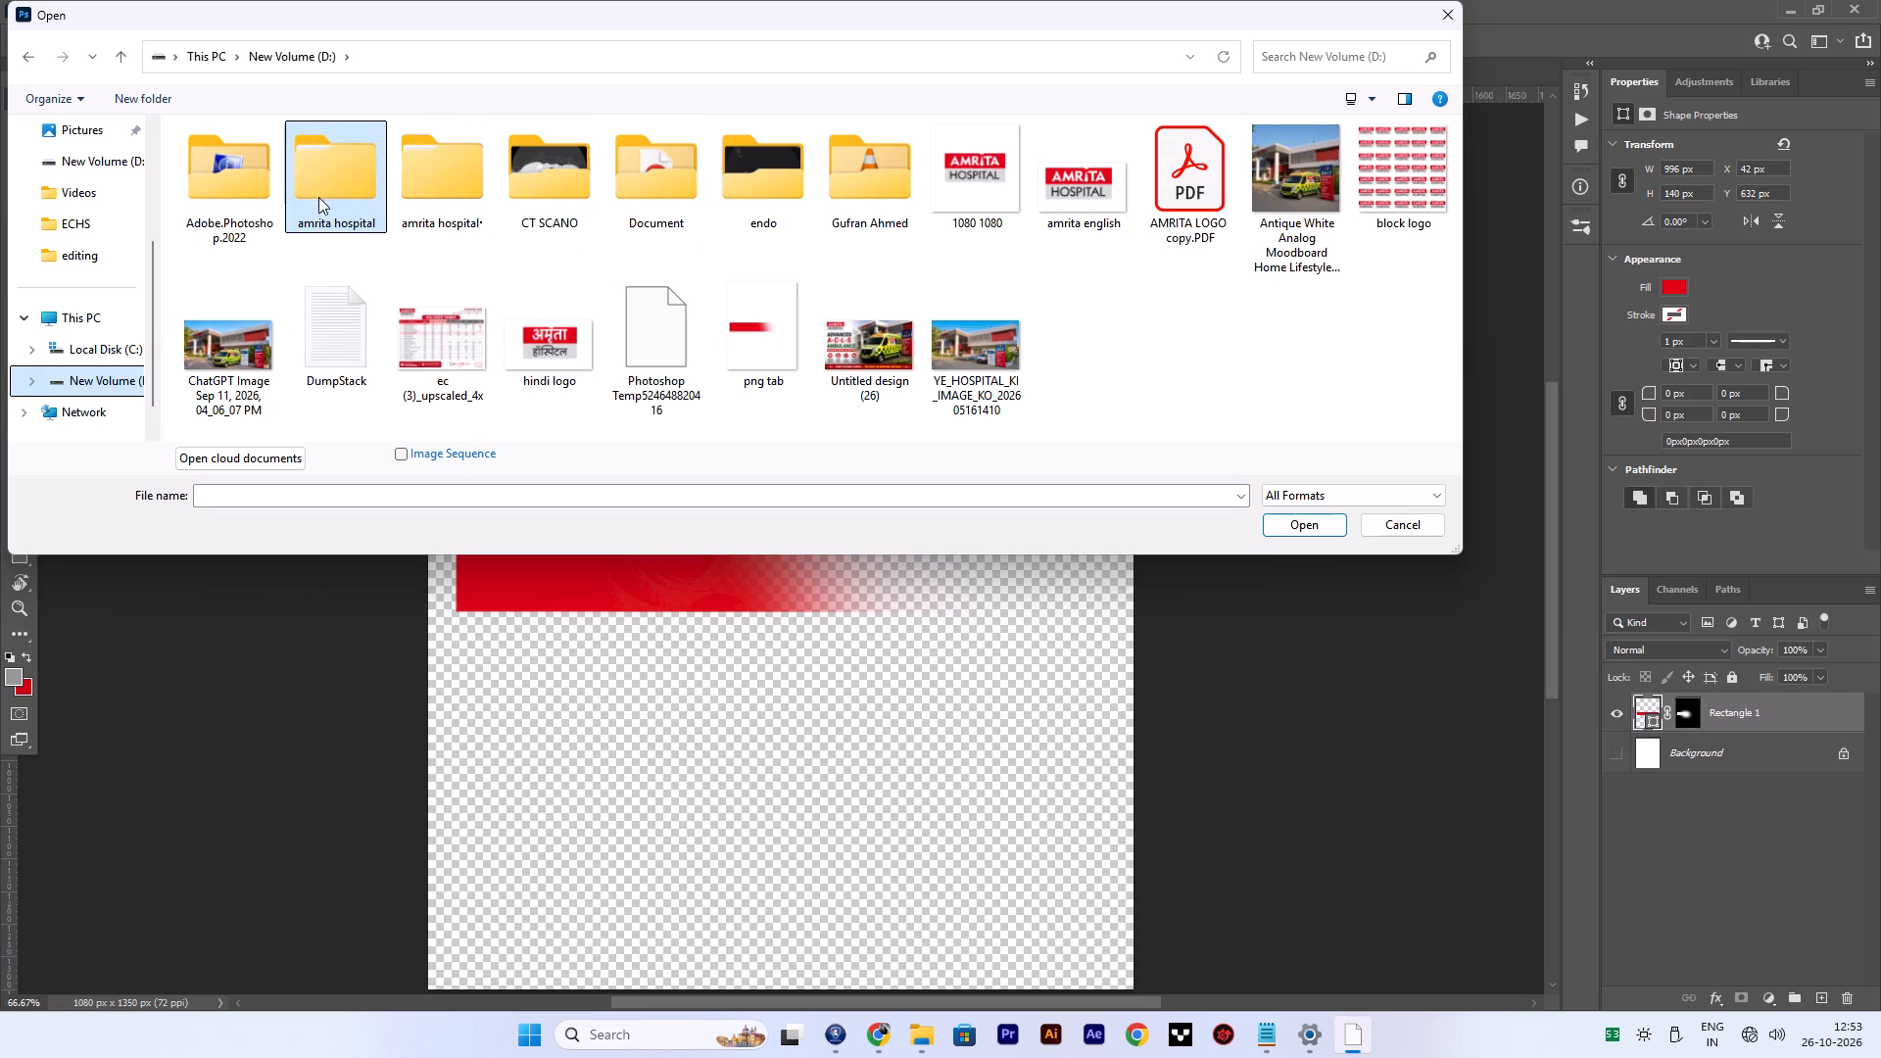
double_click(326, 187)
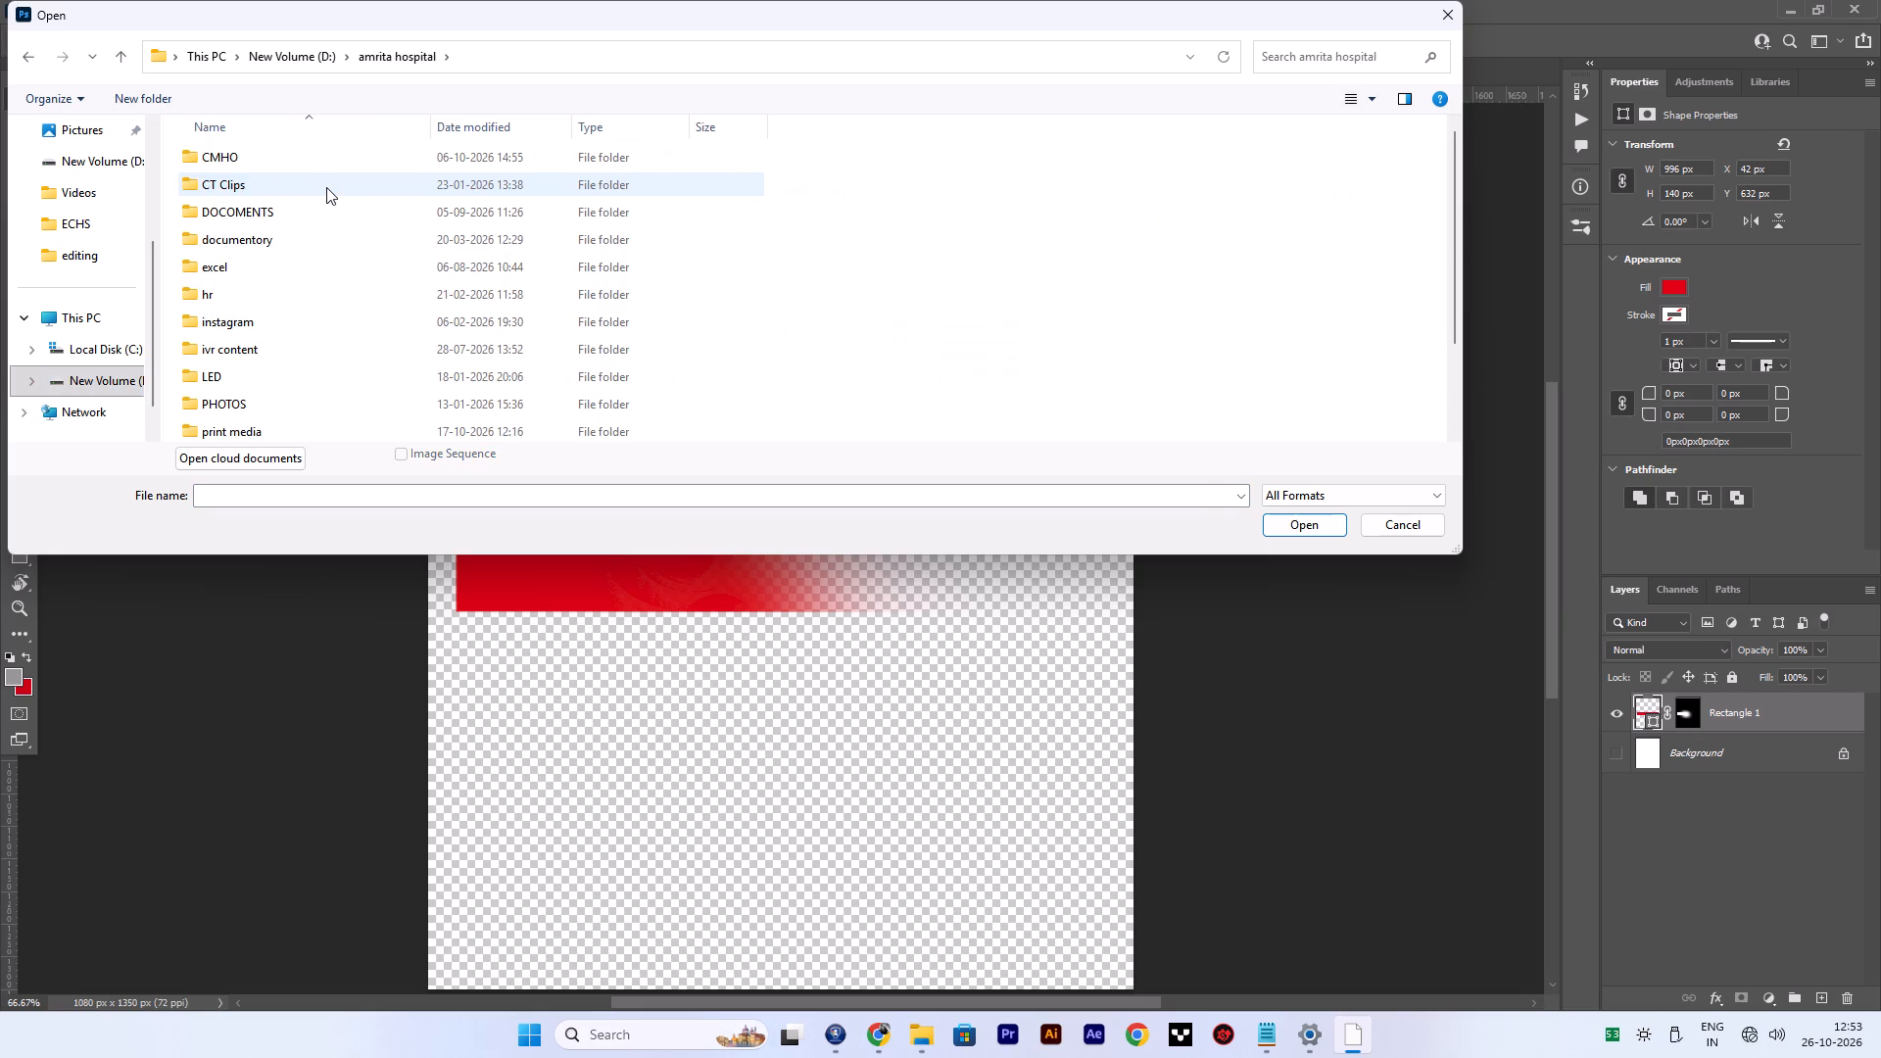
scroll(272, 229, "down", 4)
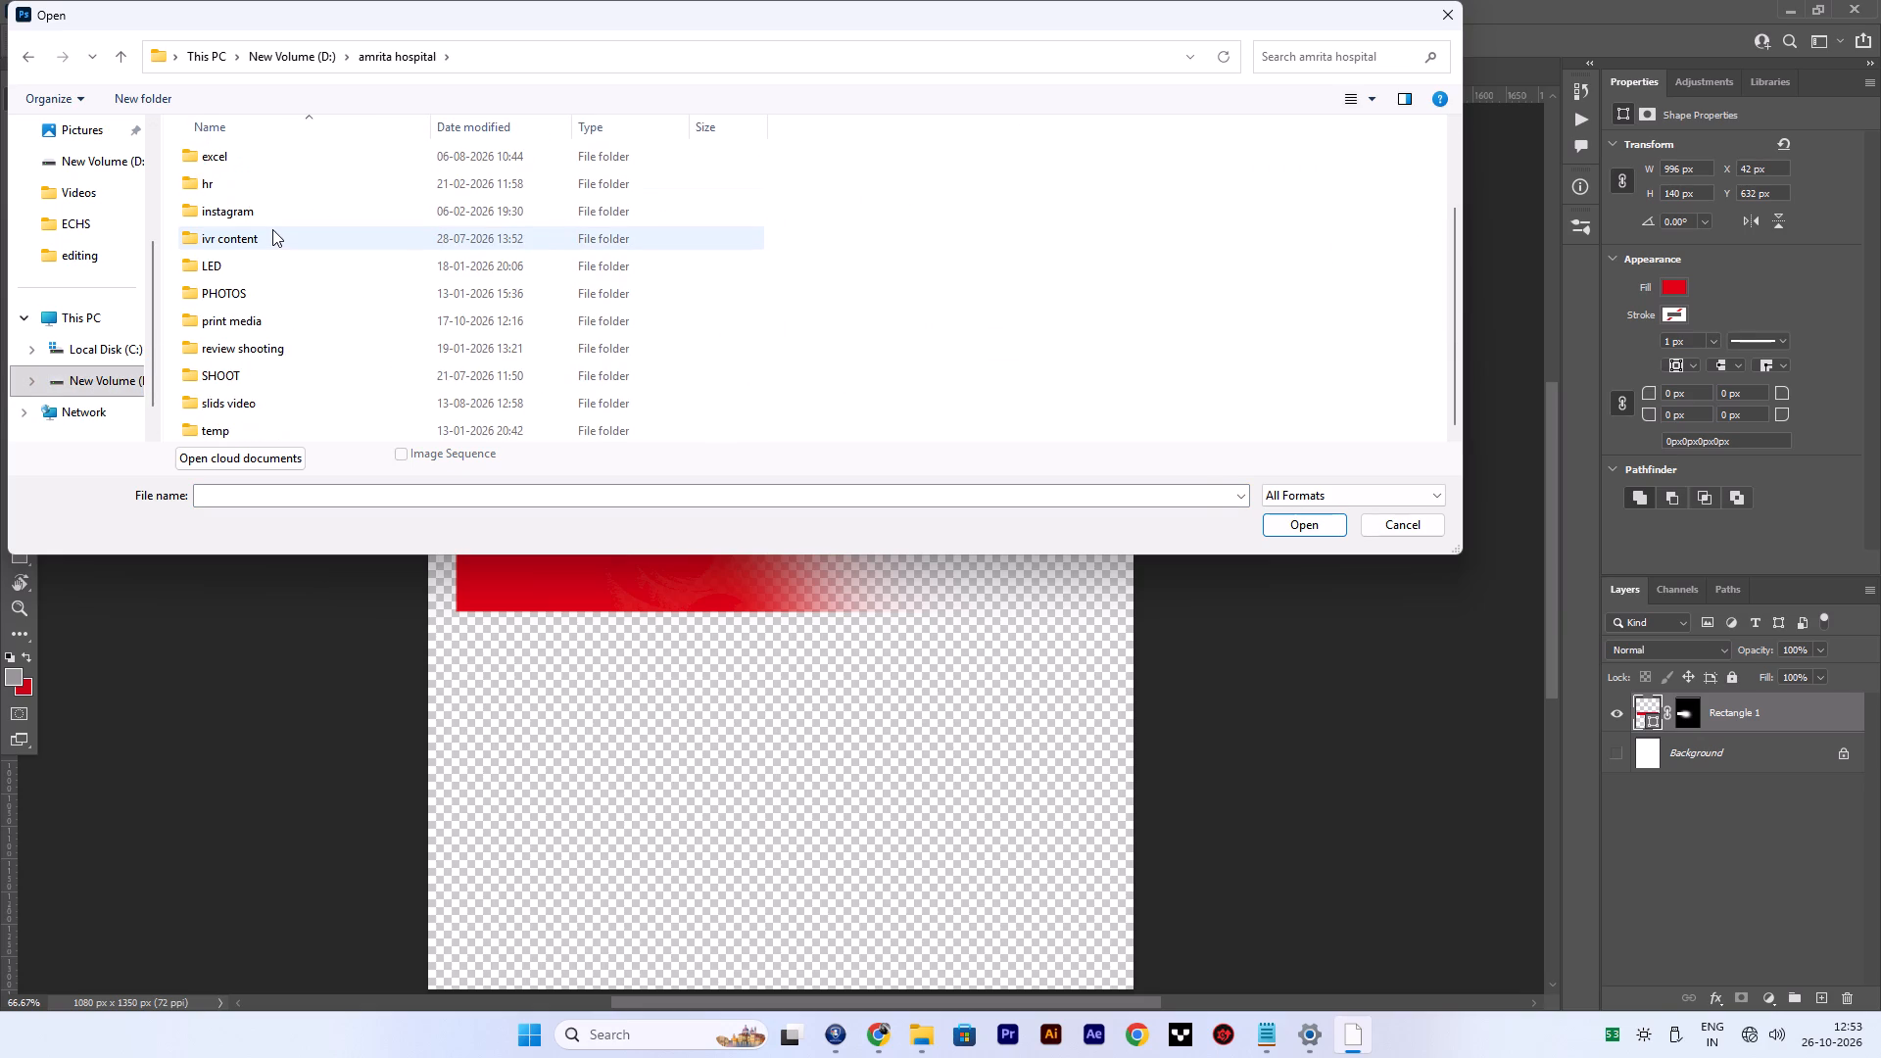
scroll(272, 229, "down", 2)
scroll(272, 229, "up", 5)
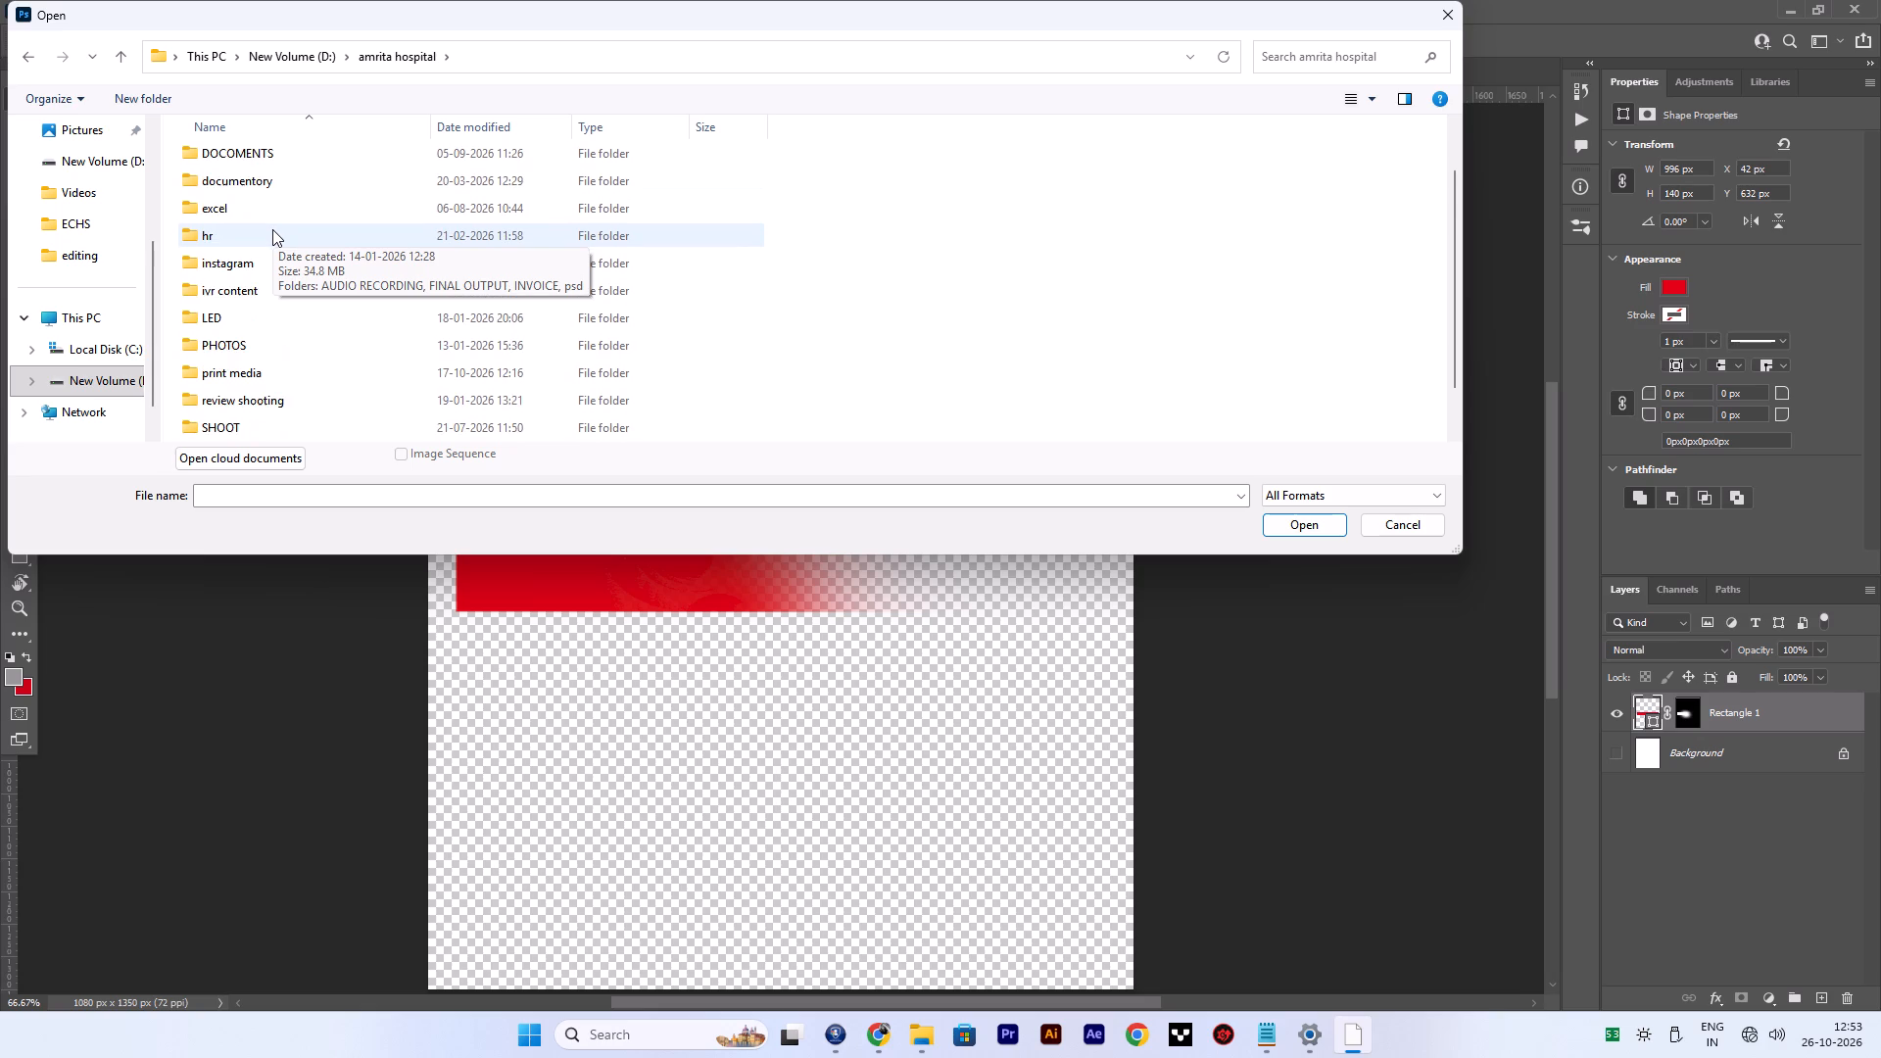
scroll(276, 326, "down", 4)
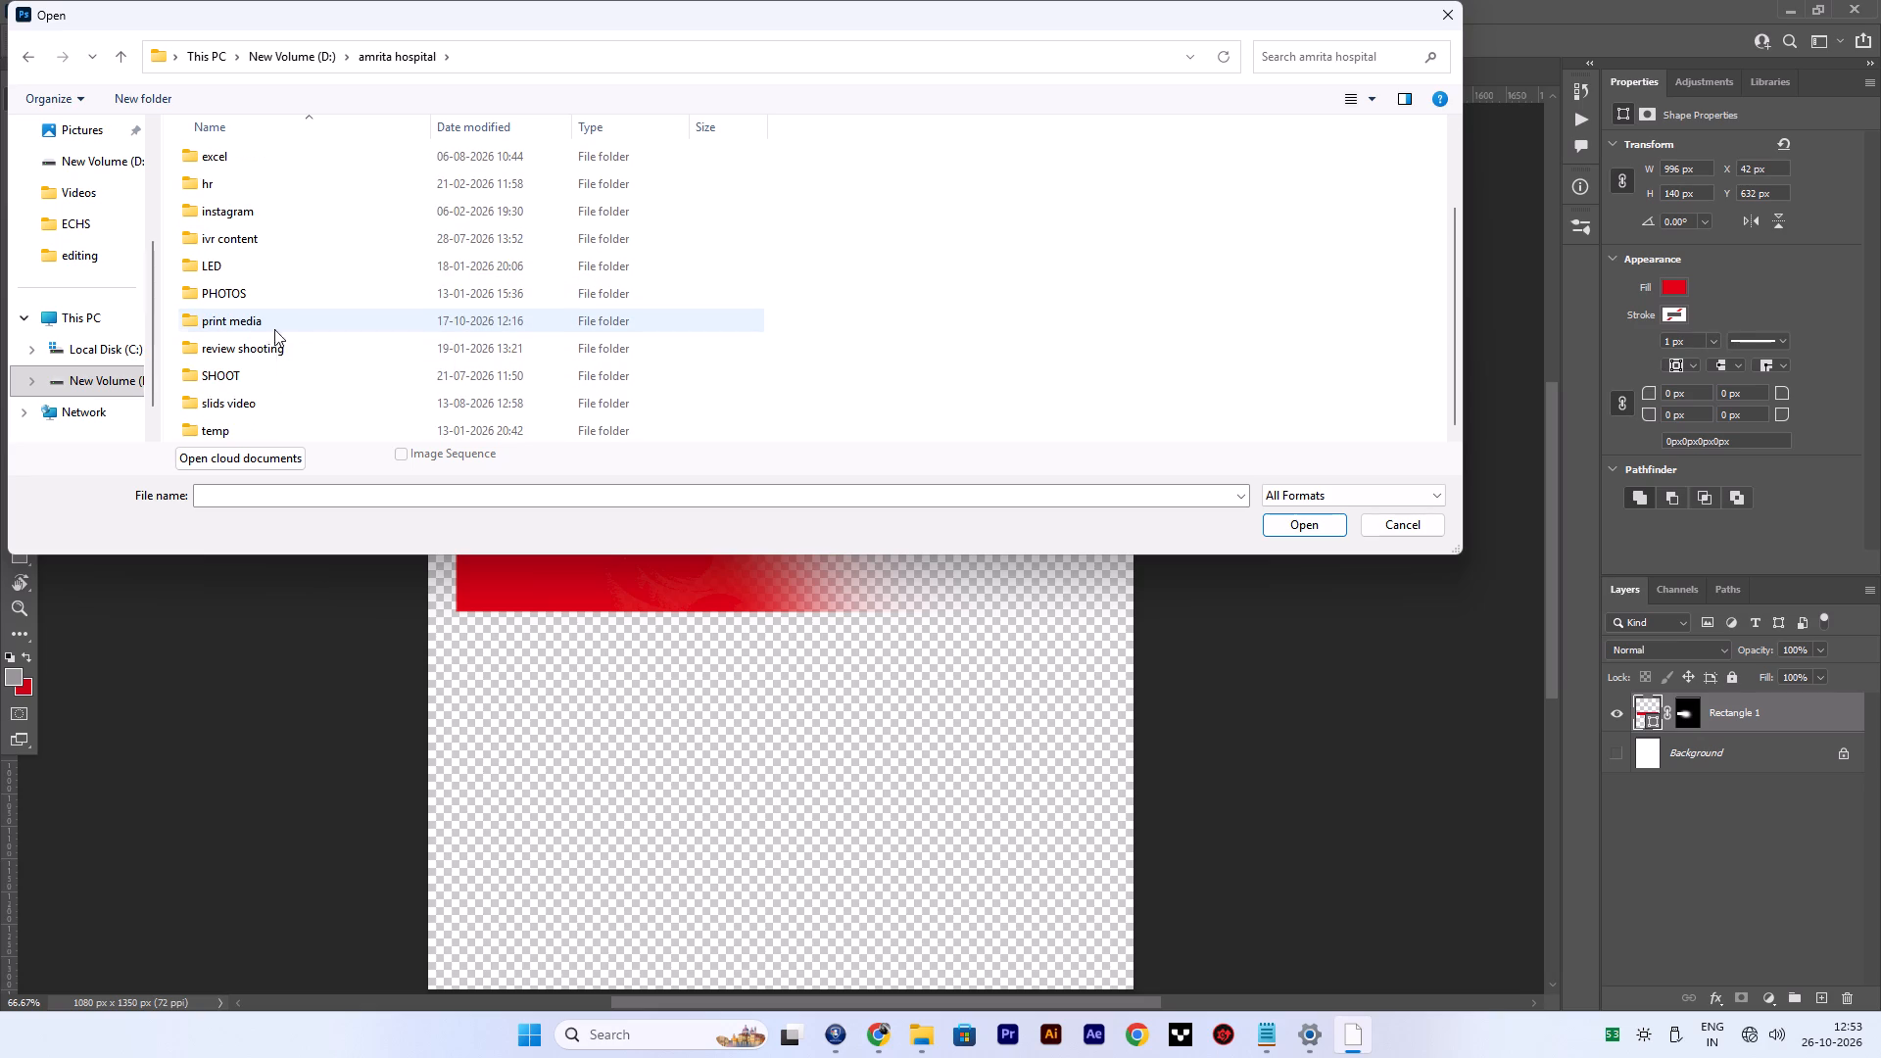
double_click(258, 327)
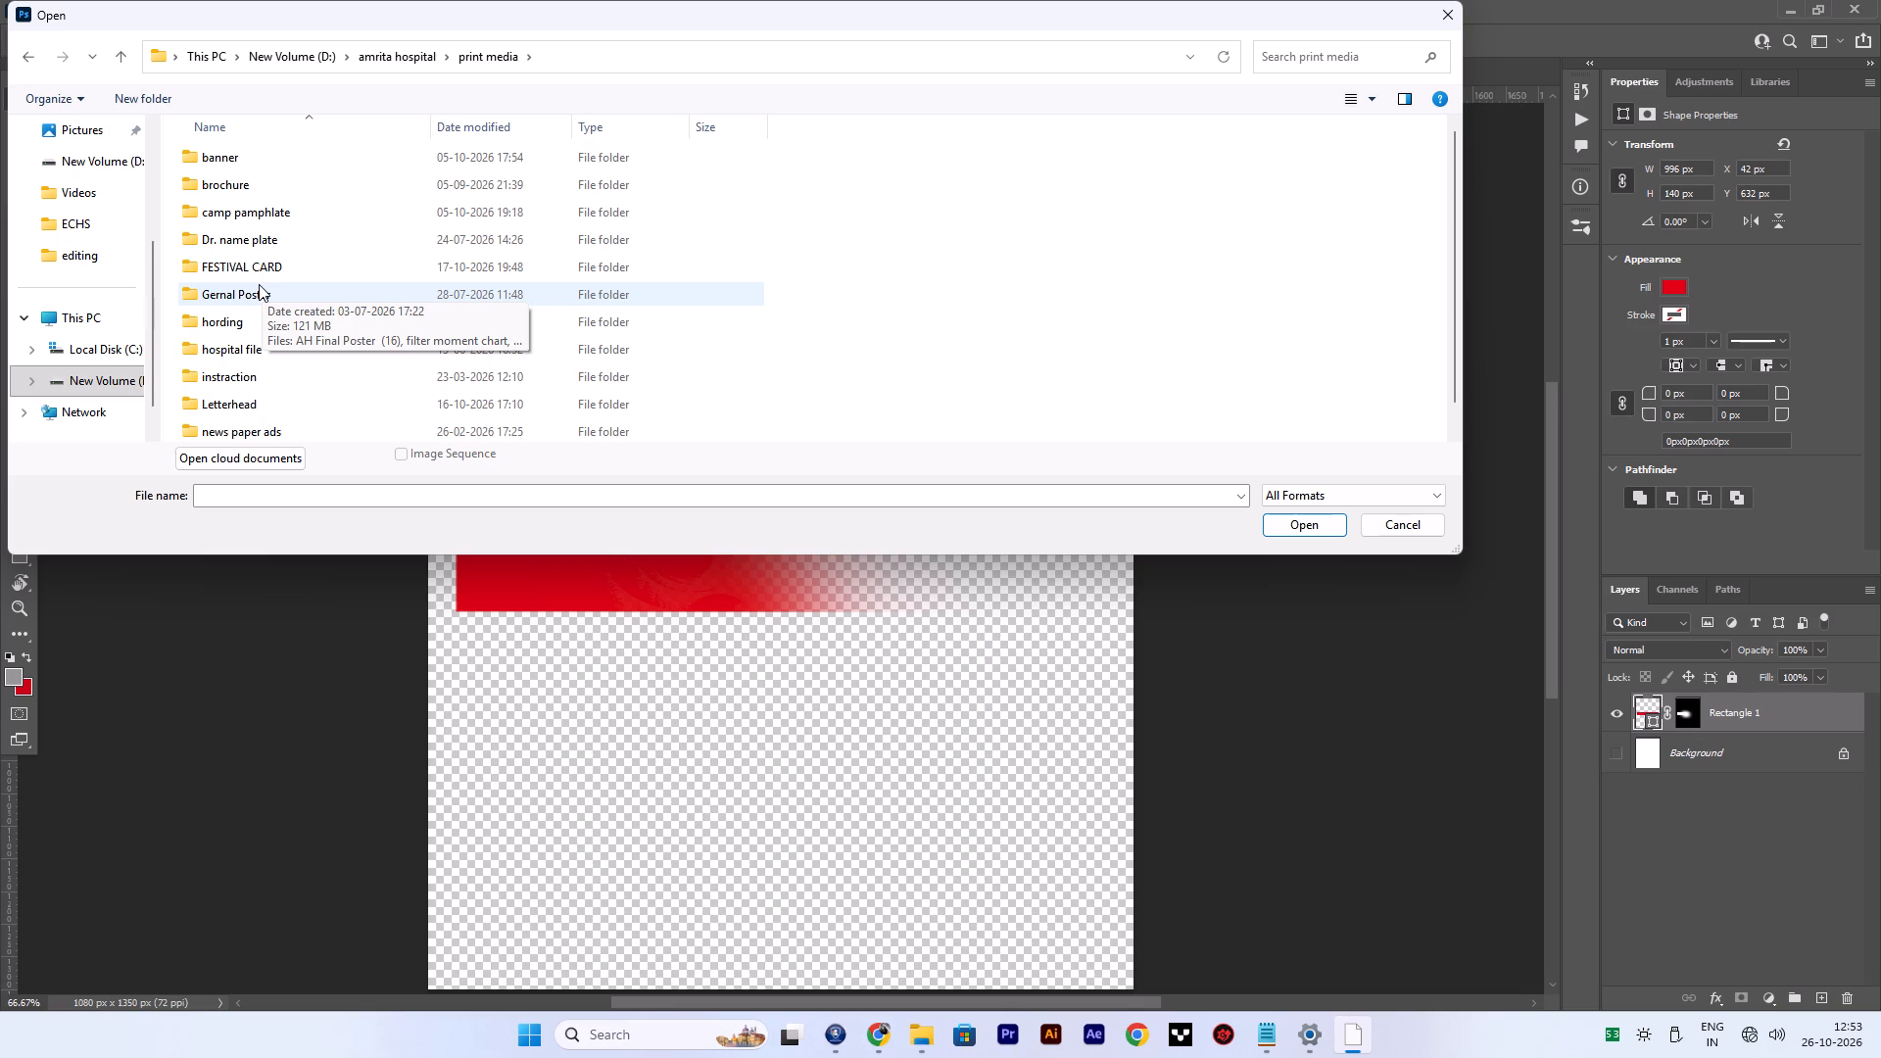
scroll(290, 369, "down", 2)
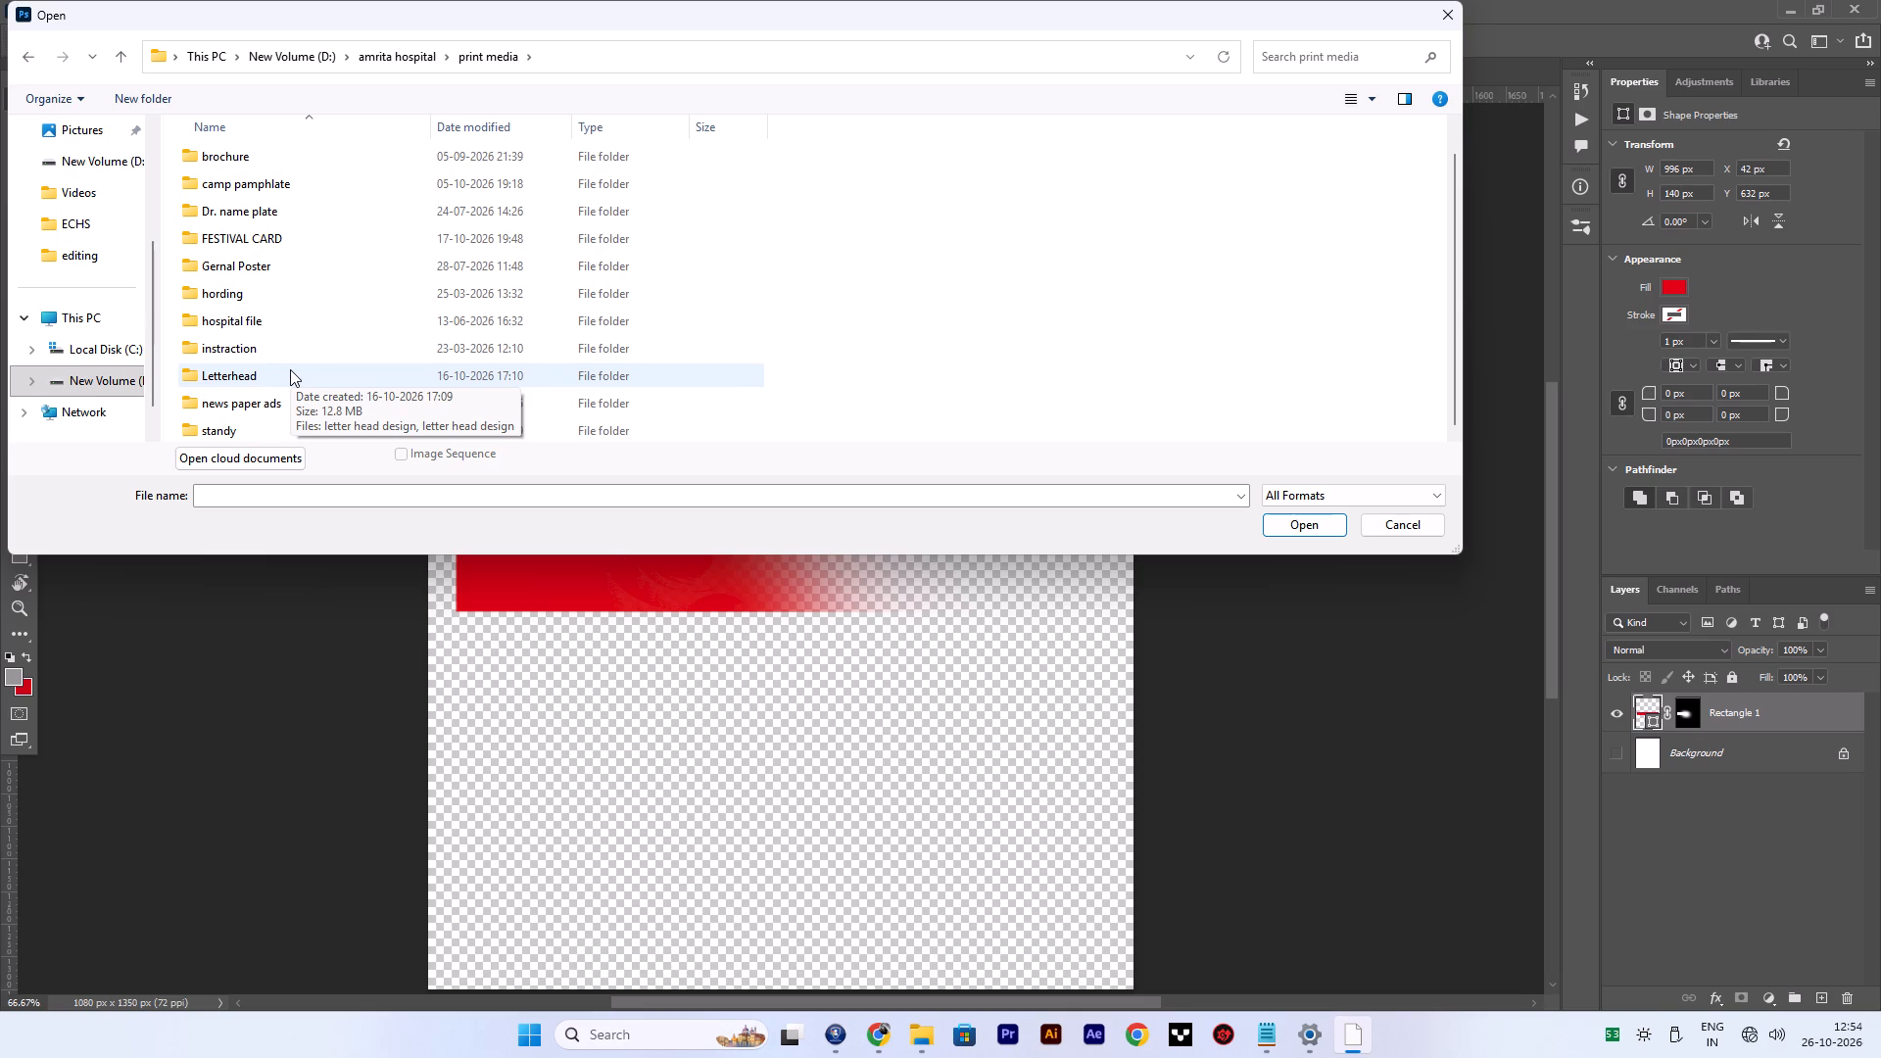
scroll(290, 369, "down", 1)
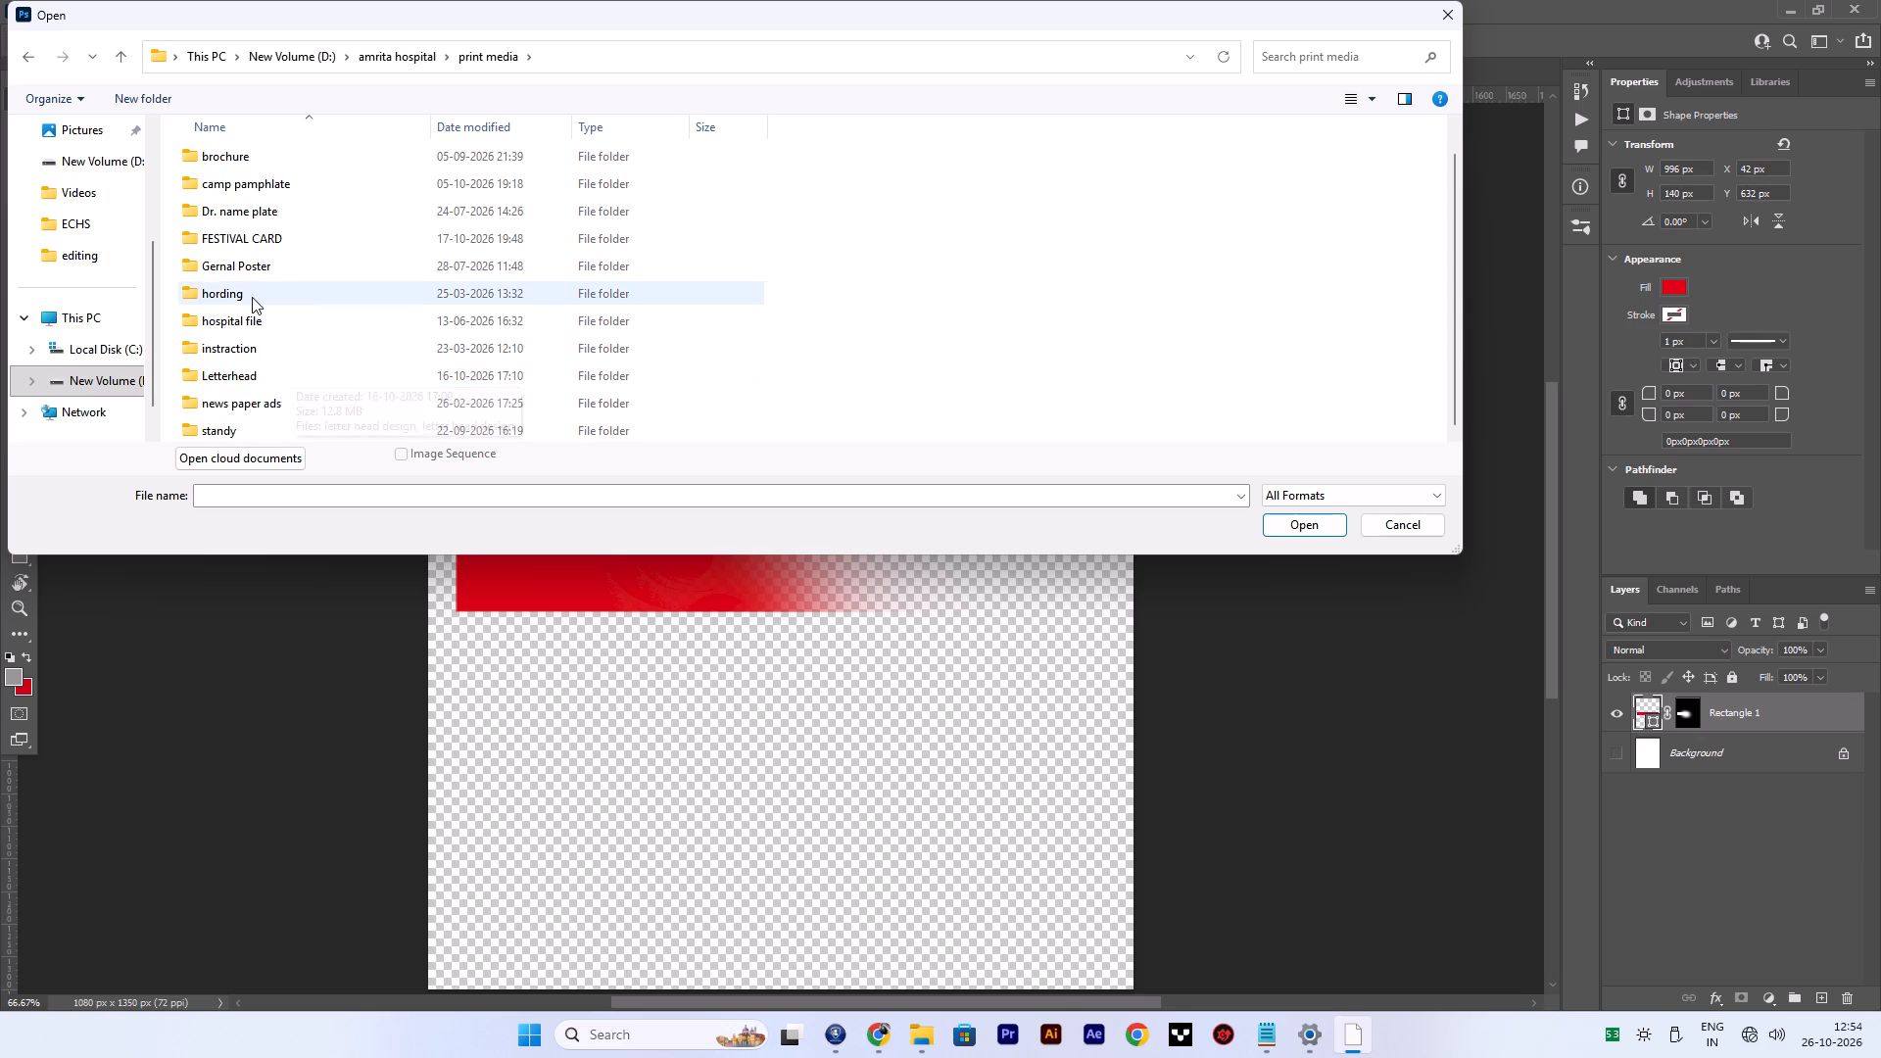
scroll(252, 297, "up", 3)
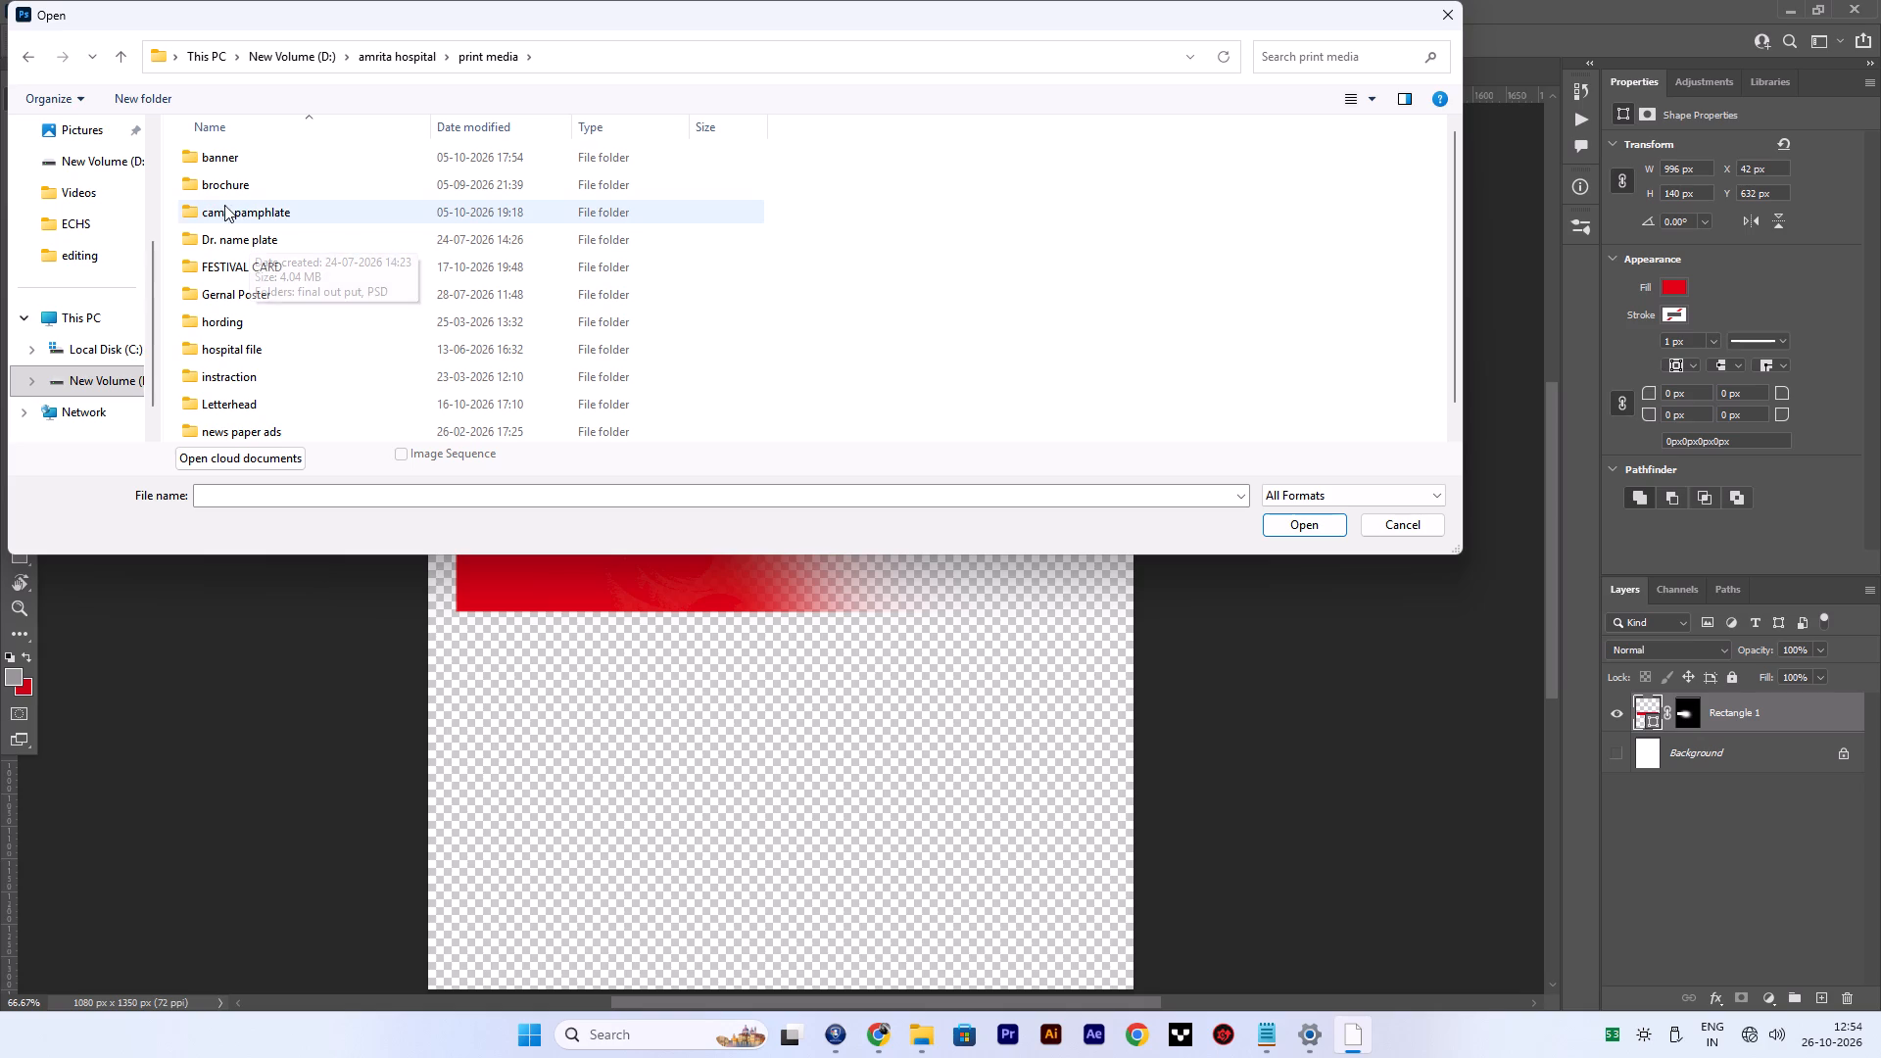
double_click(301, 209)
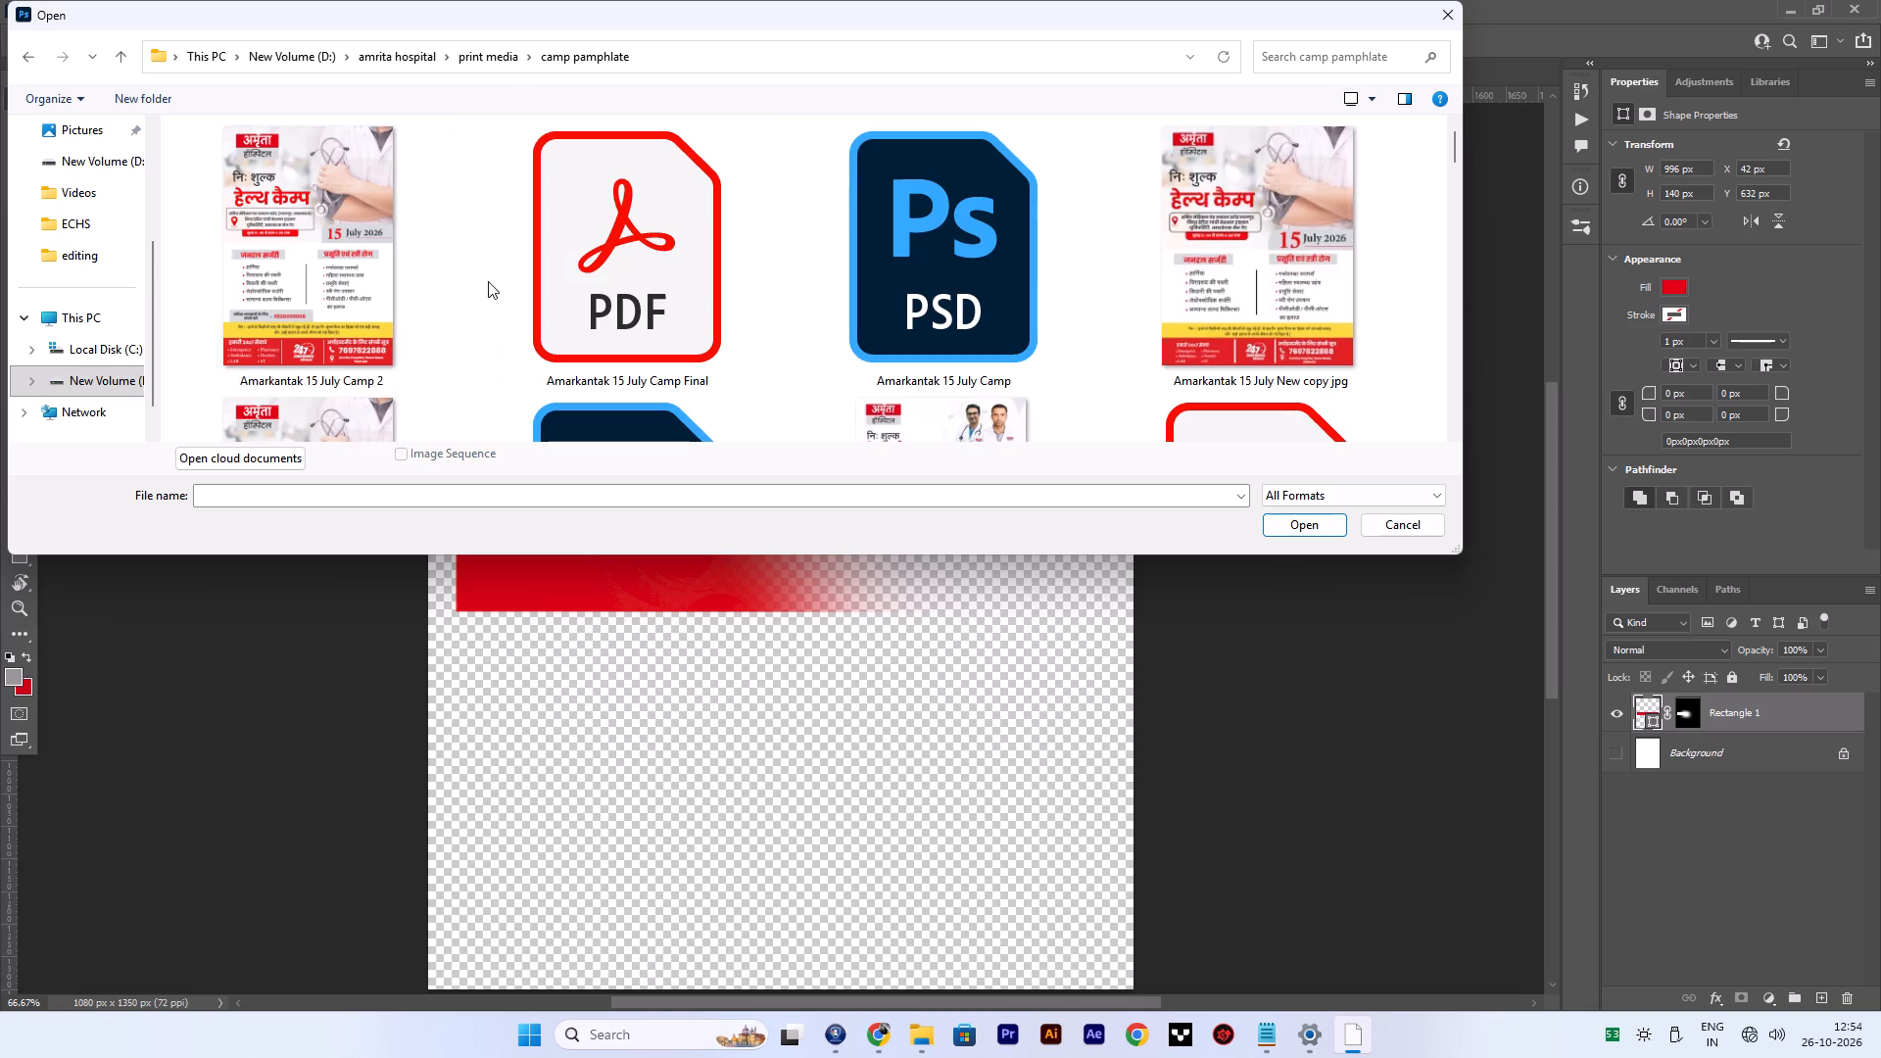
Open the PDF file "dindori police line camp" from the camp pamphlate folder.
scroll(488, 281, "down", 1)
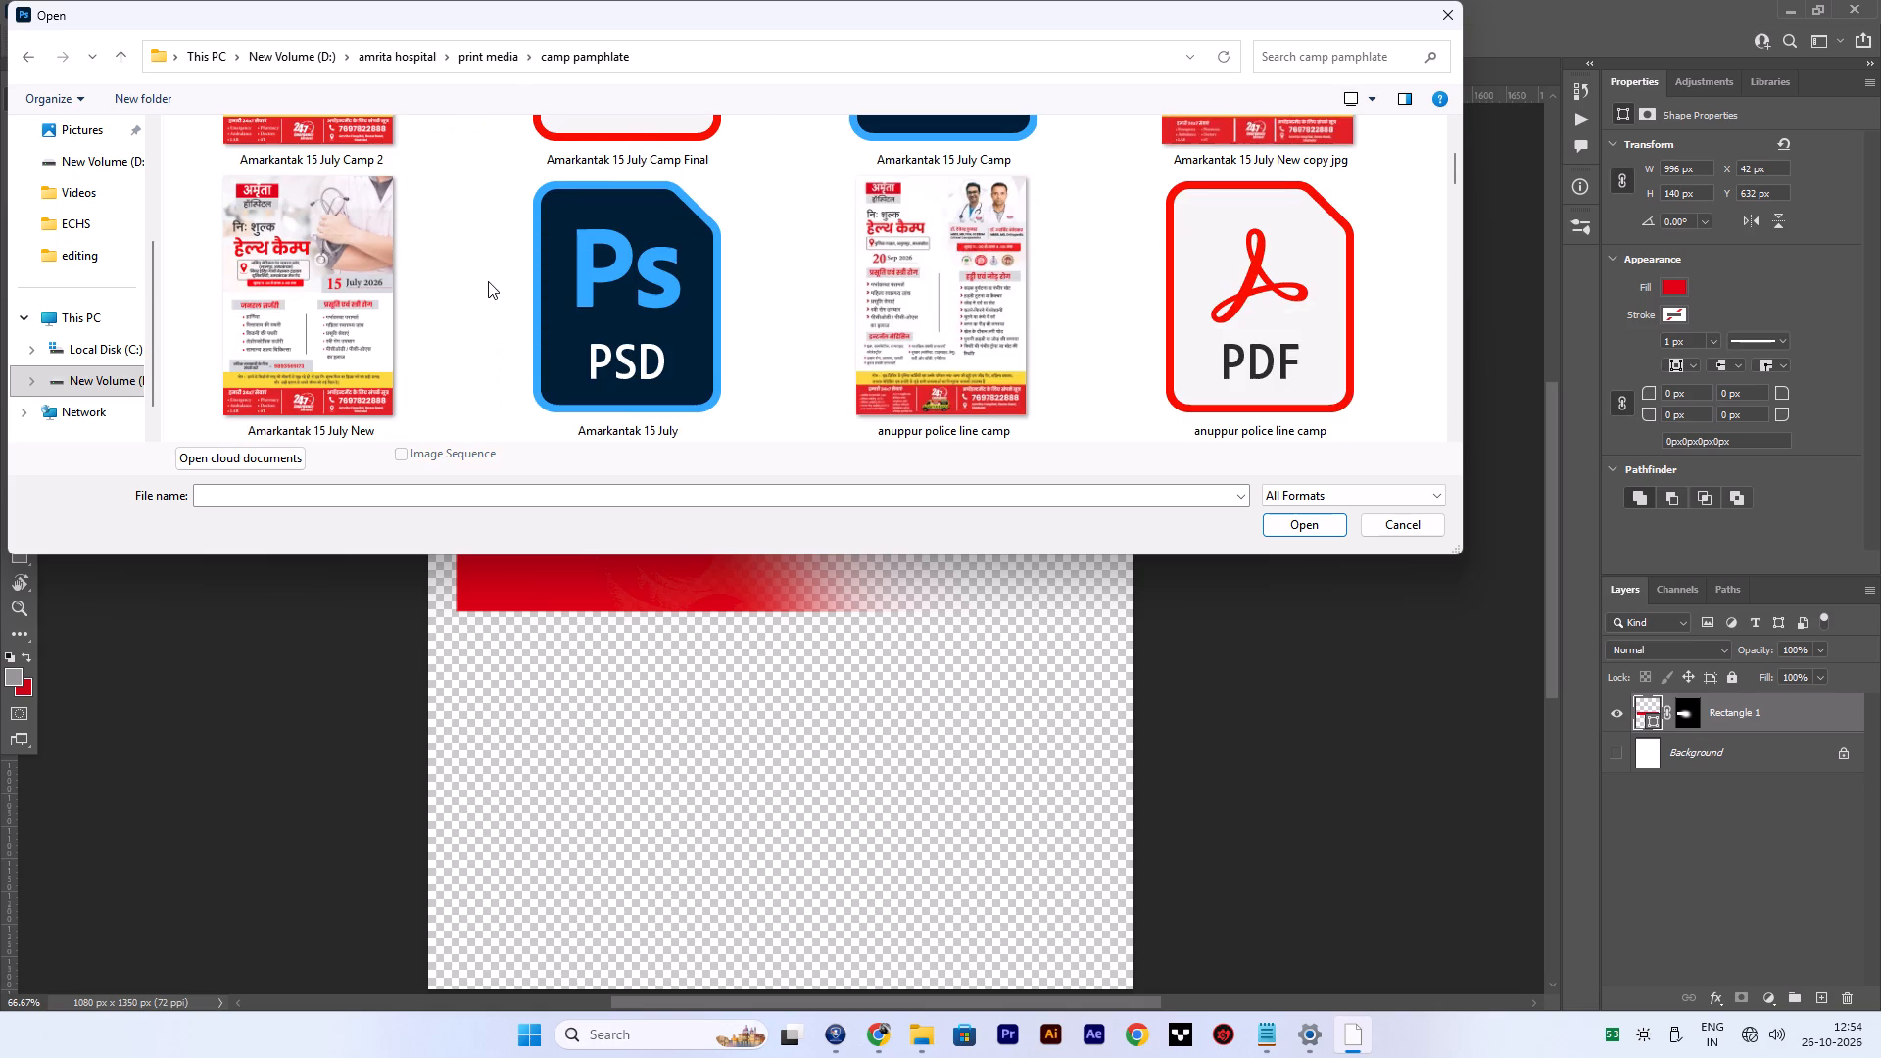
scroll(488, 281, "down", 5)
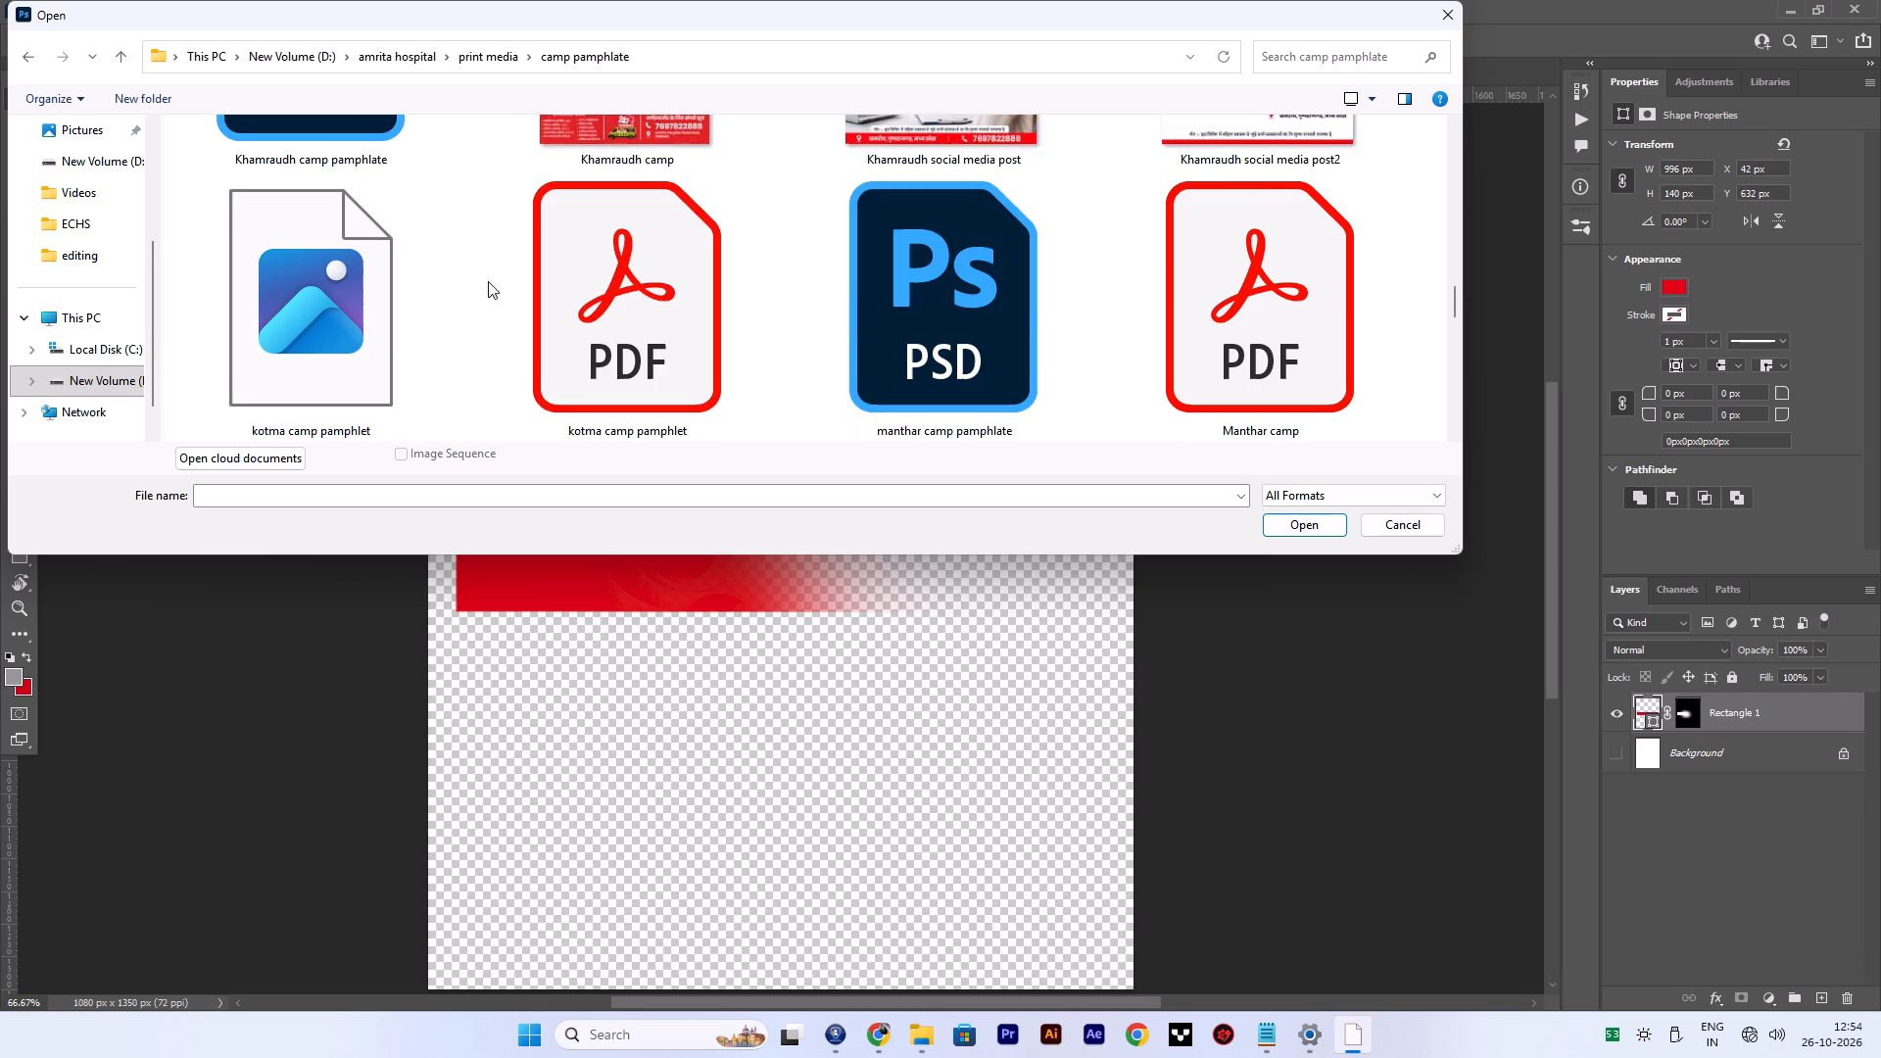
scroll(488, 281, "up", 3)
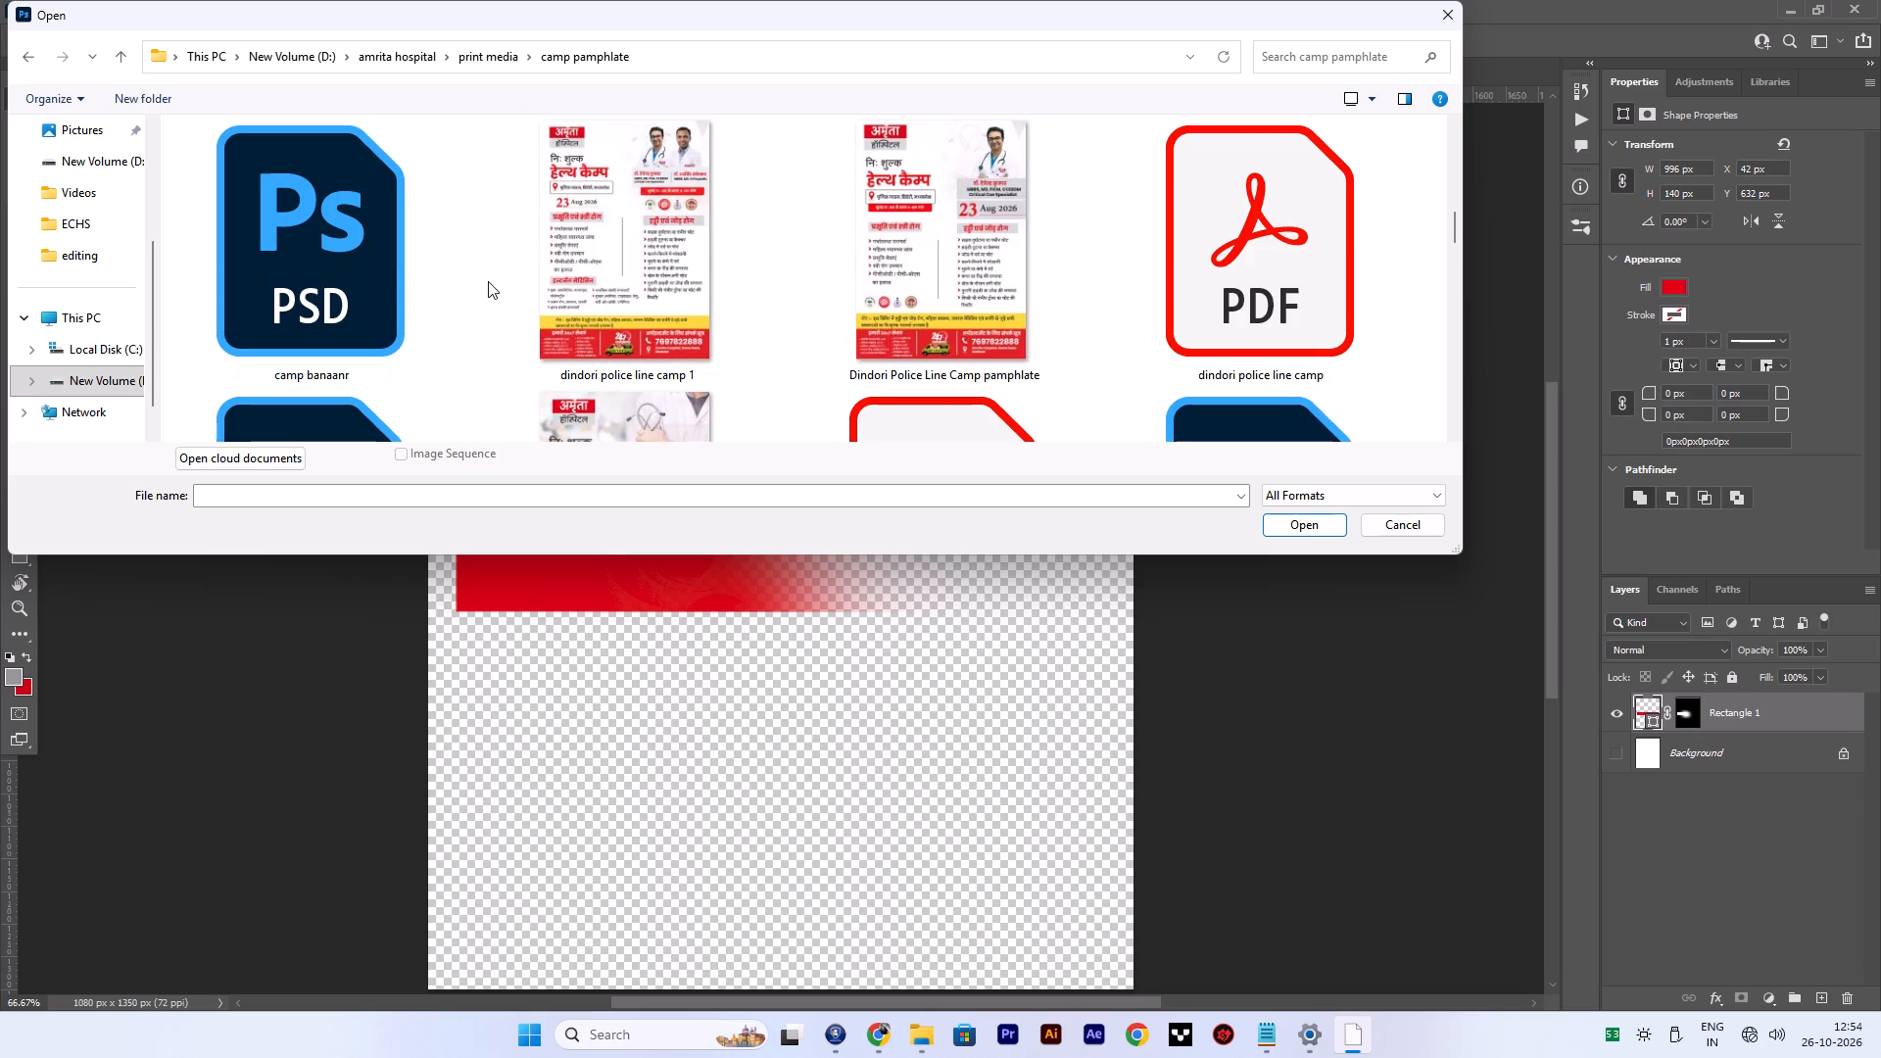
left_click(1263, 264)
left_click(1294, 528)
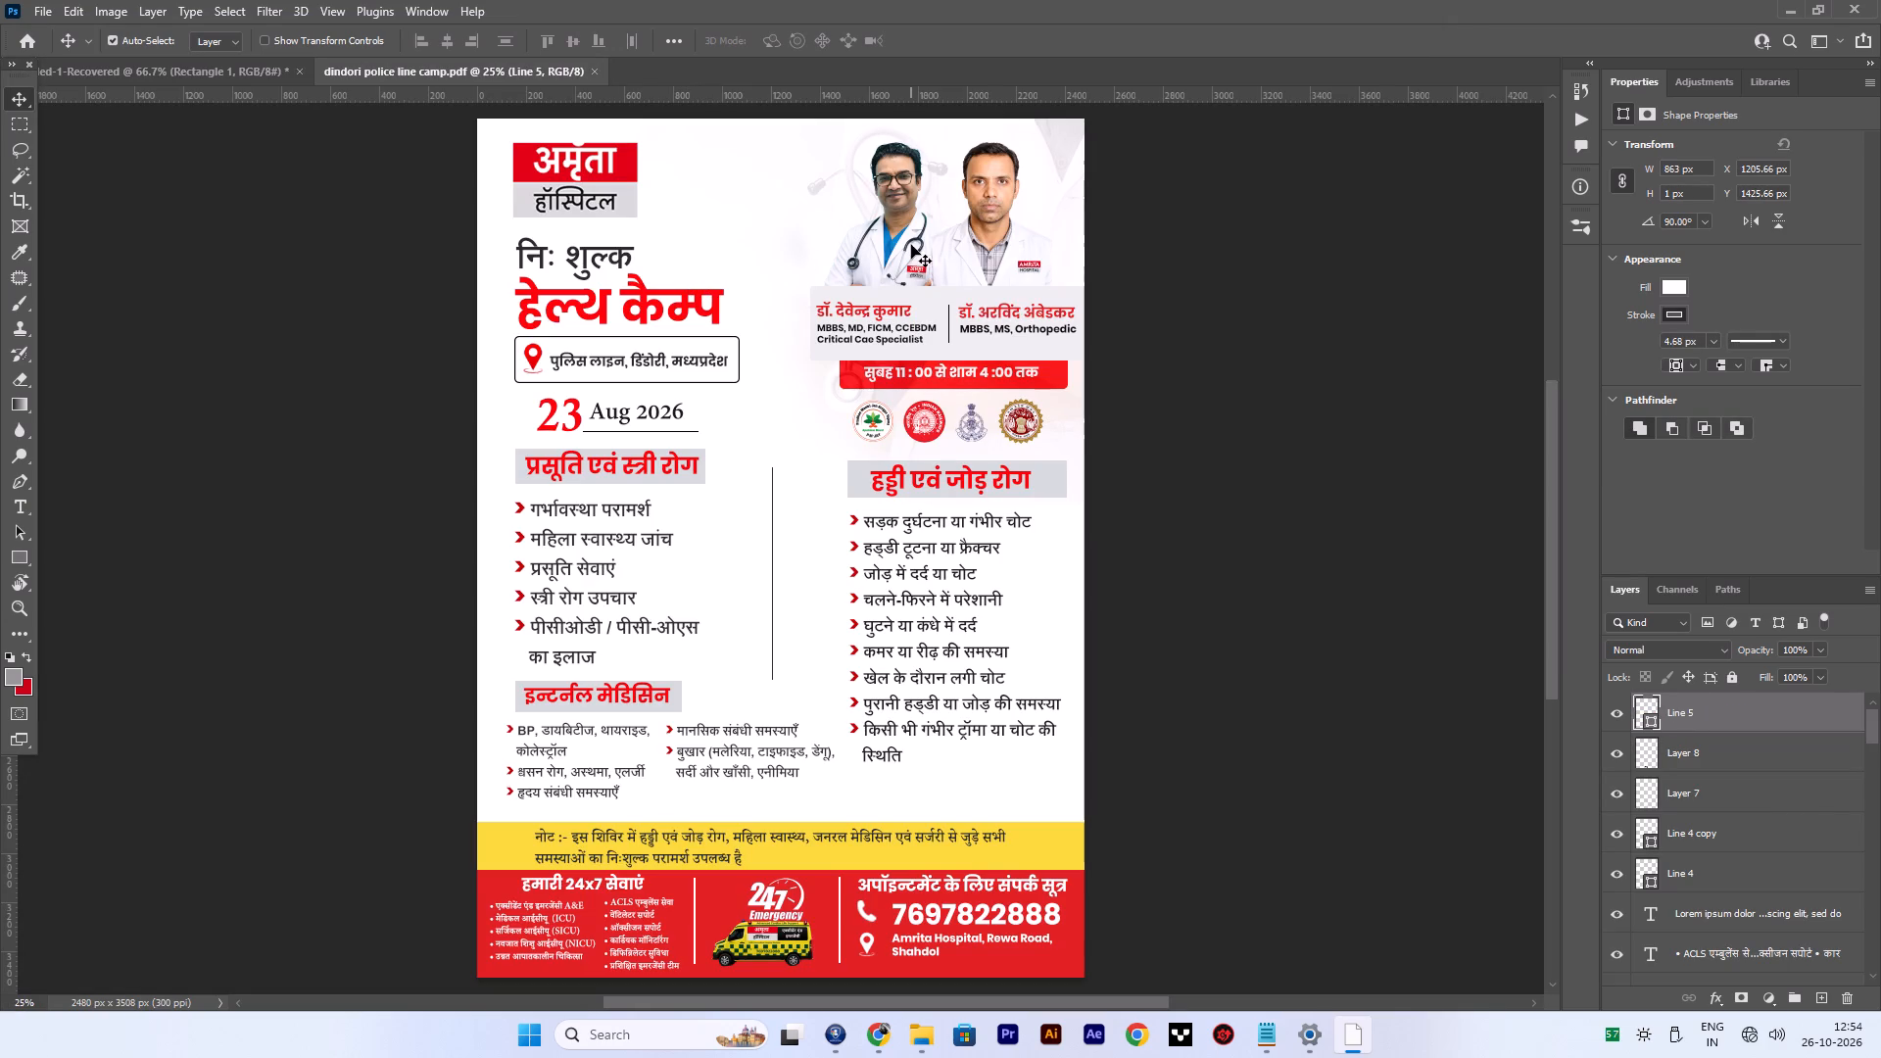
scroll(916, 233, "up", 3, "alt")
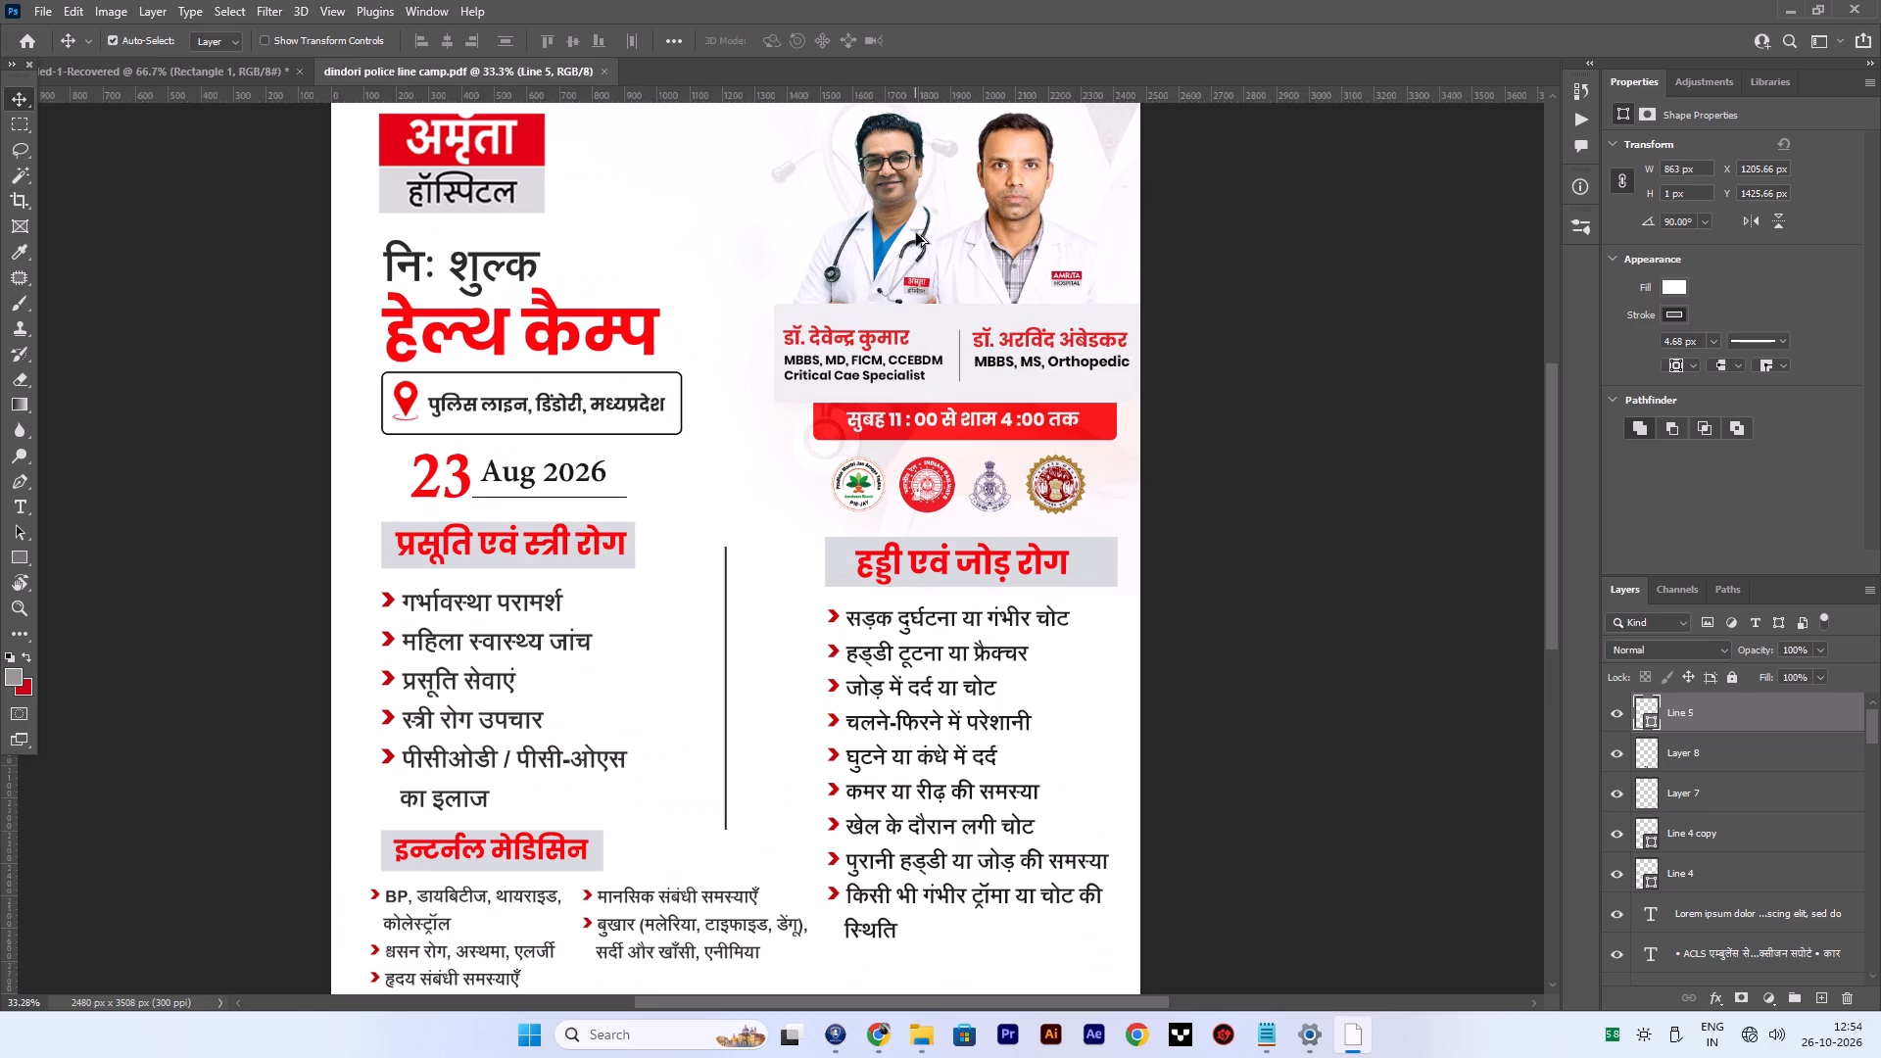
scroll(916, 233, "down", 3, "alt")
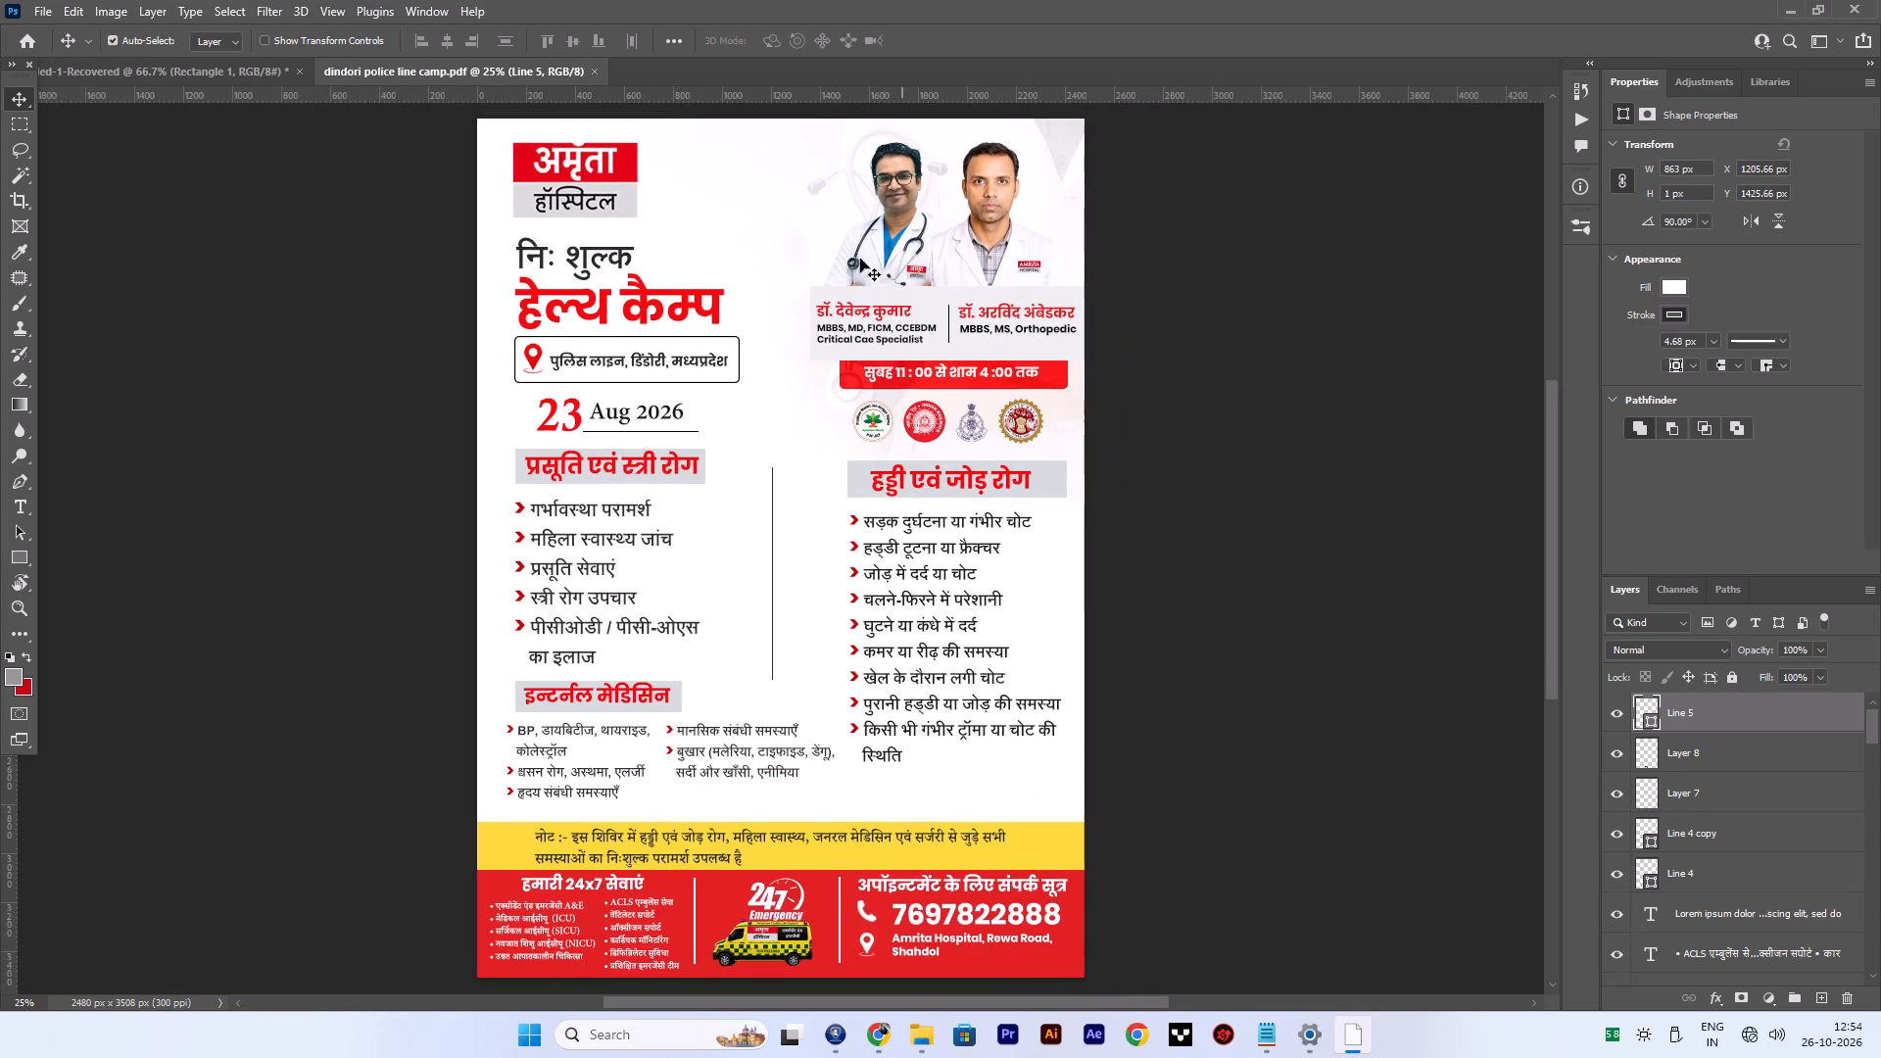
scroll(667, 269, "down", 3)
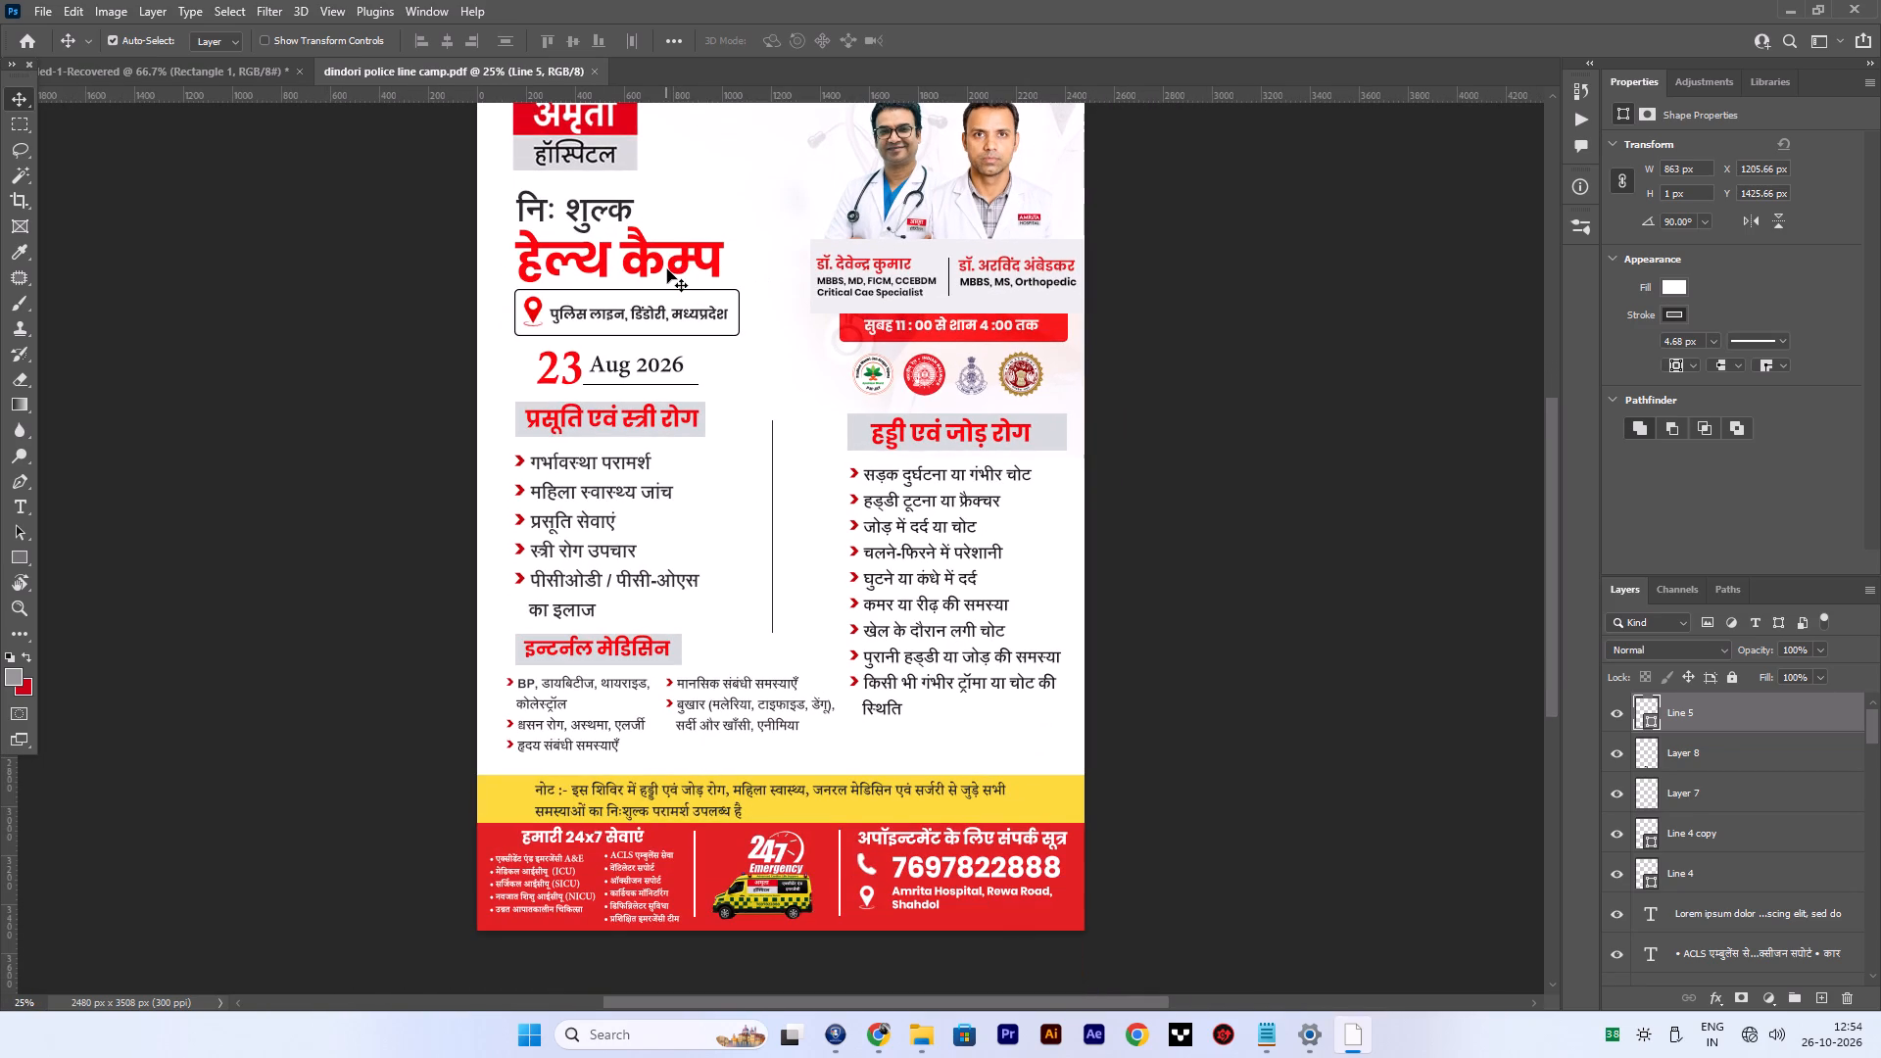
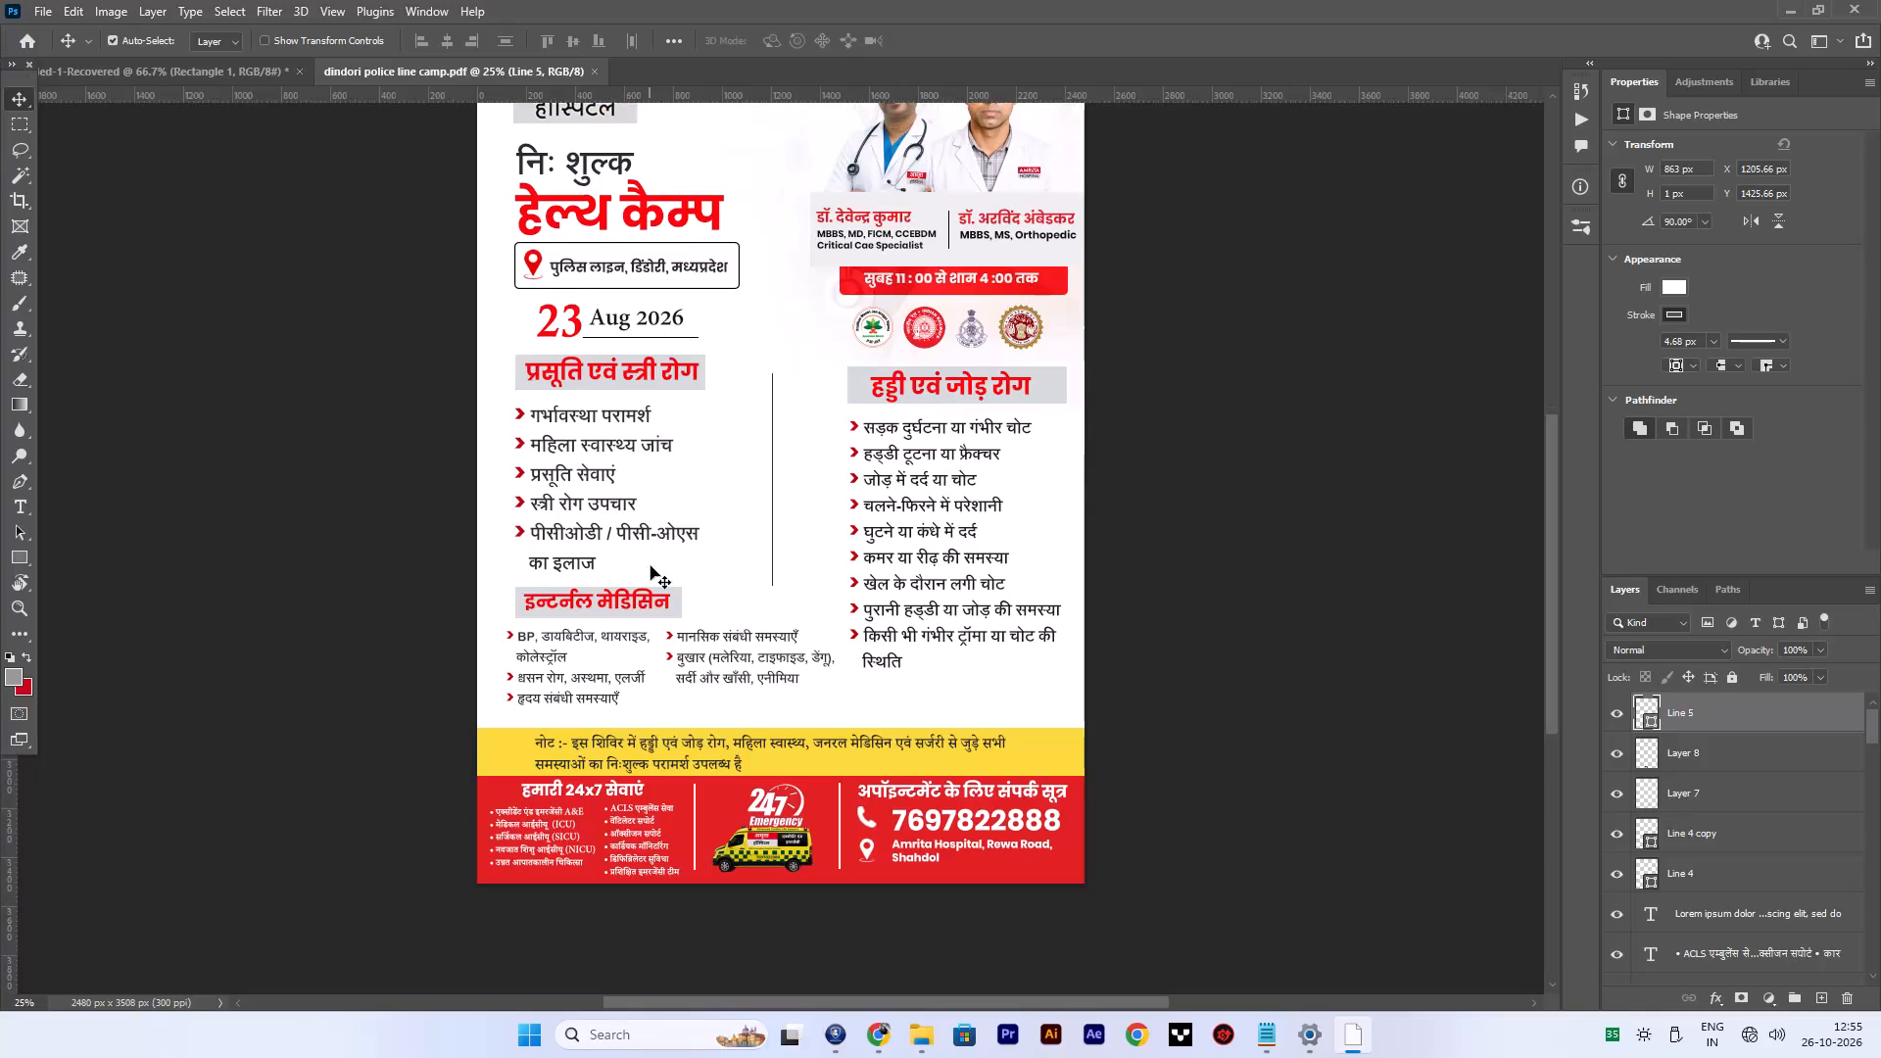
Review the pamphlet's heading, venue, date, doctor details, department lists and footer to find the details that need changing.
scroll(555, 803, "up", 5, "alt")
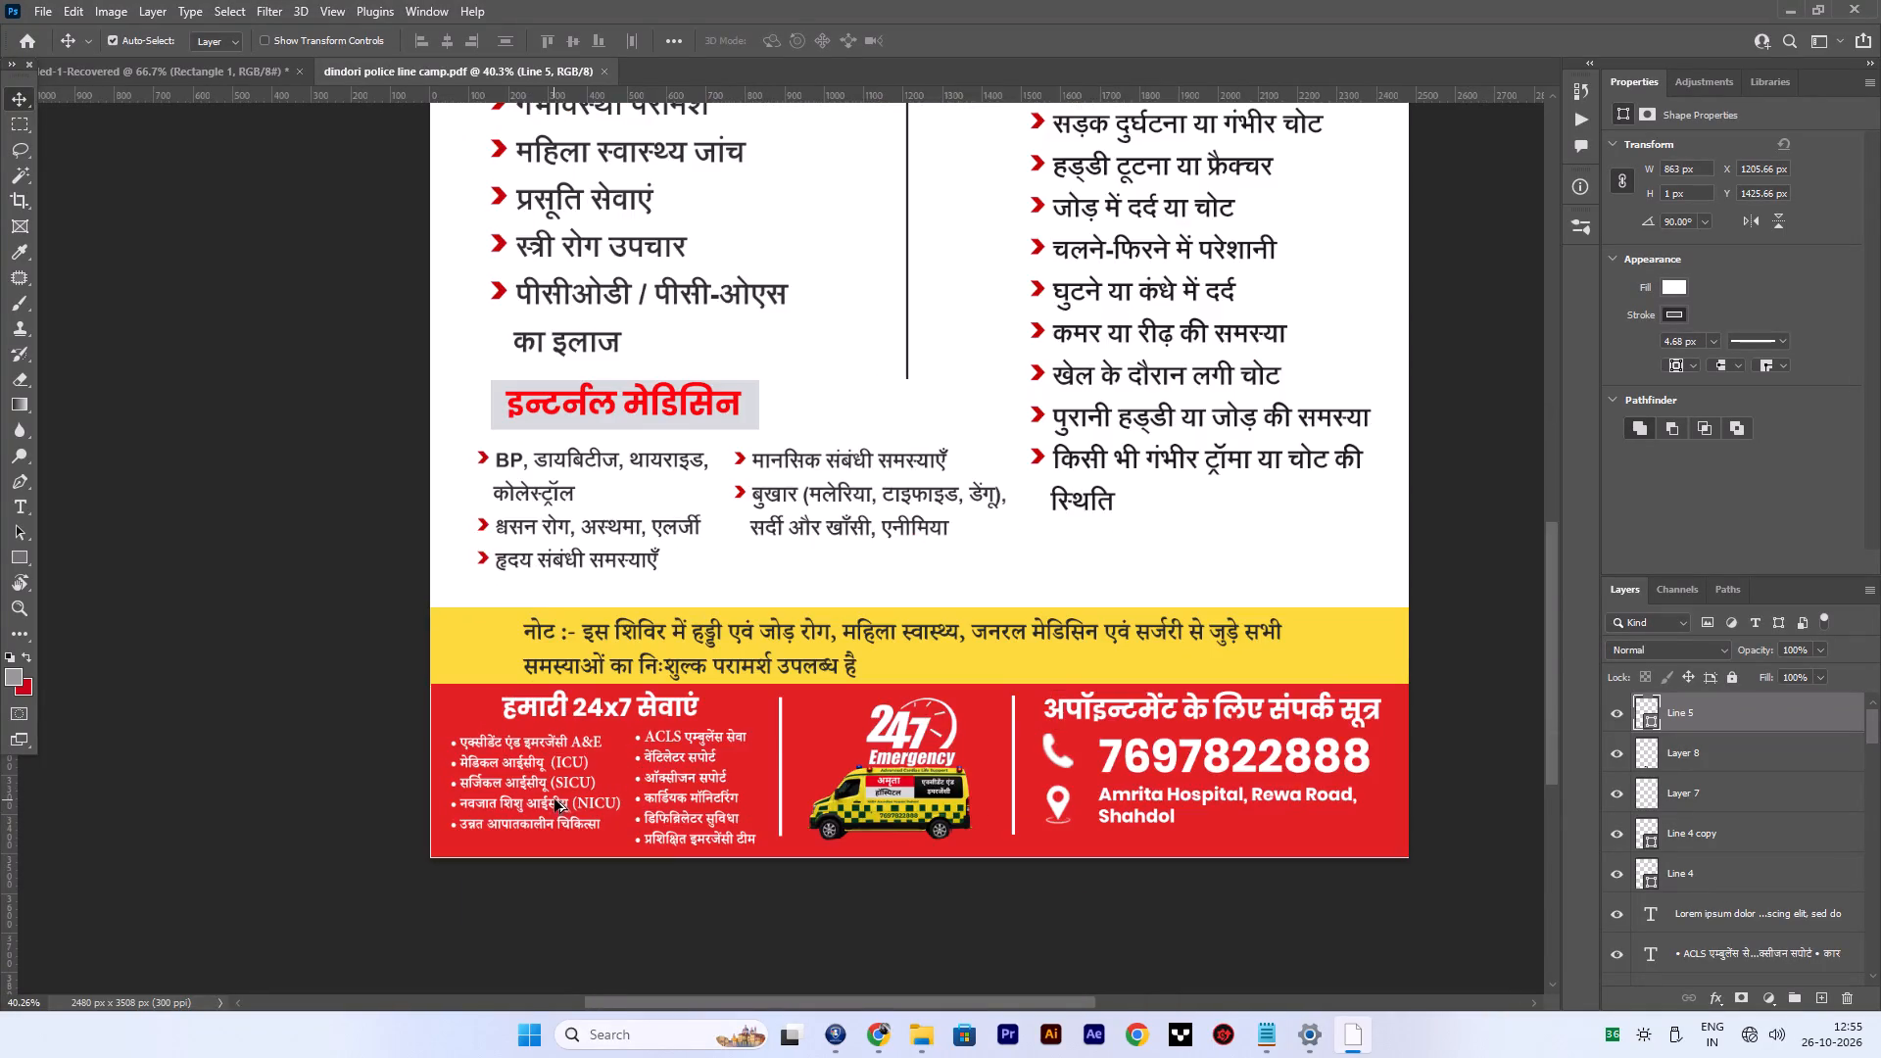
scroll(554, 798, "up", 5, "alt")
scroll(554, 798, "down", 8, "alt")
scroll(569, 790, "up", 10)
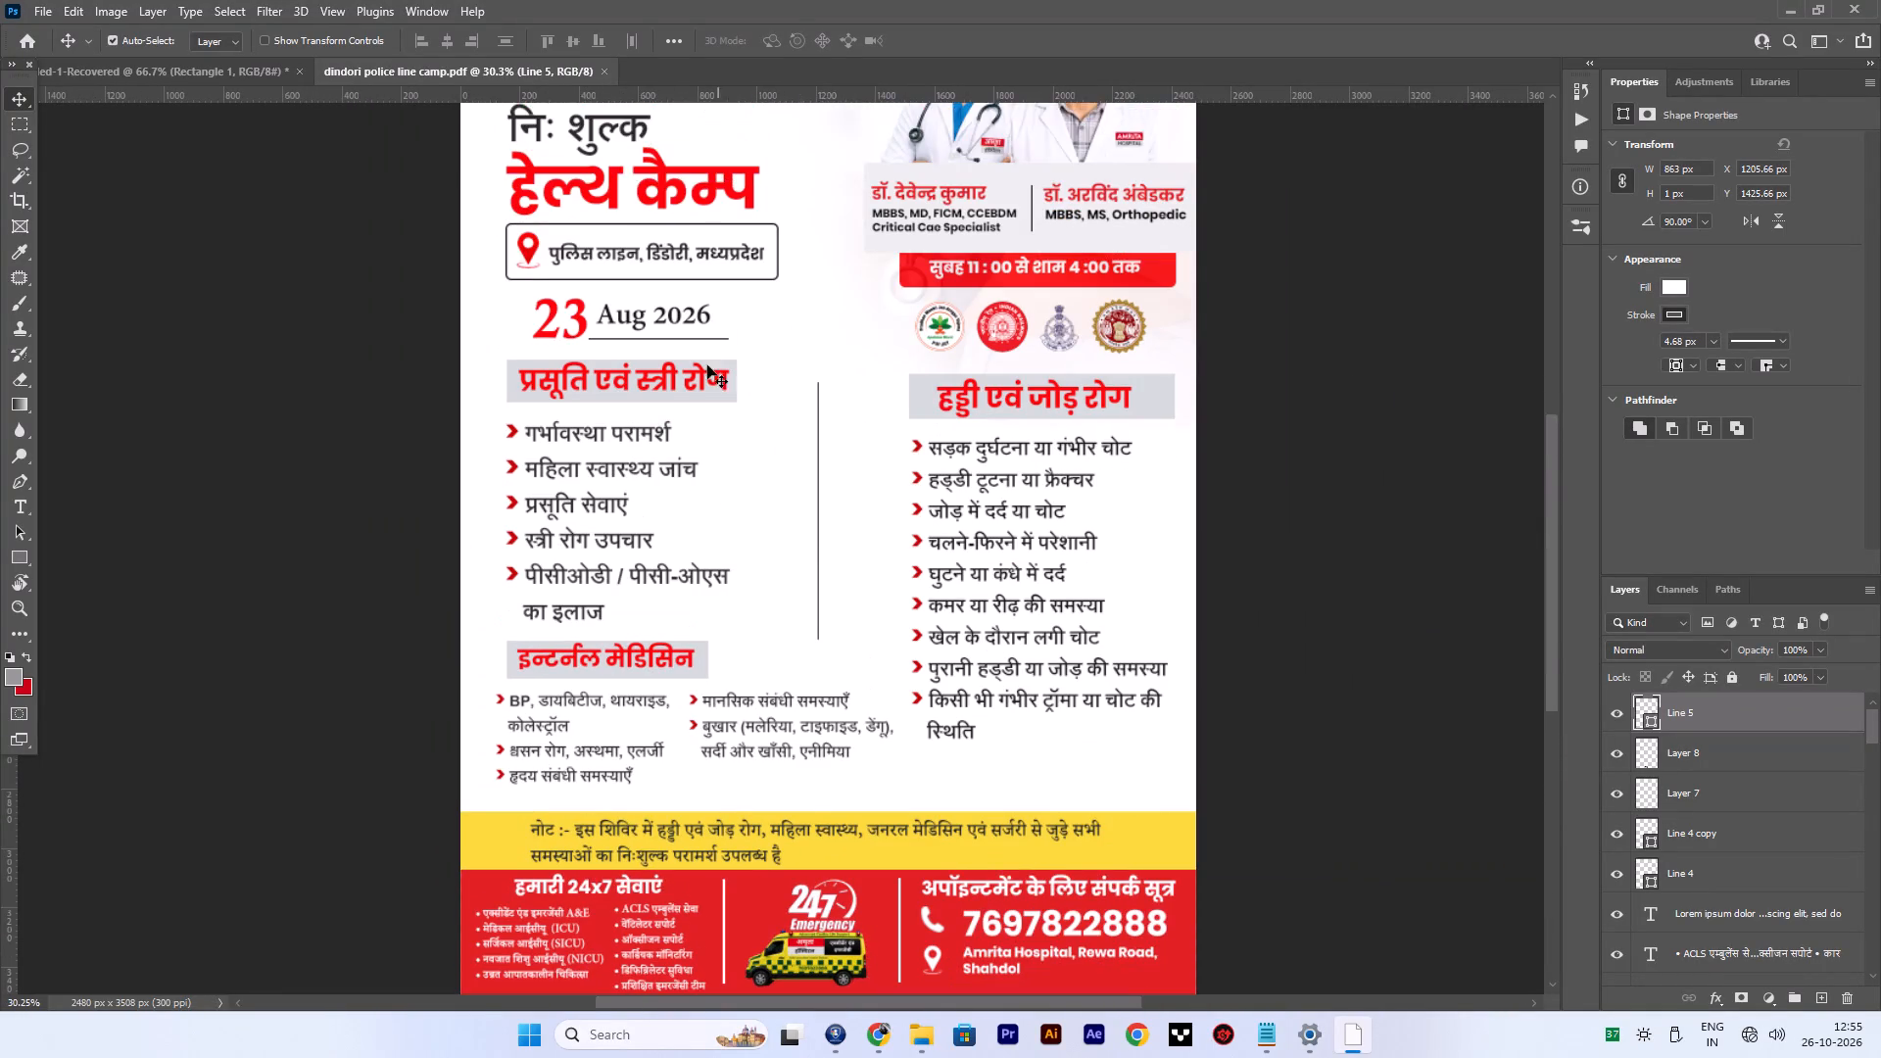
scroll(697, 366, "up", 5, "alt")
scroll(697, 366, "down", 2, "alt")
key("space")
key("space")
key("space")
key("space")
left_click_drag(699, 333, 710, 434)
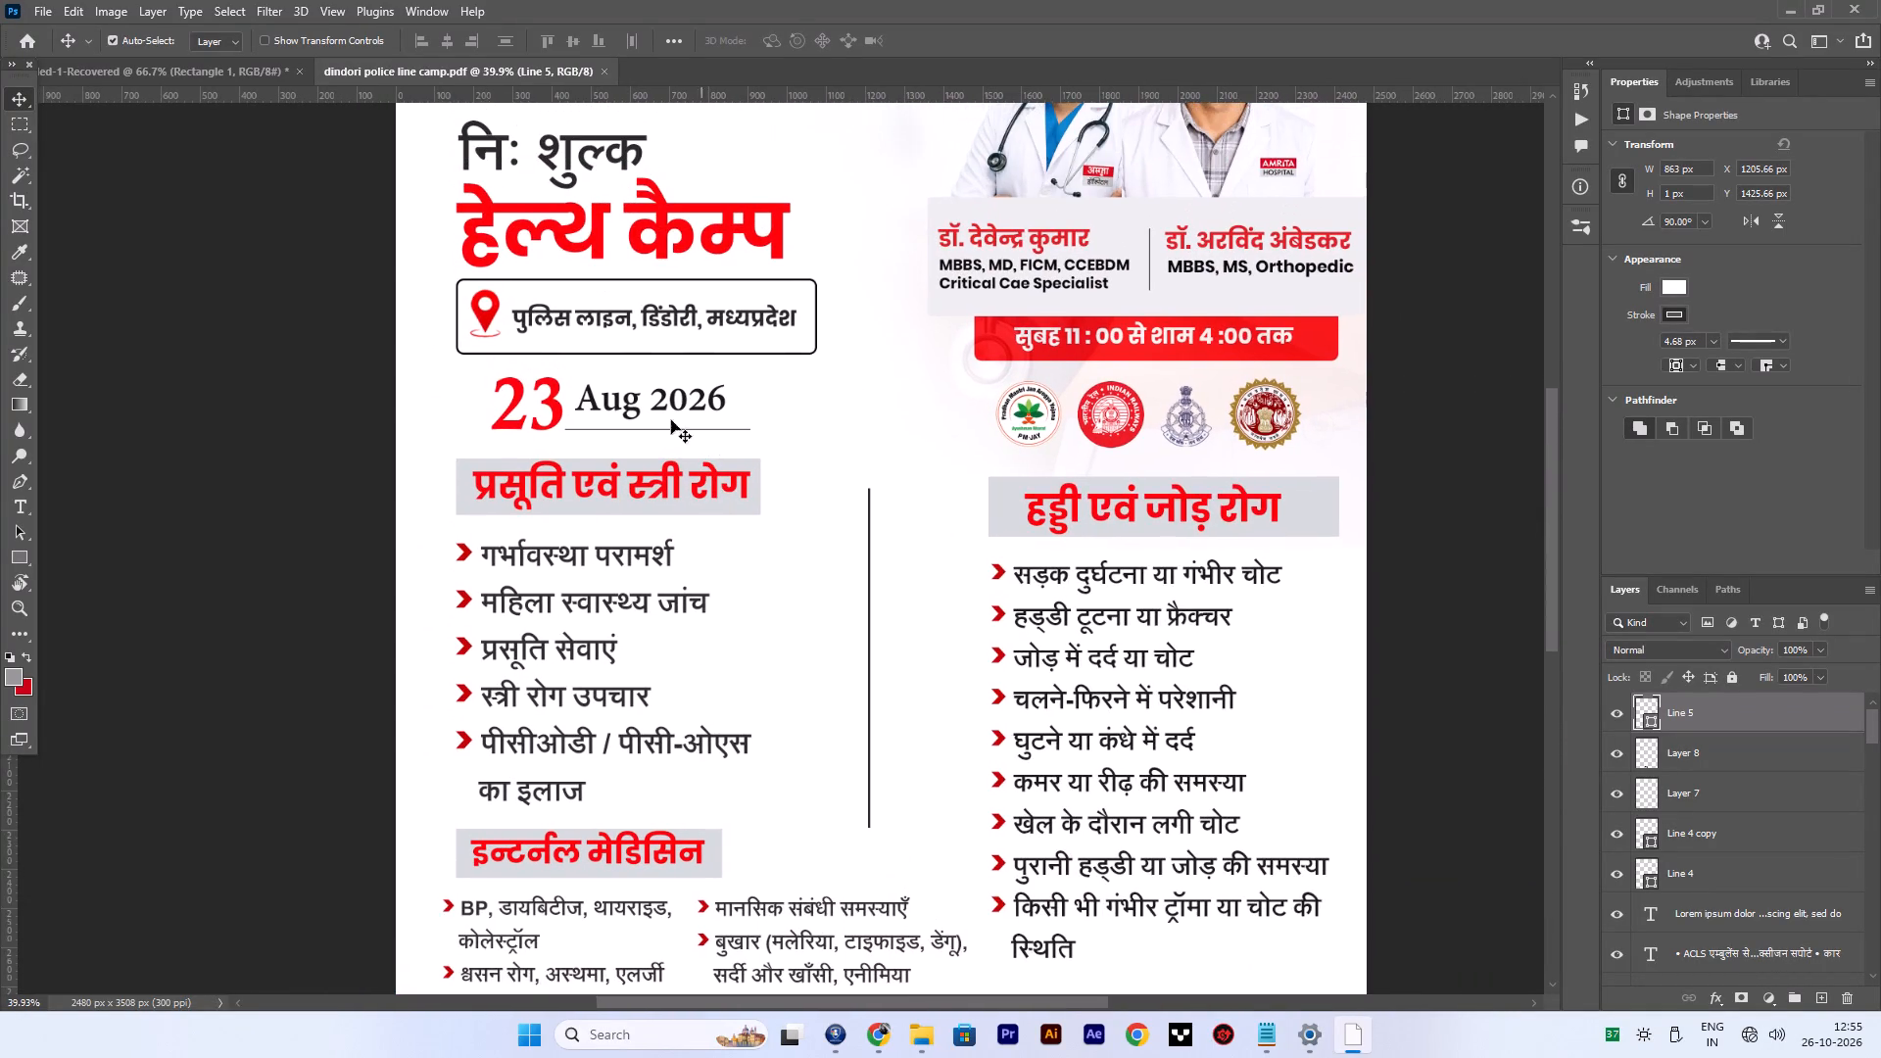
scroll(608, 397, "up", 4)
scroll(539, 502, "up", 5, "alt")
scroll(538, 501, "down", 1, "alt")
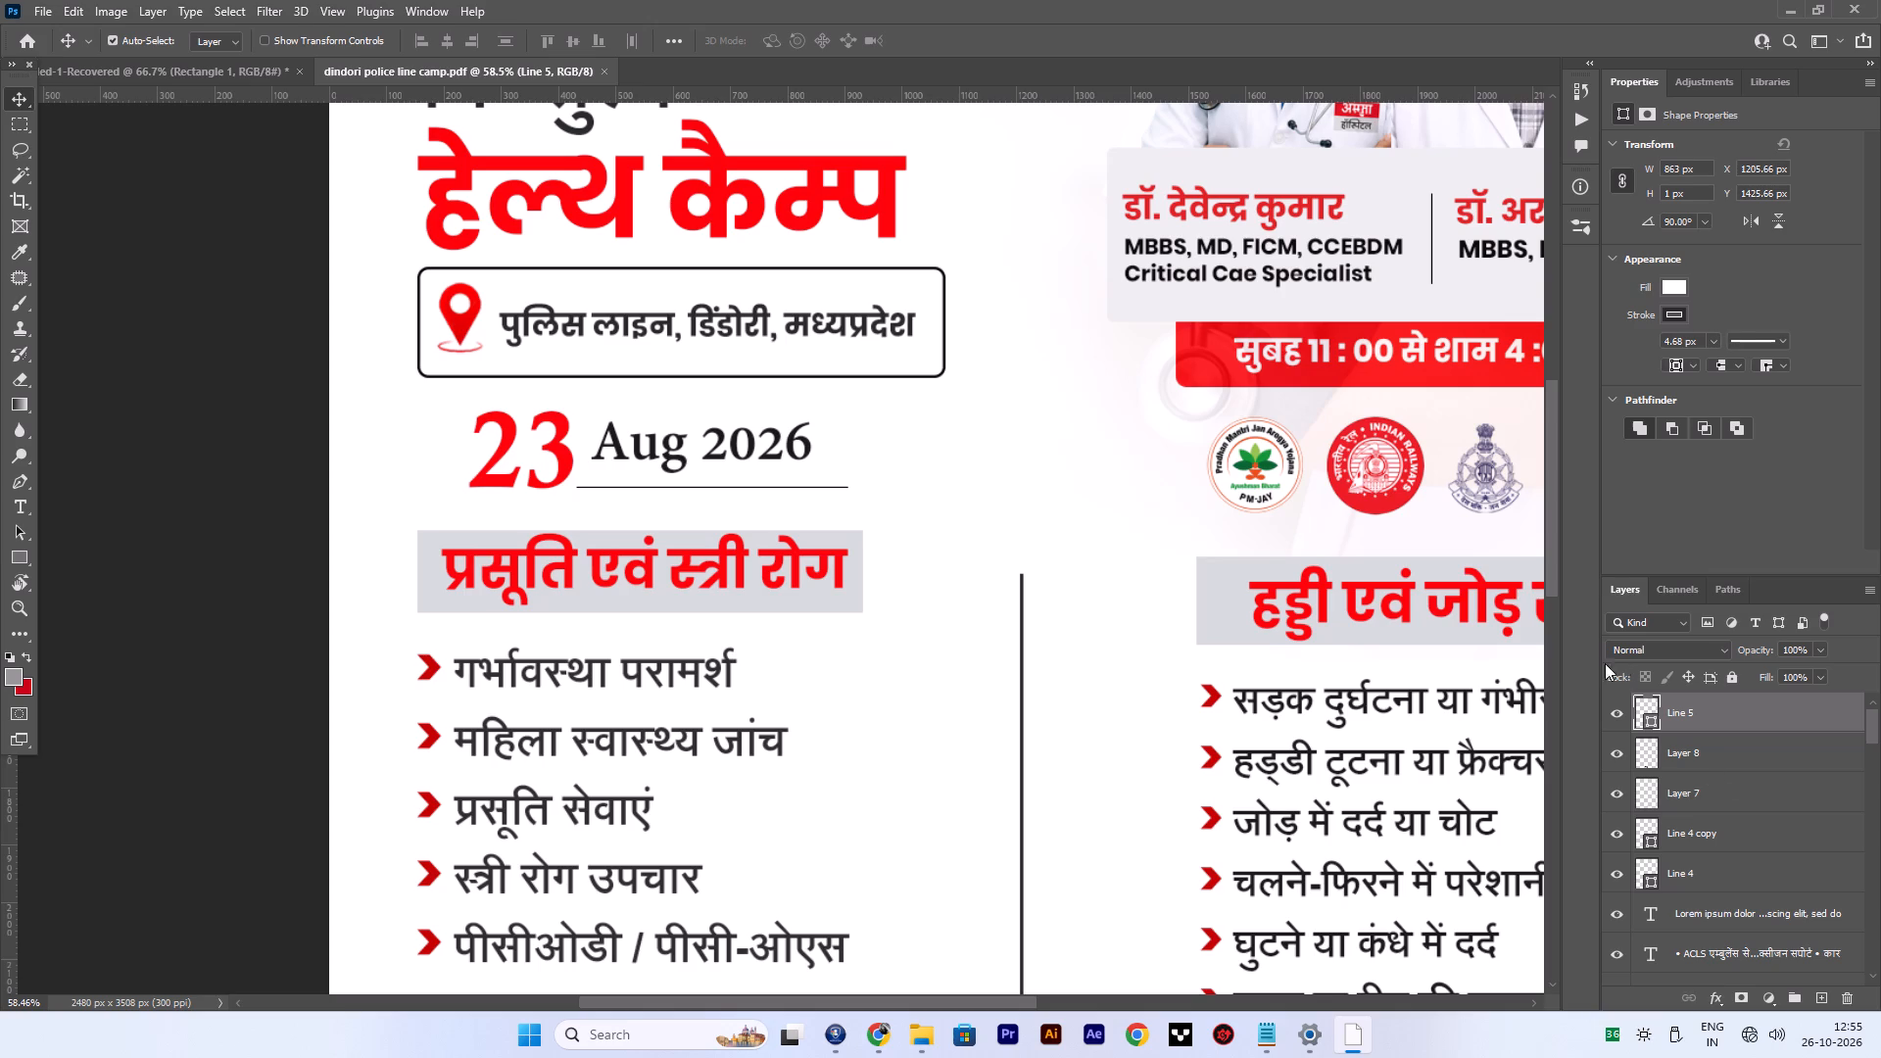
scroll(501, 371, "down", 4, "alt")
scroll(563, 417, "up", 5)
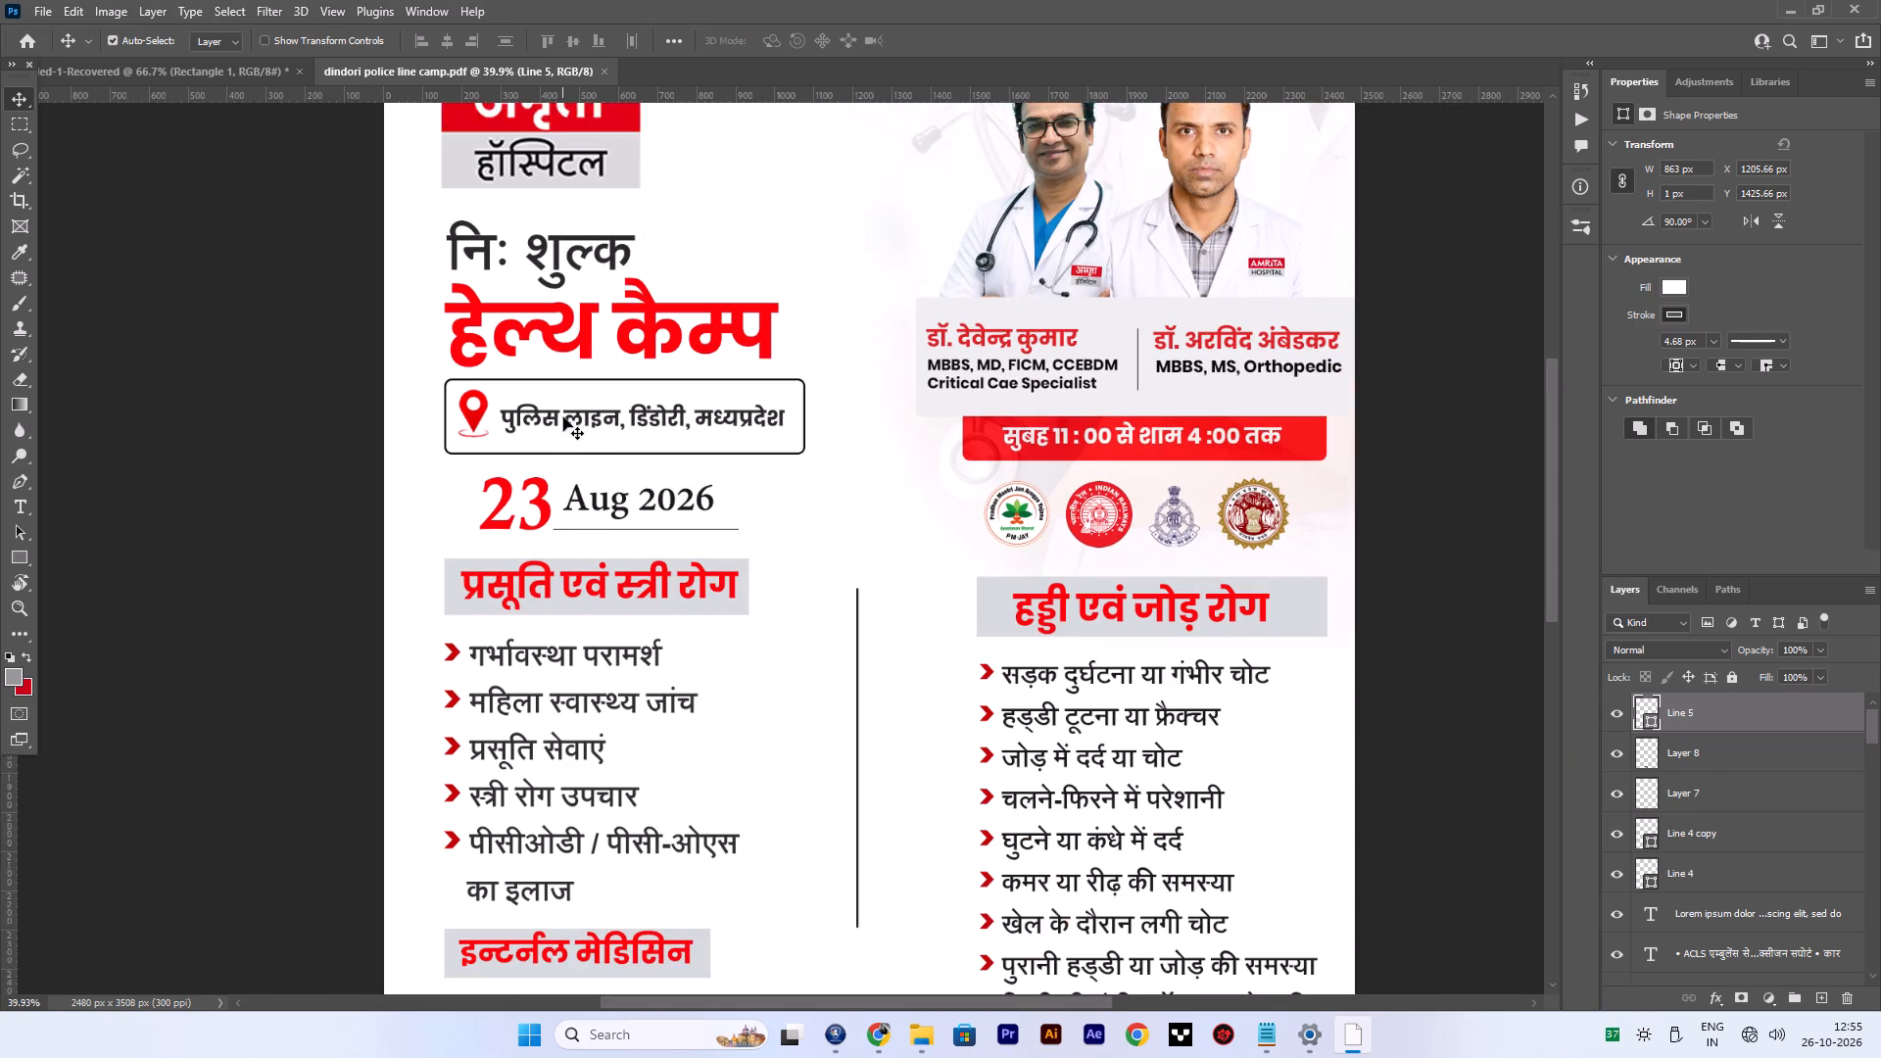
scroll(563, 417, "down", 4)
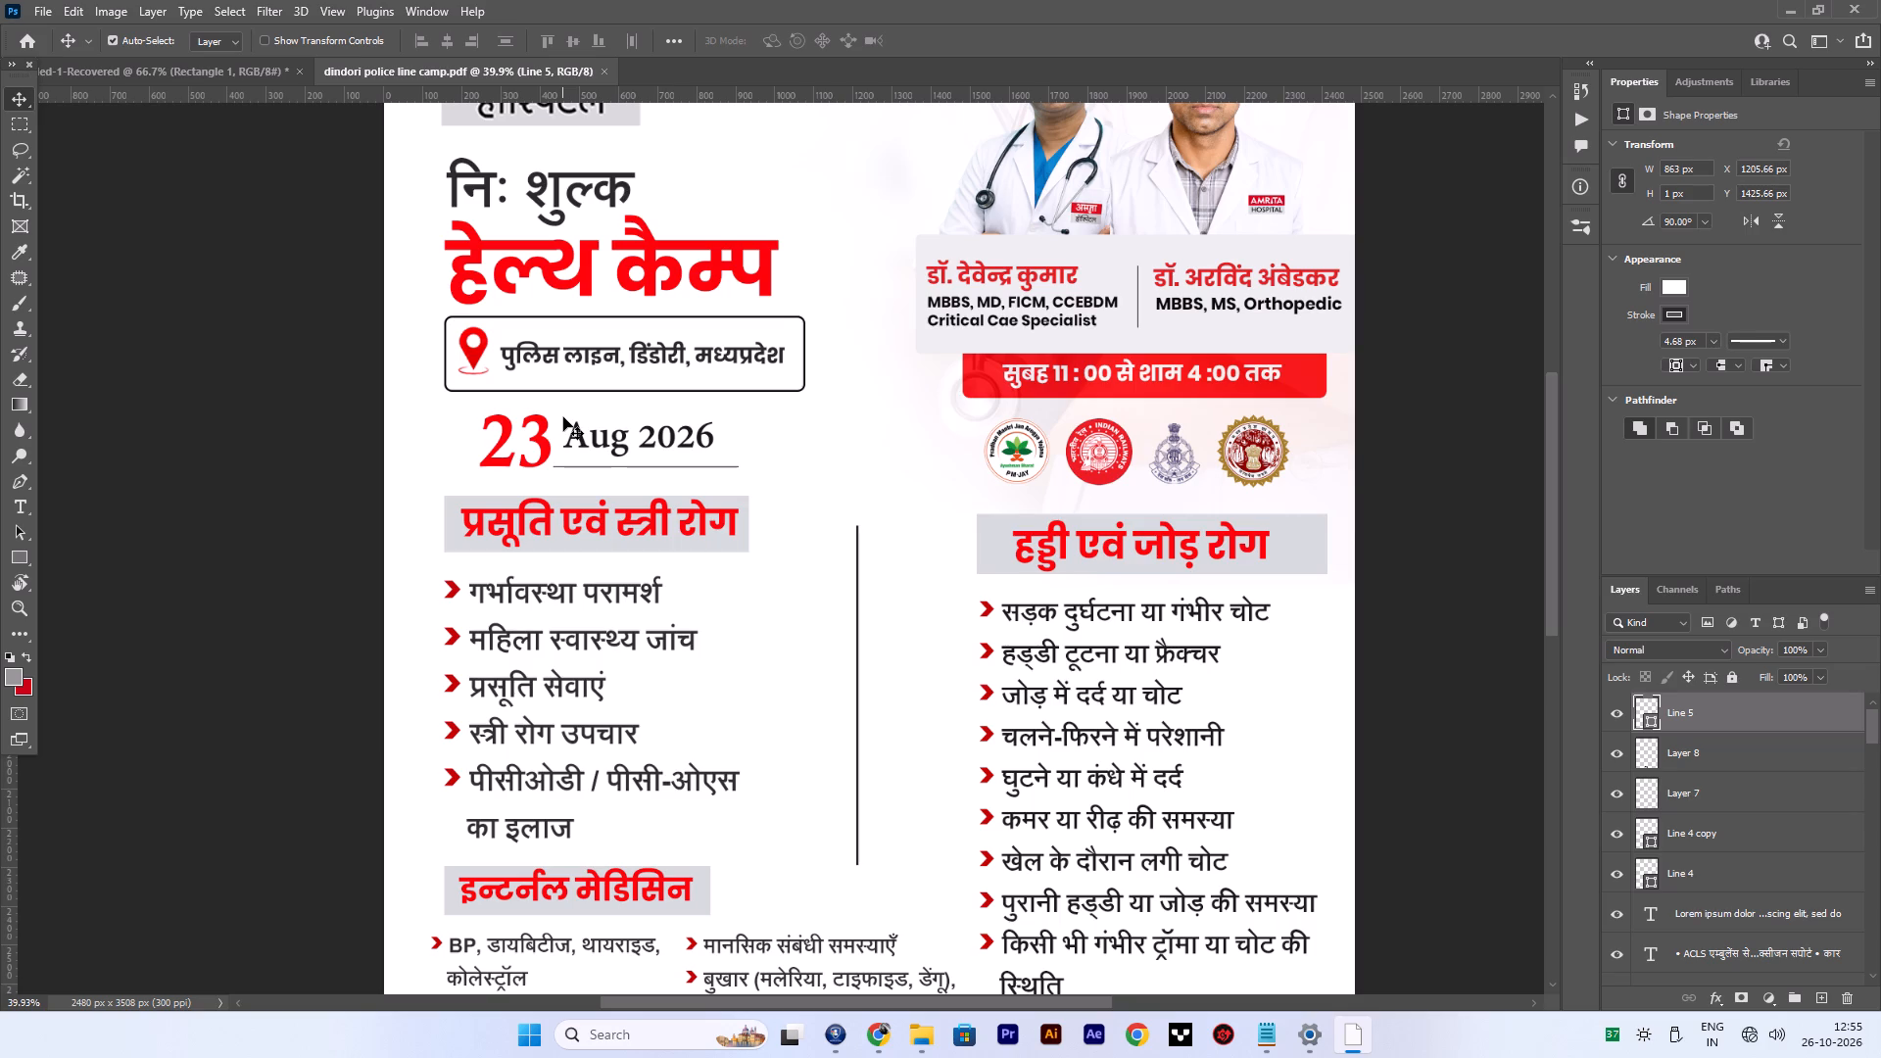
Change the red day number of the camp date, beside "Aug 2026", to 13.
double_click(545, 435)
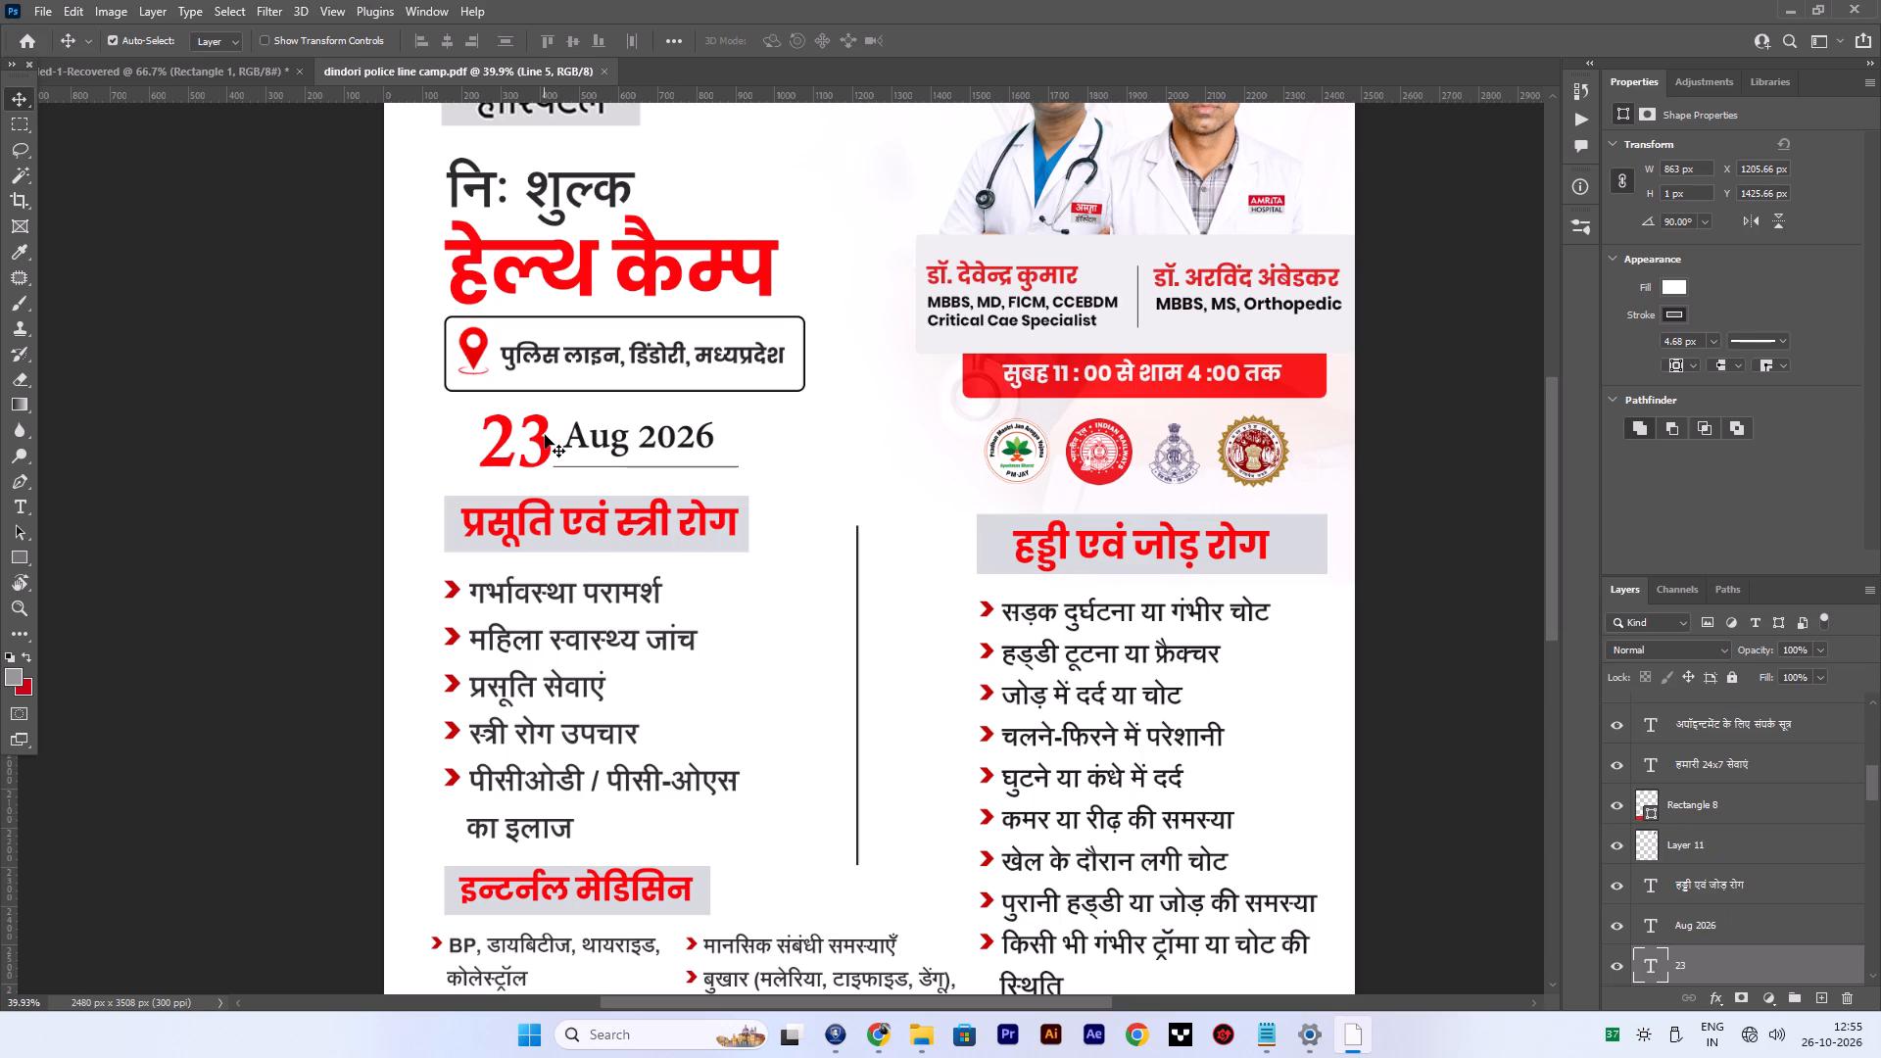
left_click(544, 436)
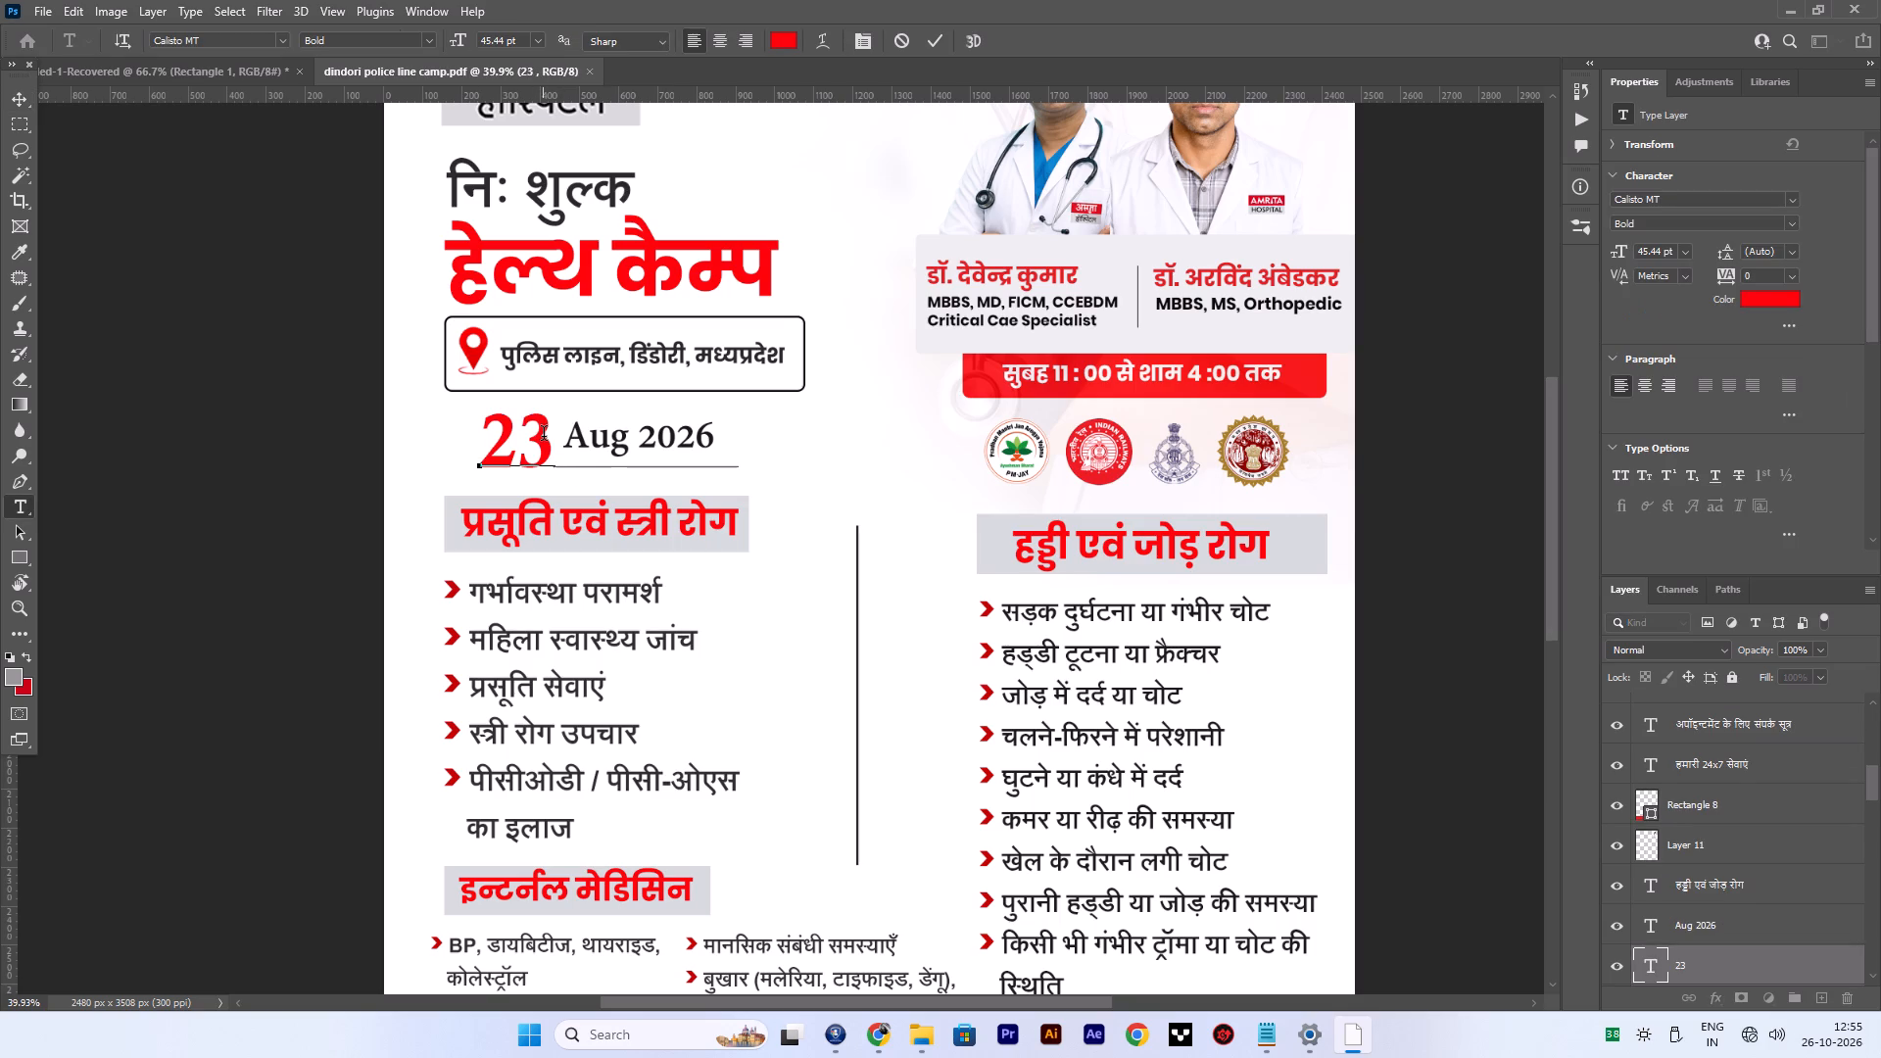
key("BackSpace")
key("BackSpace")
type("13")
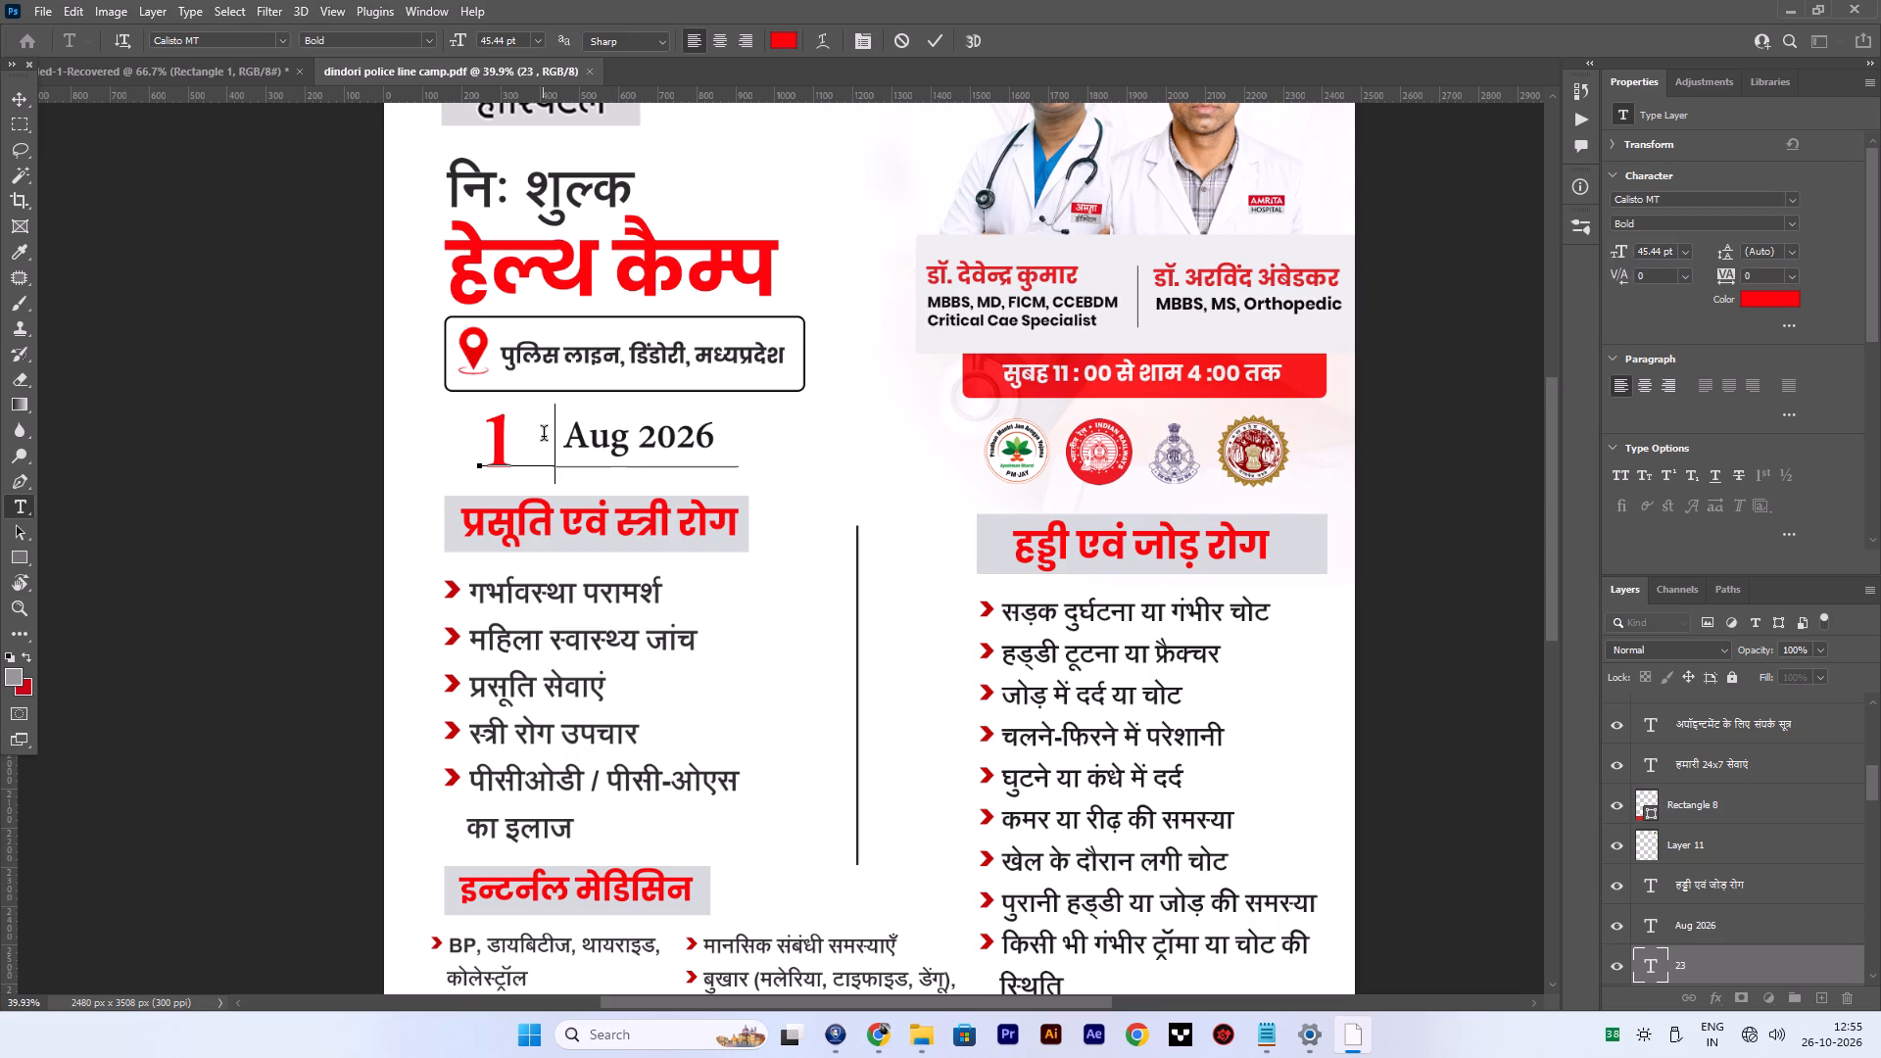
left_click(19, 100)
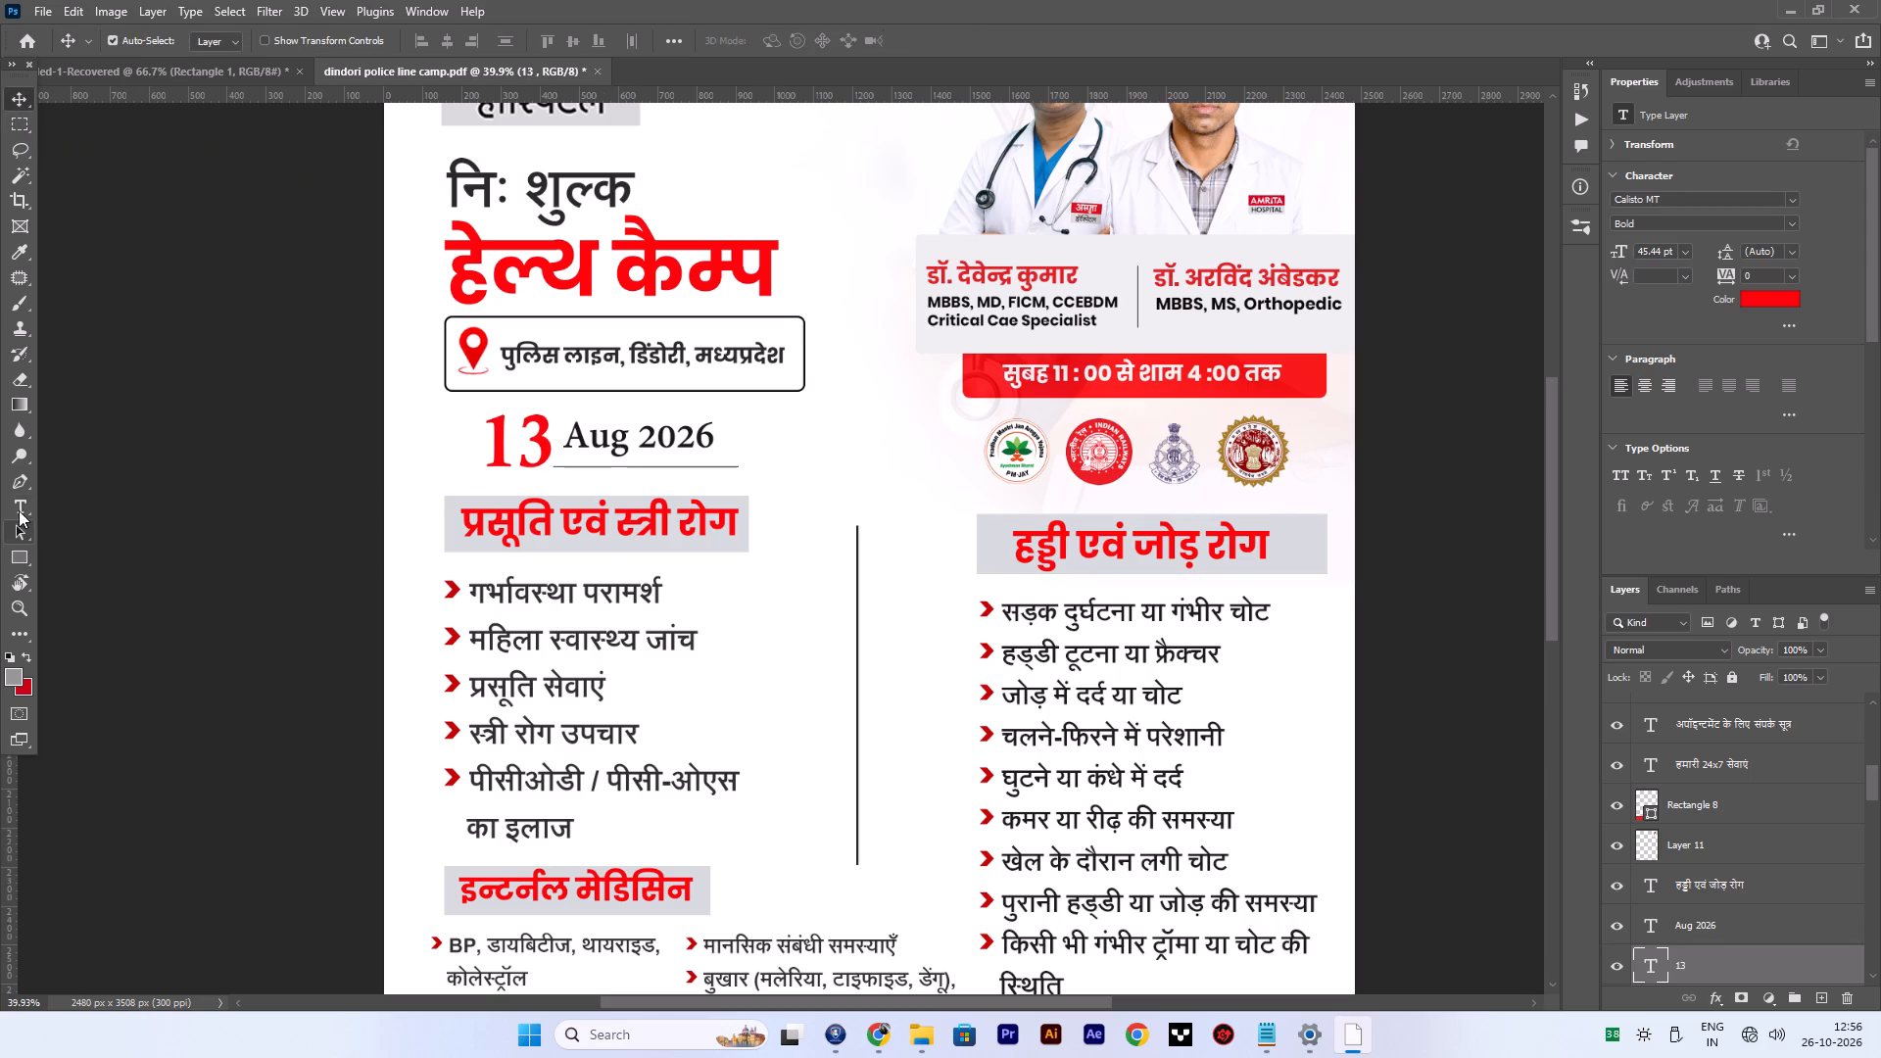
Open the "Aug 2026" text beside the day number for editing.
left_click(17, 502)
left_click(626, 442)
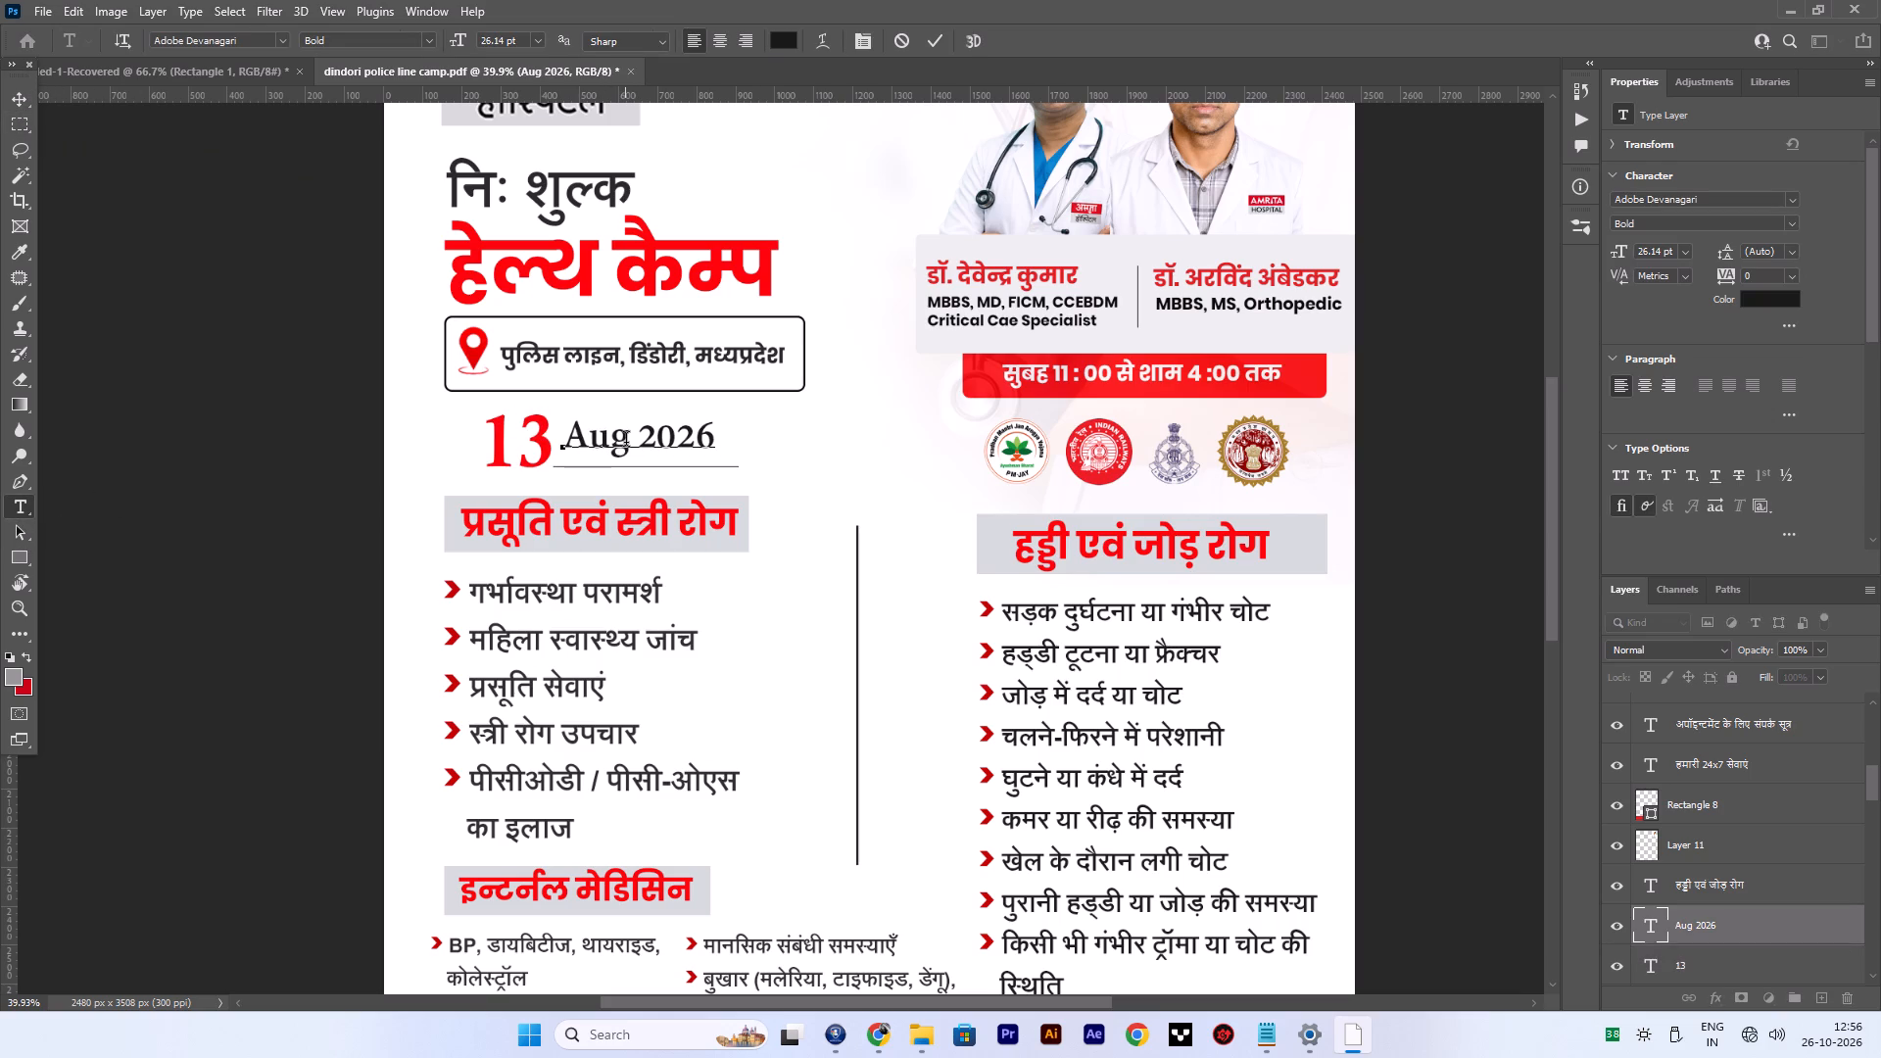
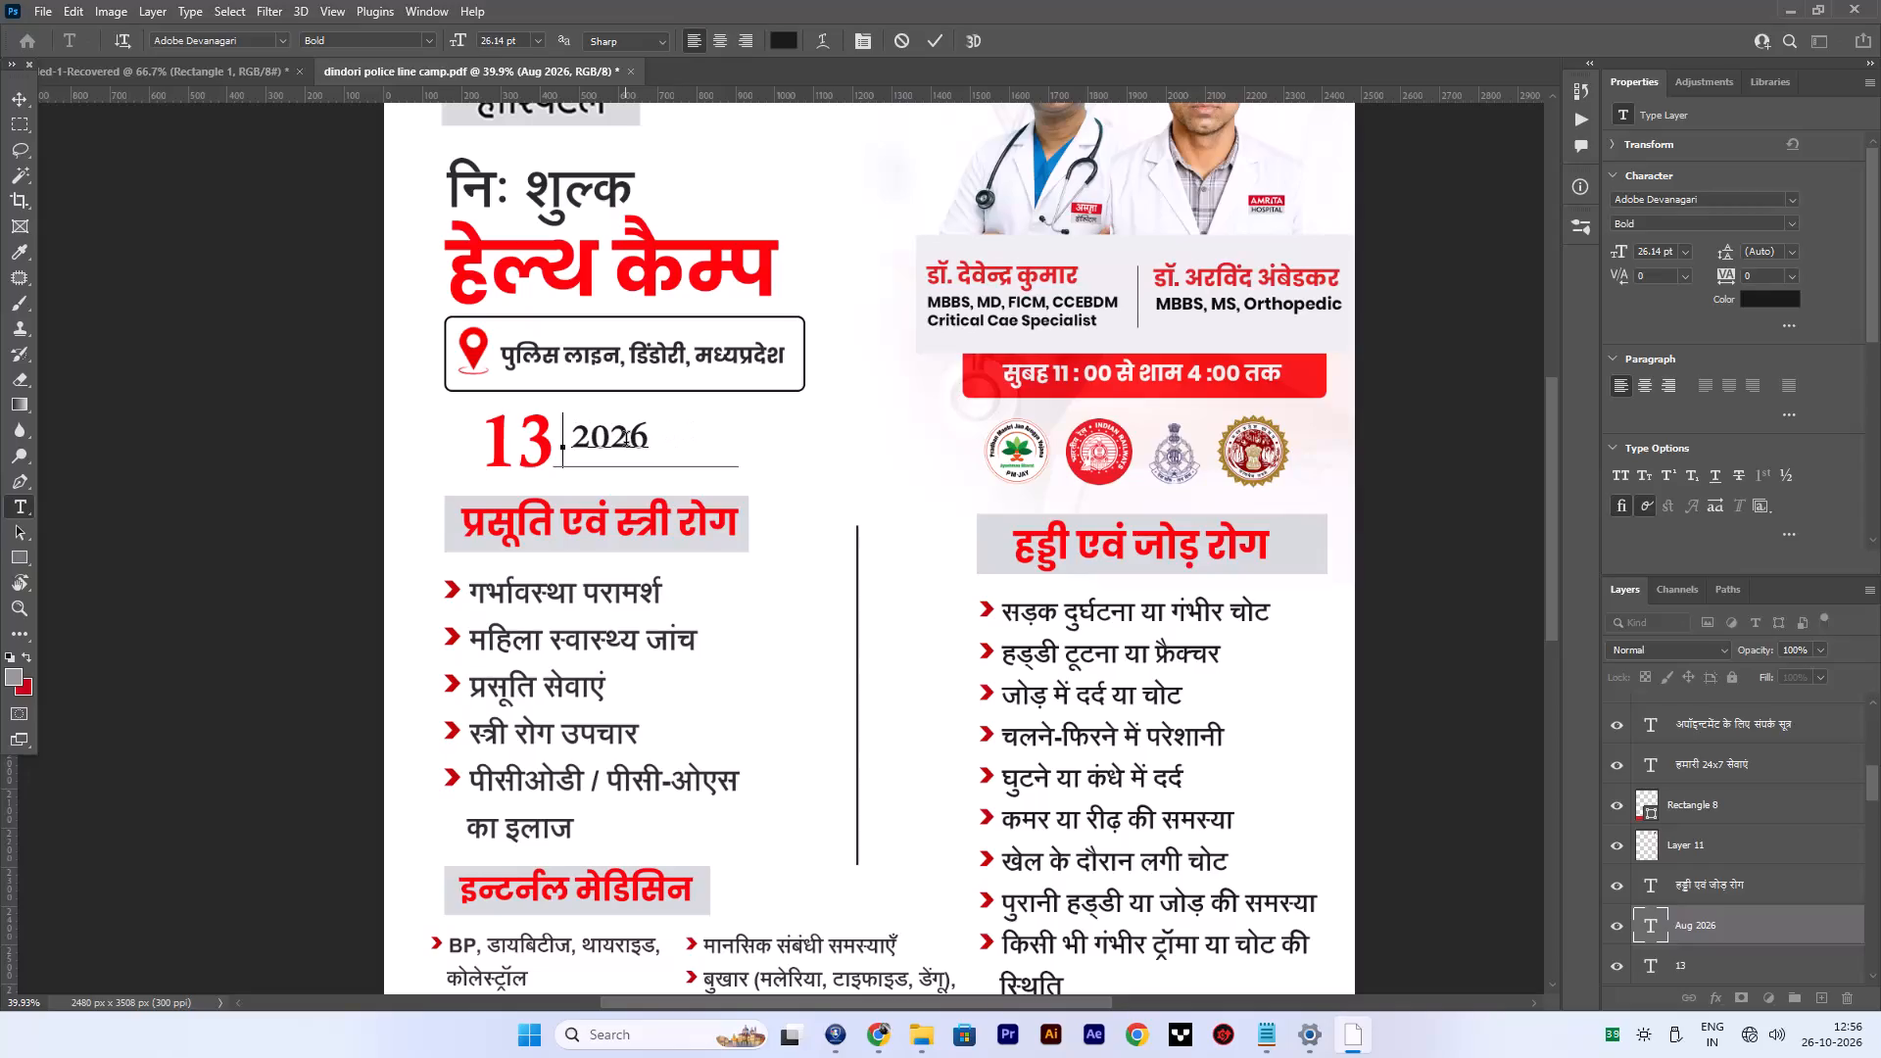
Change the month in the camp date text to "NOV", keeping the year 2026.
type("NOV")
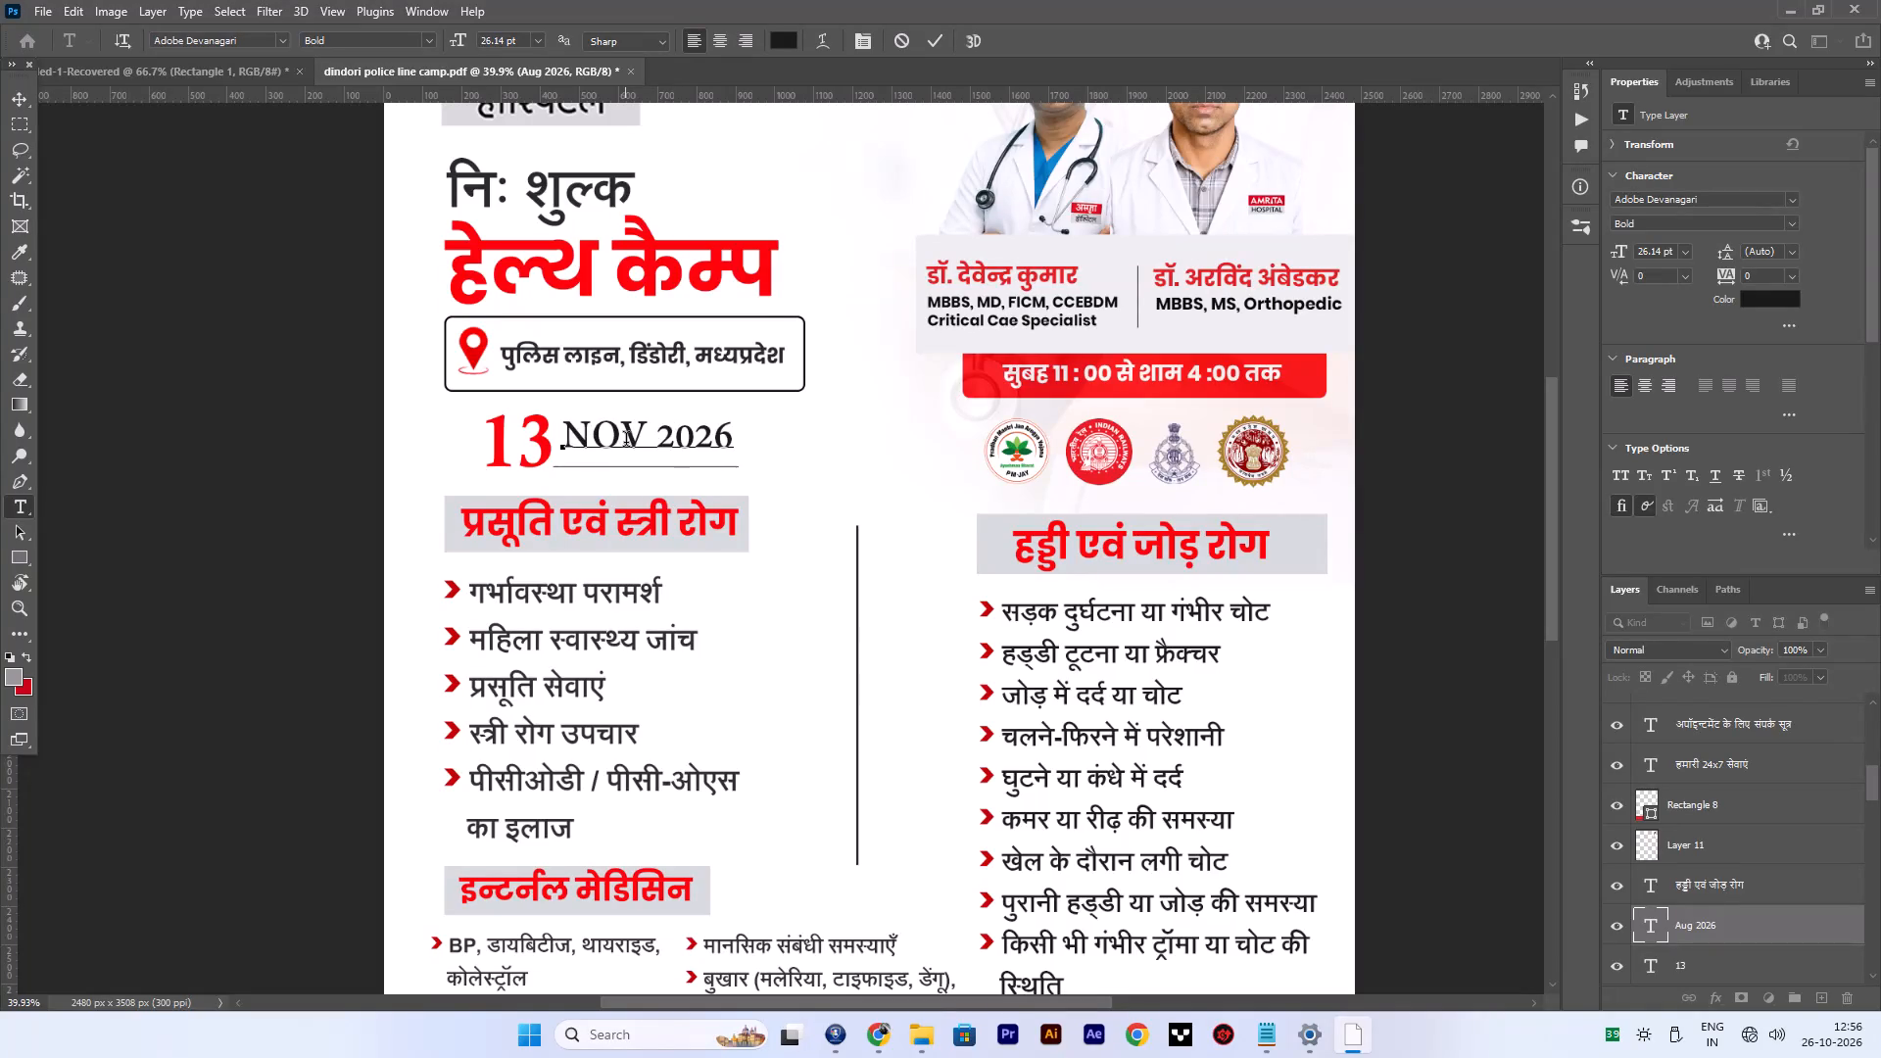
left_click(13, 98)
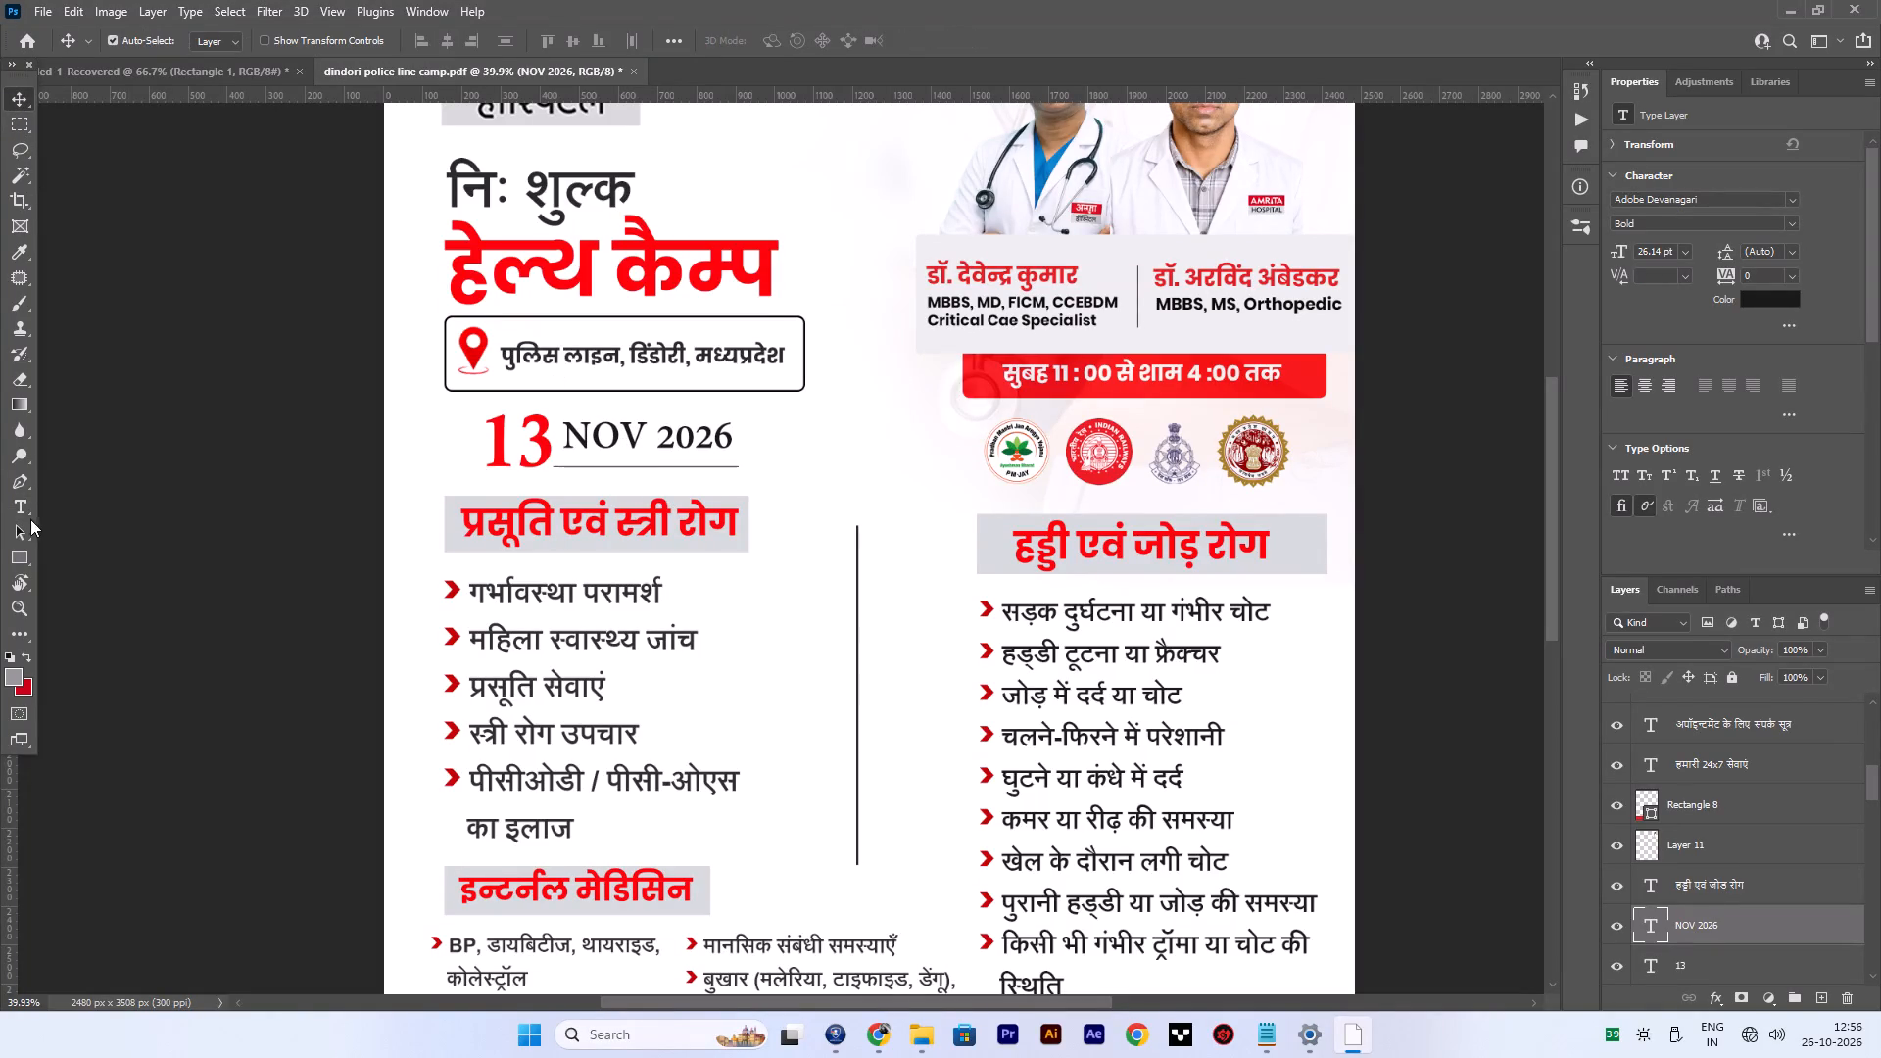
Clear the police line venue text from the outlined box beside the red location pin.
left_click(23, 498)
left_click_drag(783, 356, 766, 356)
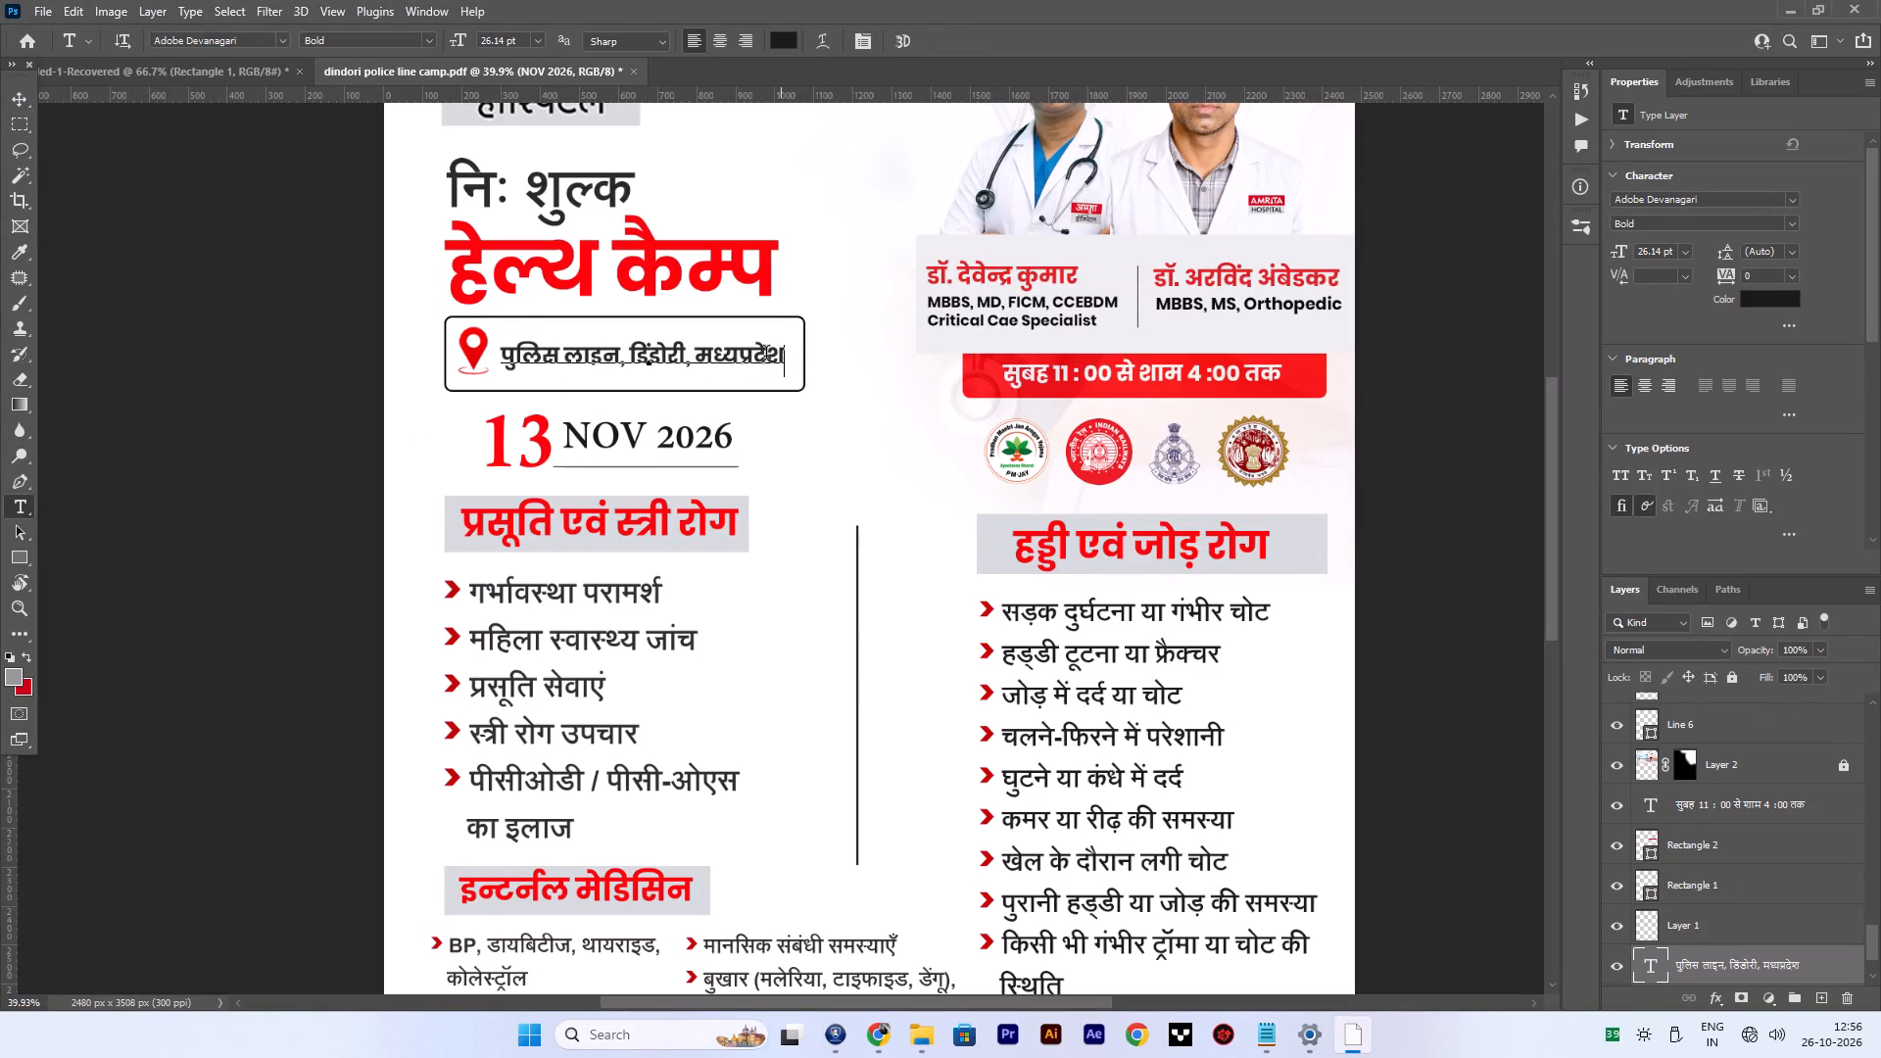
left_click_drag(766, 356, 504, 358)
key("BackSpace")
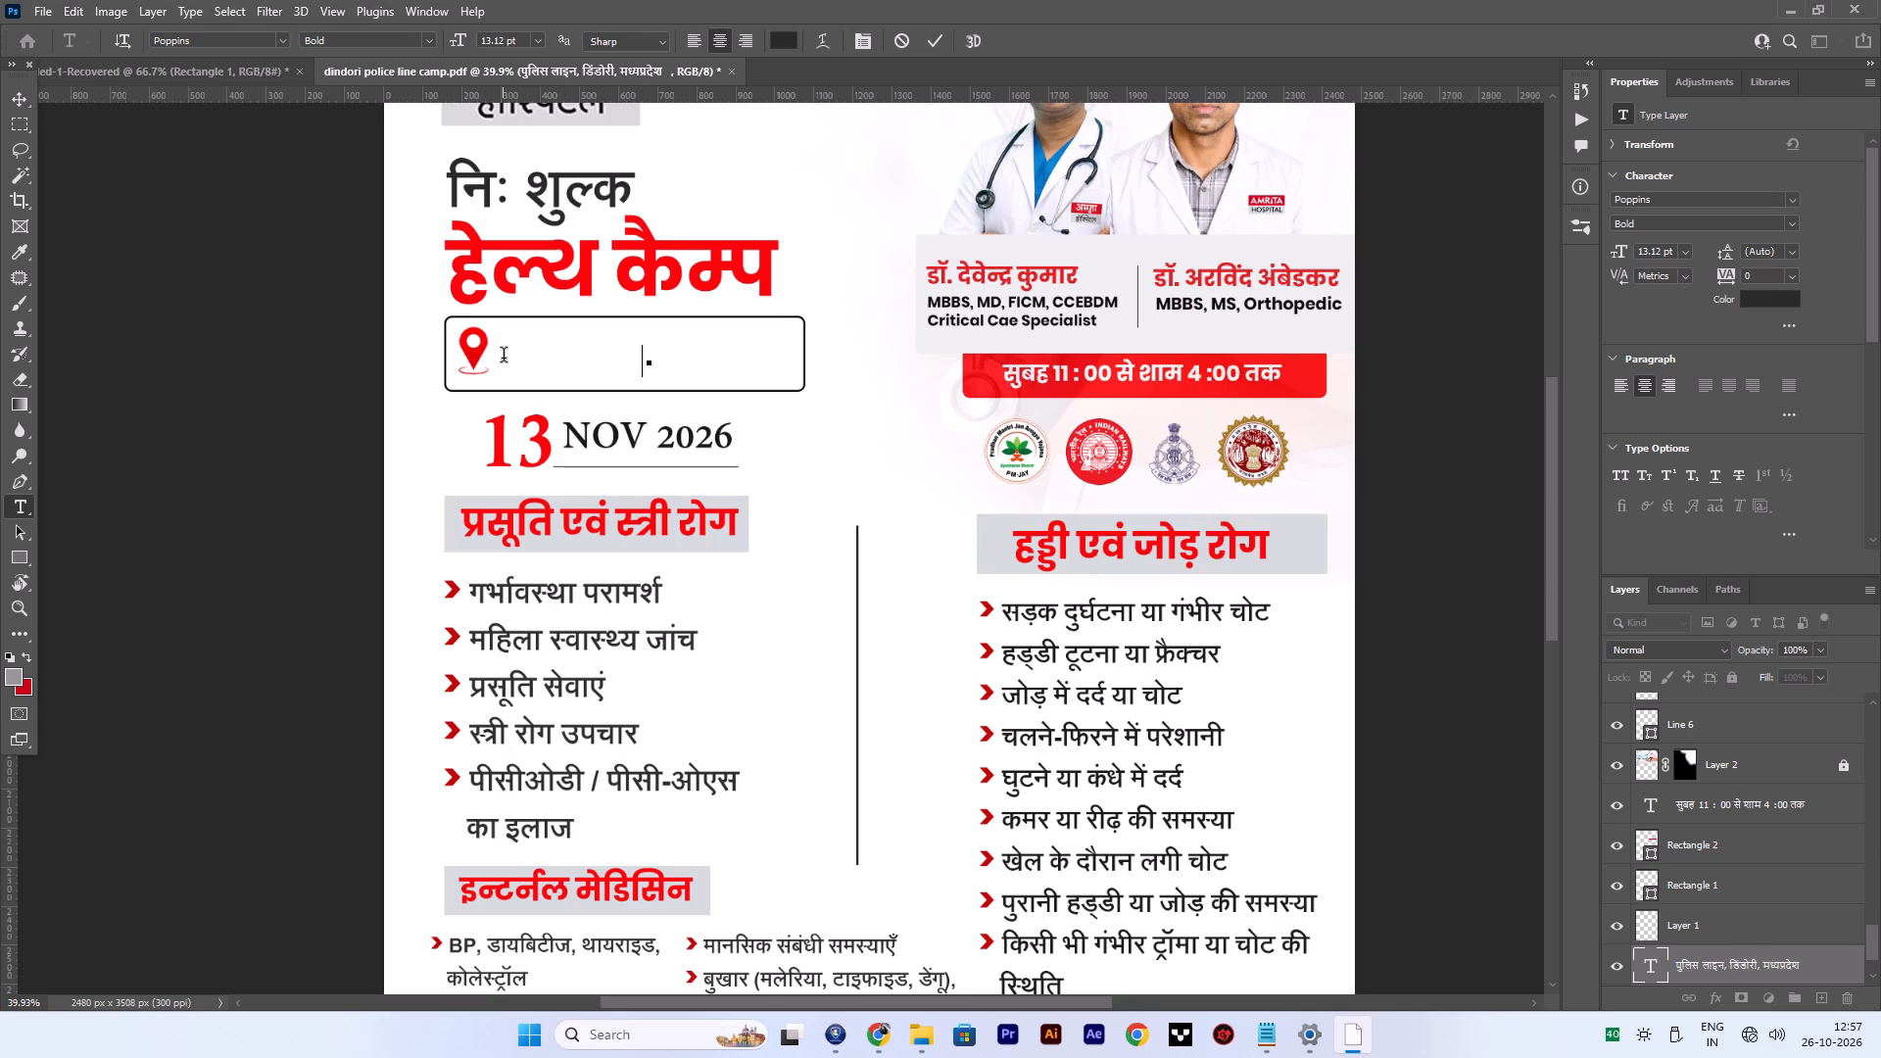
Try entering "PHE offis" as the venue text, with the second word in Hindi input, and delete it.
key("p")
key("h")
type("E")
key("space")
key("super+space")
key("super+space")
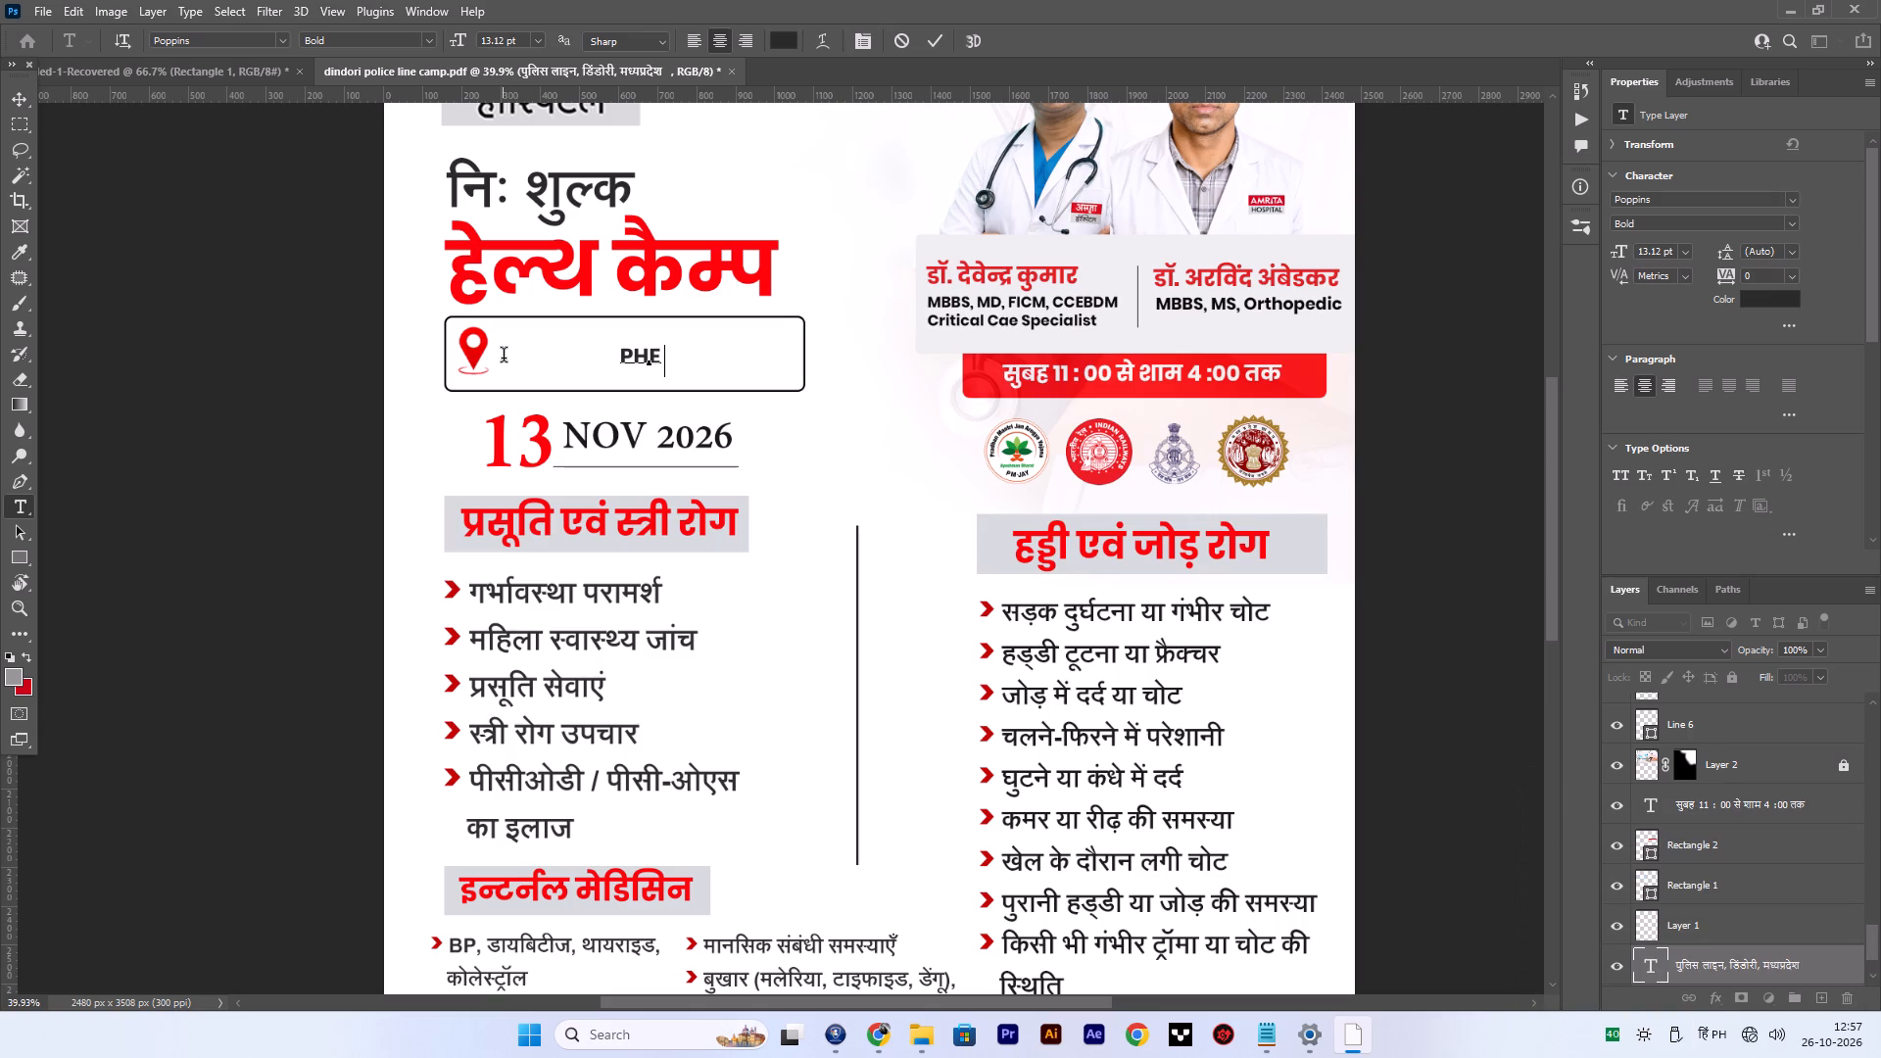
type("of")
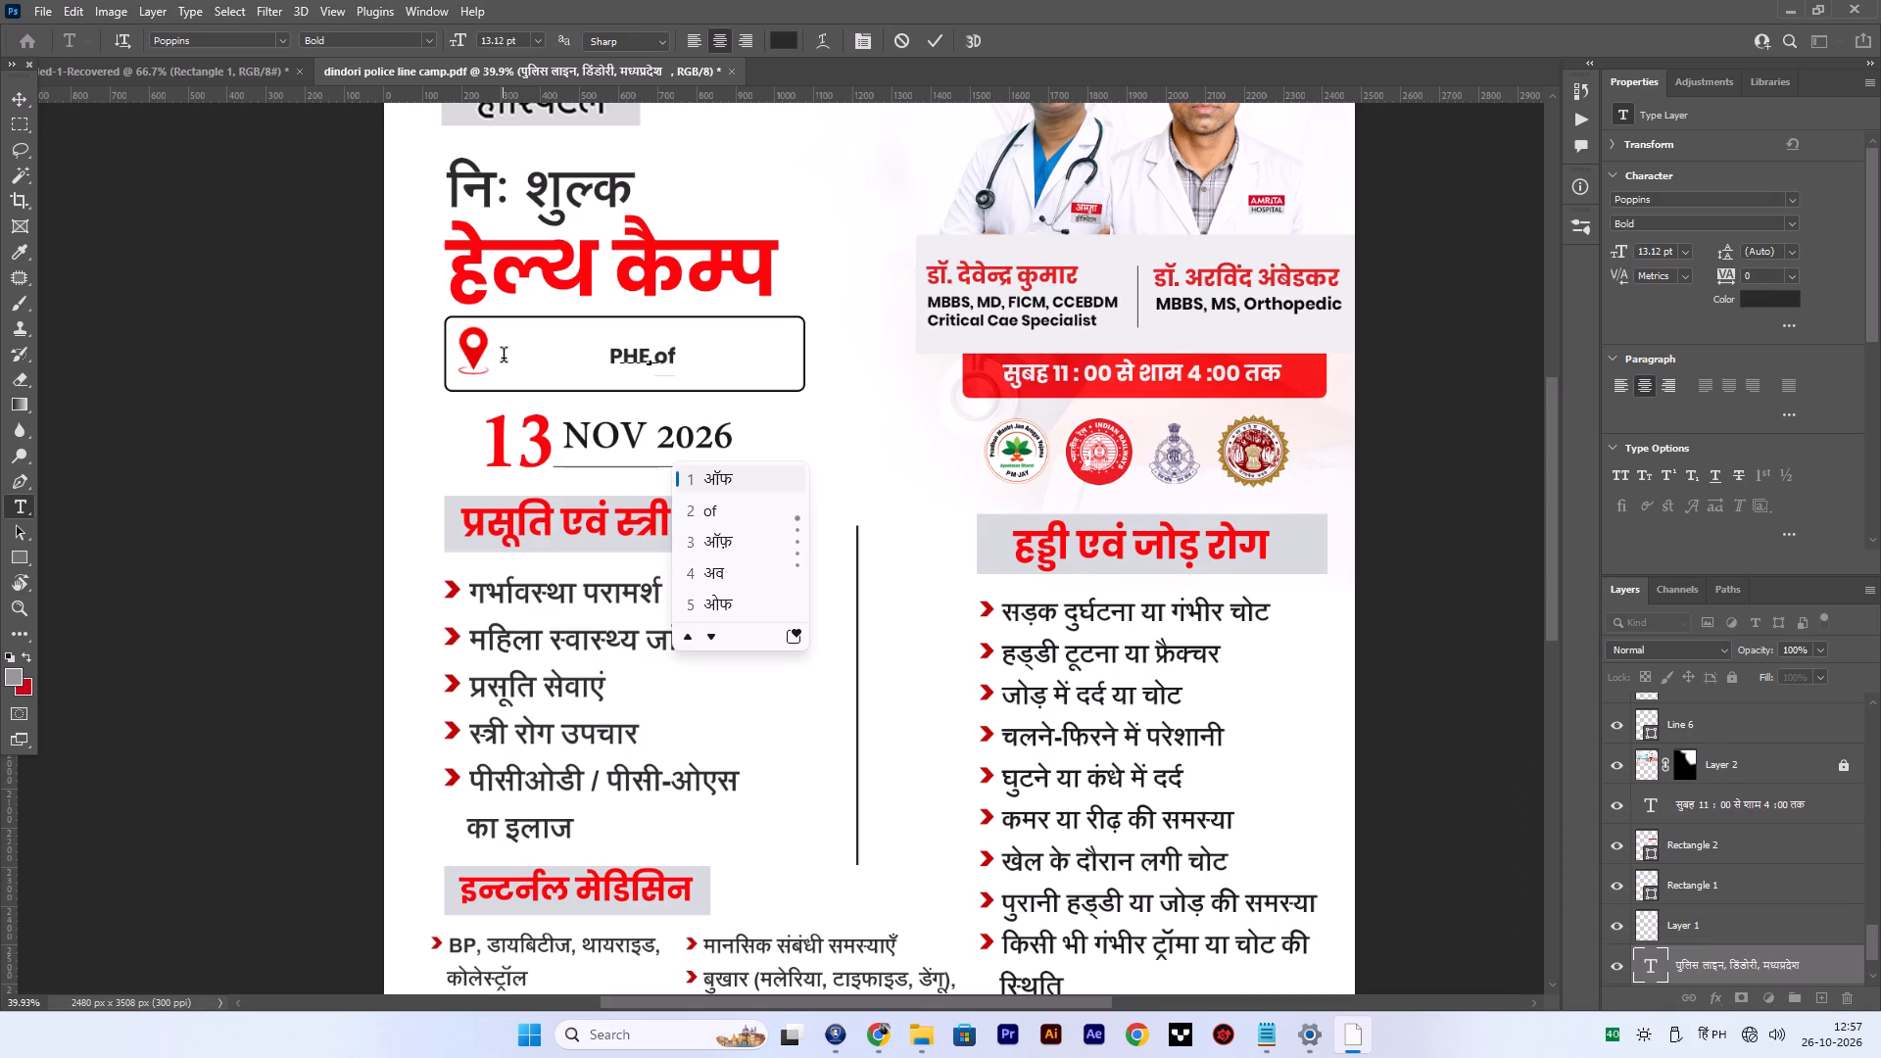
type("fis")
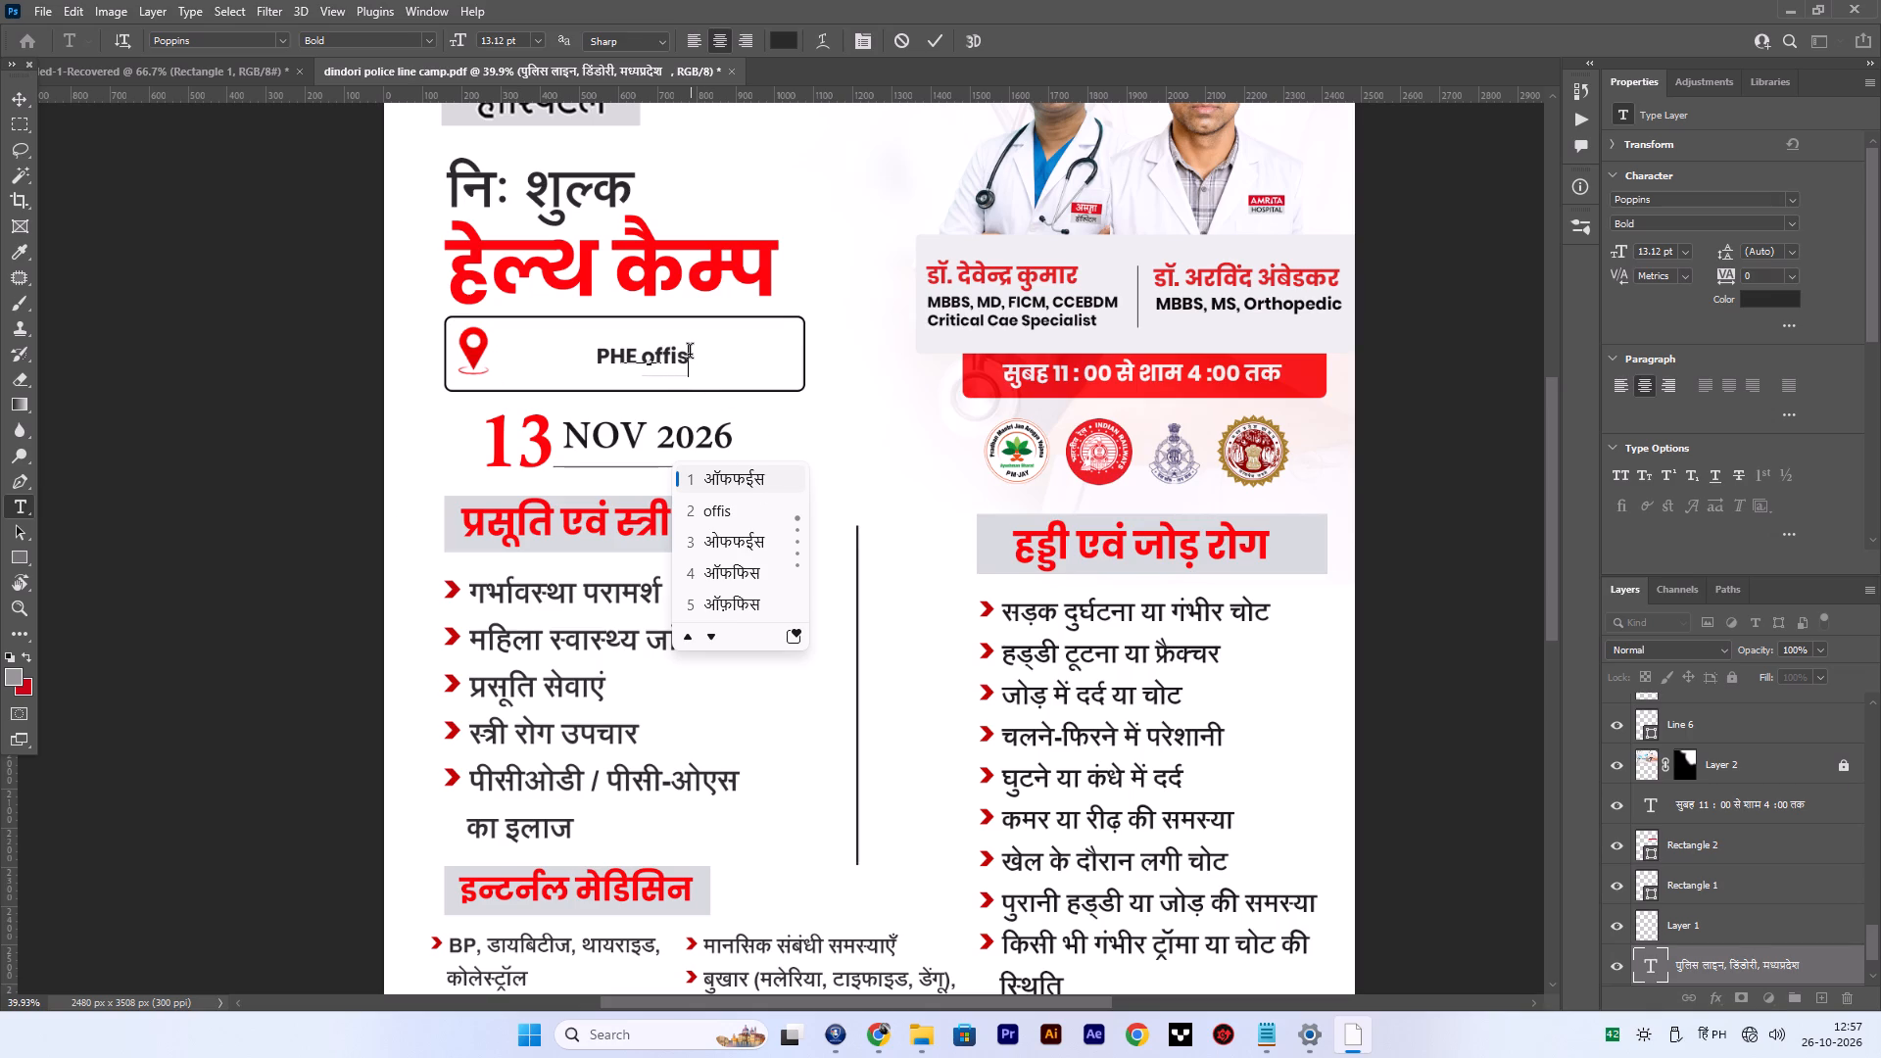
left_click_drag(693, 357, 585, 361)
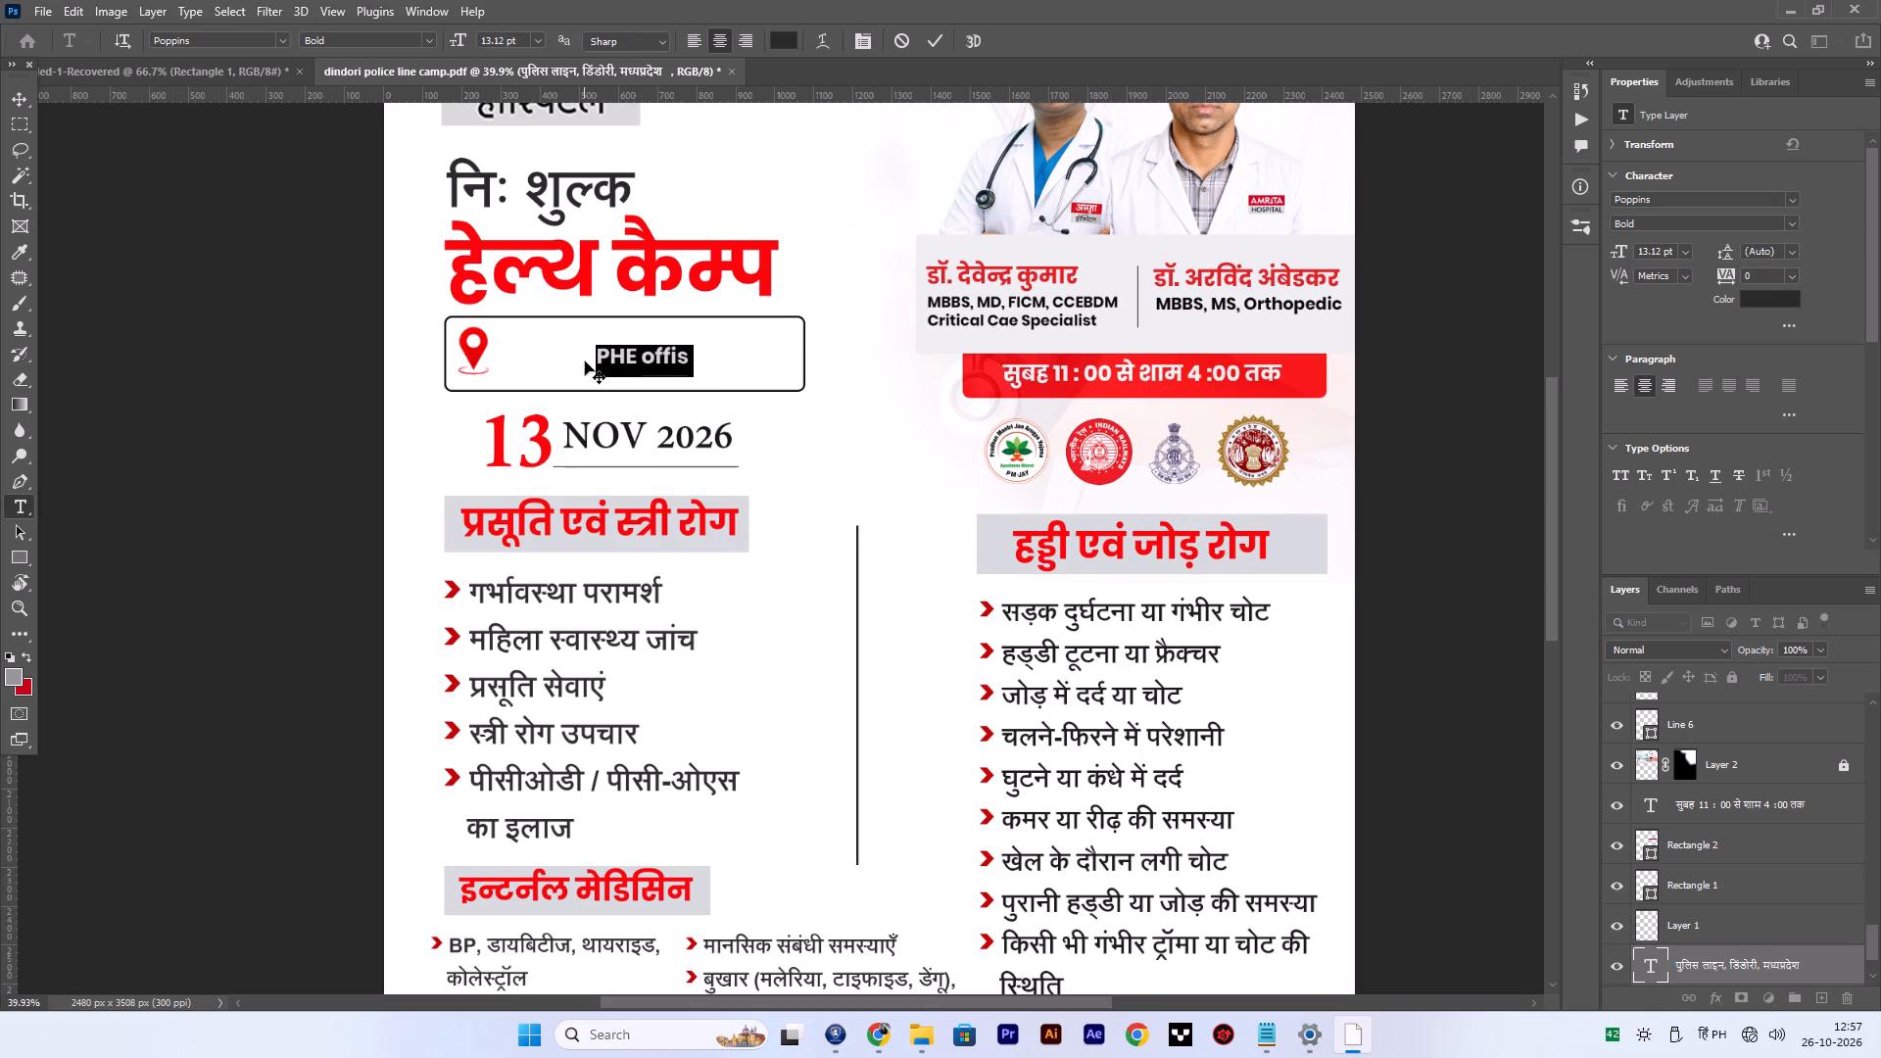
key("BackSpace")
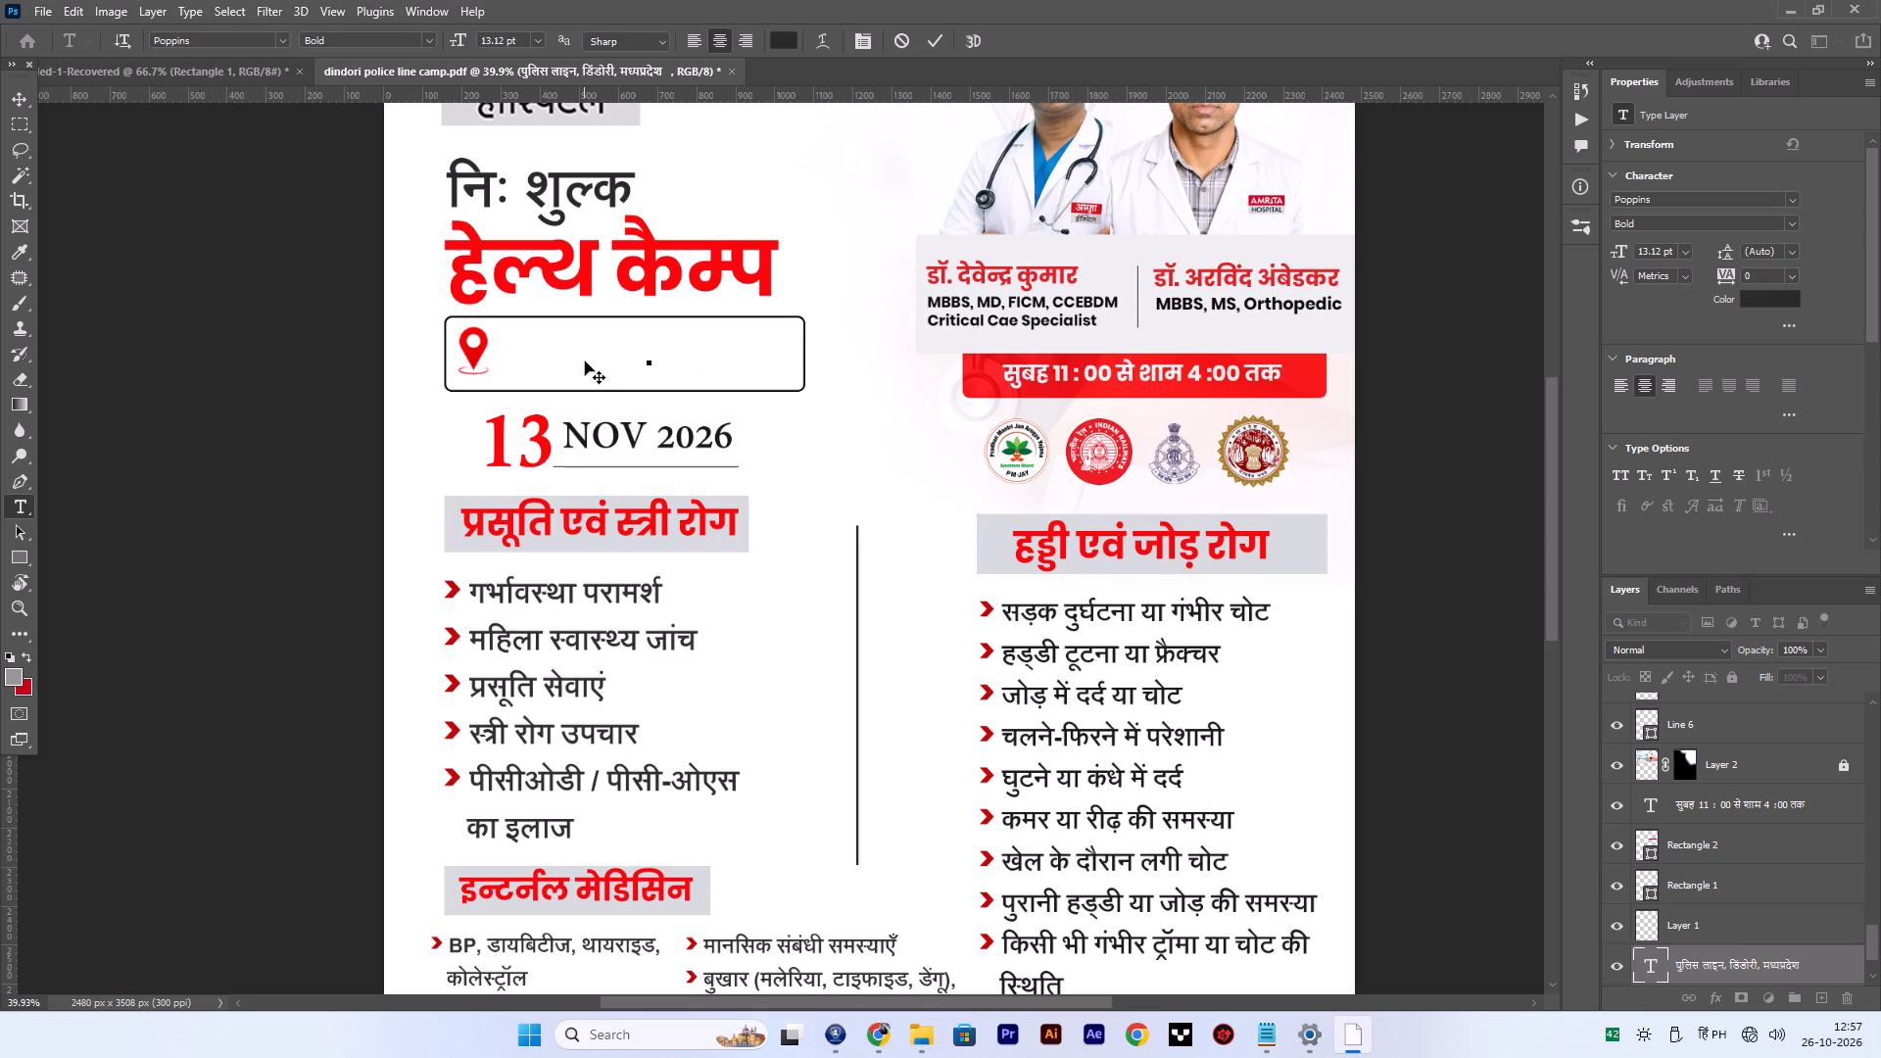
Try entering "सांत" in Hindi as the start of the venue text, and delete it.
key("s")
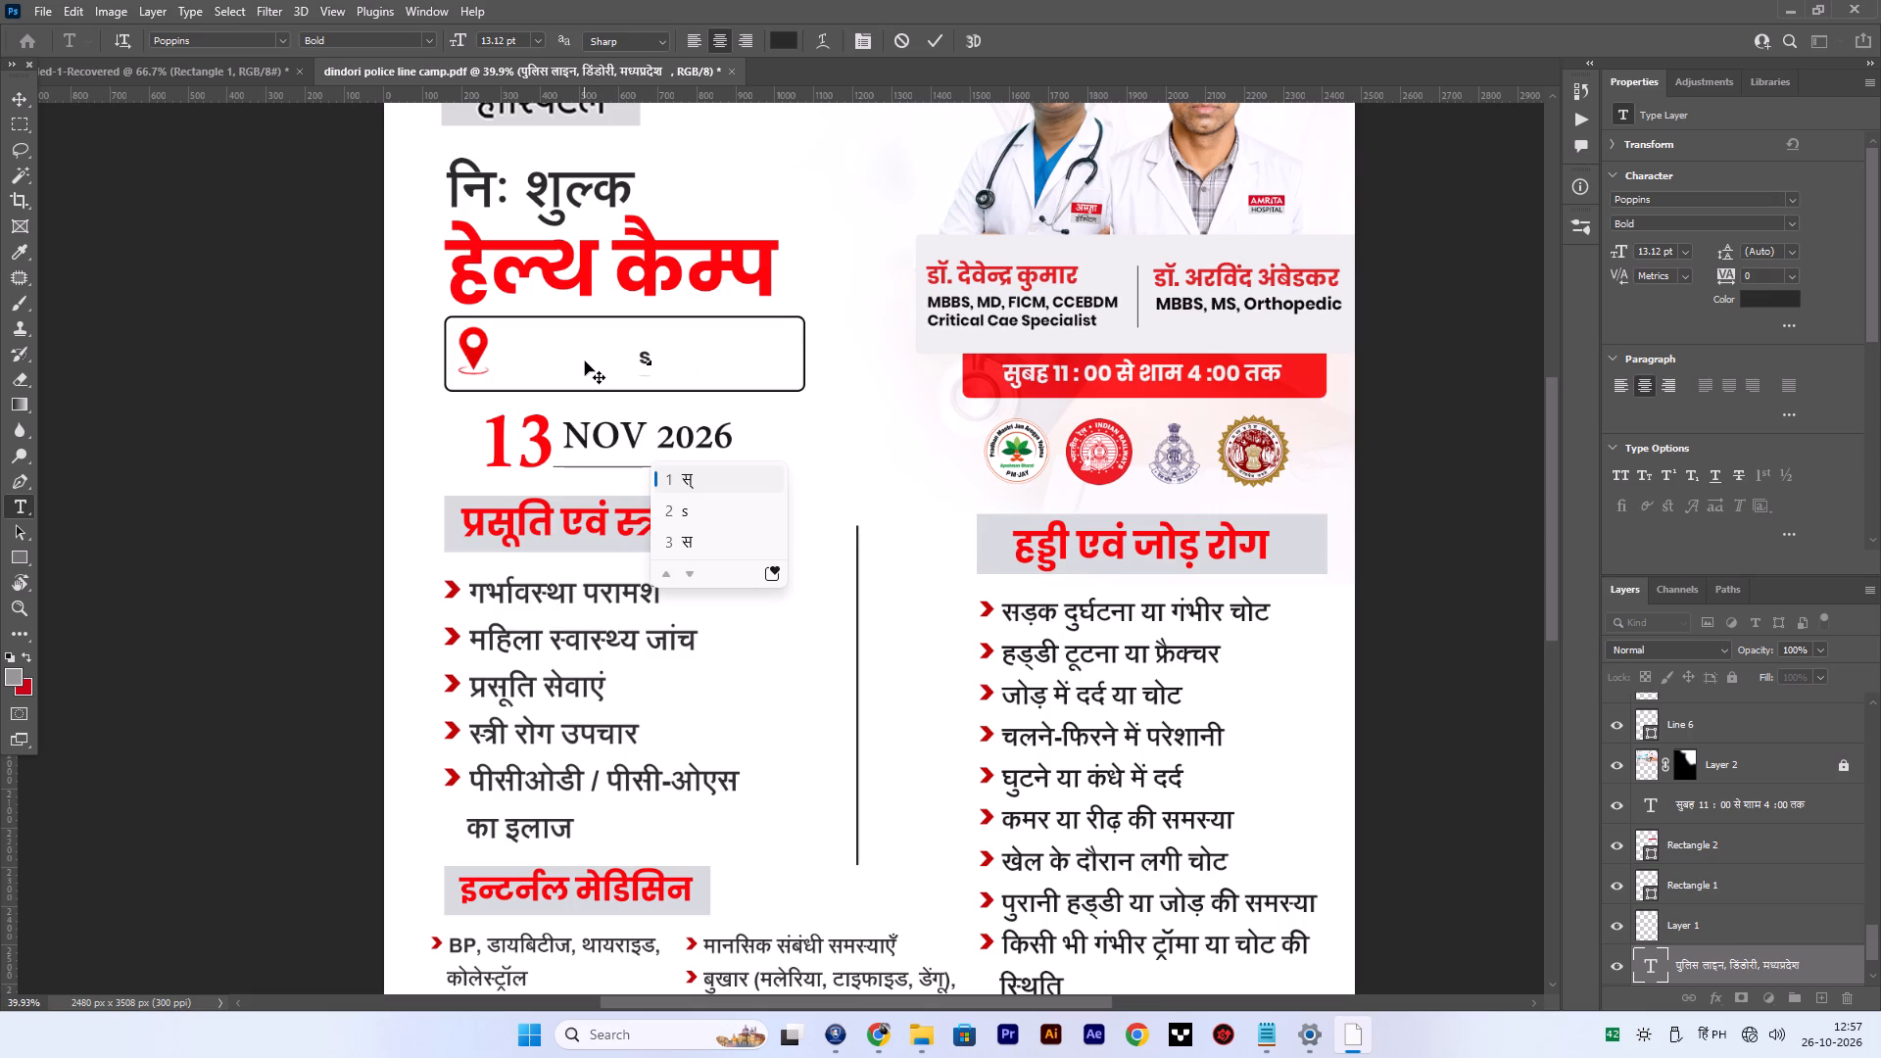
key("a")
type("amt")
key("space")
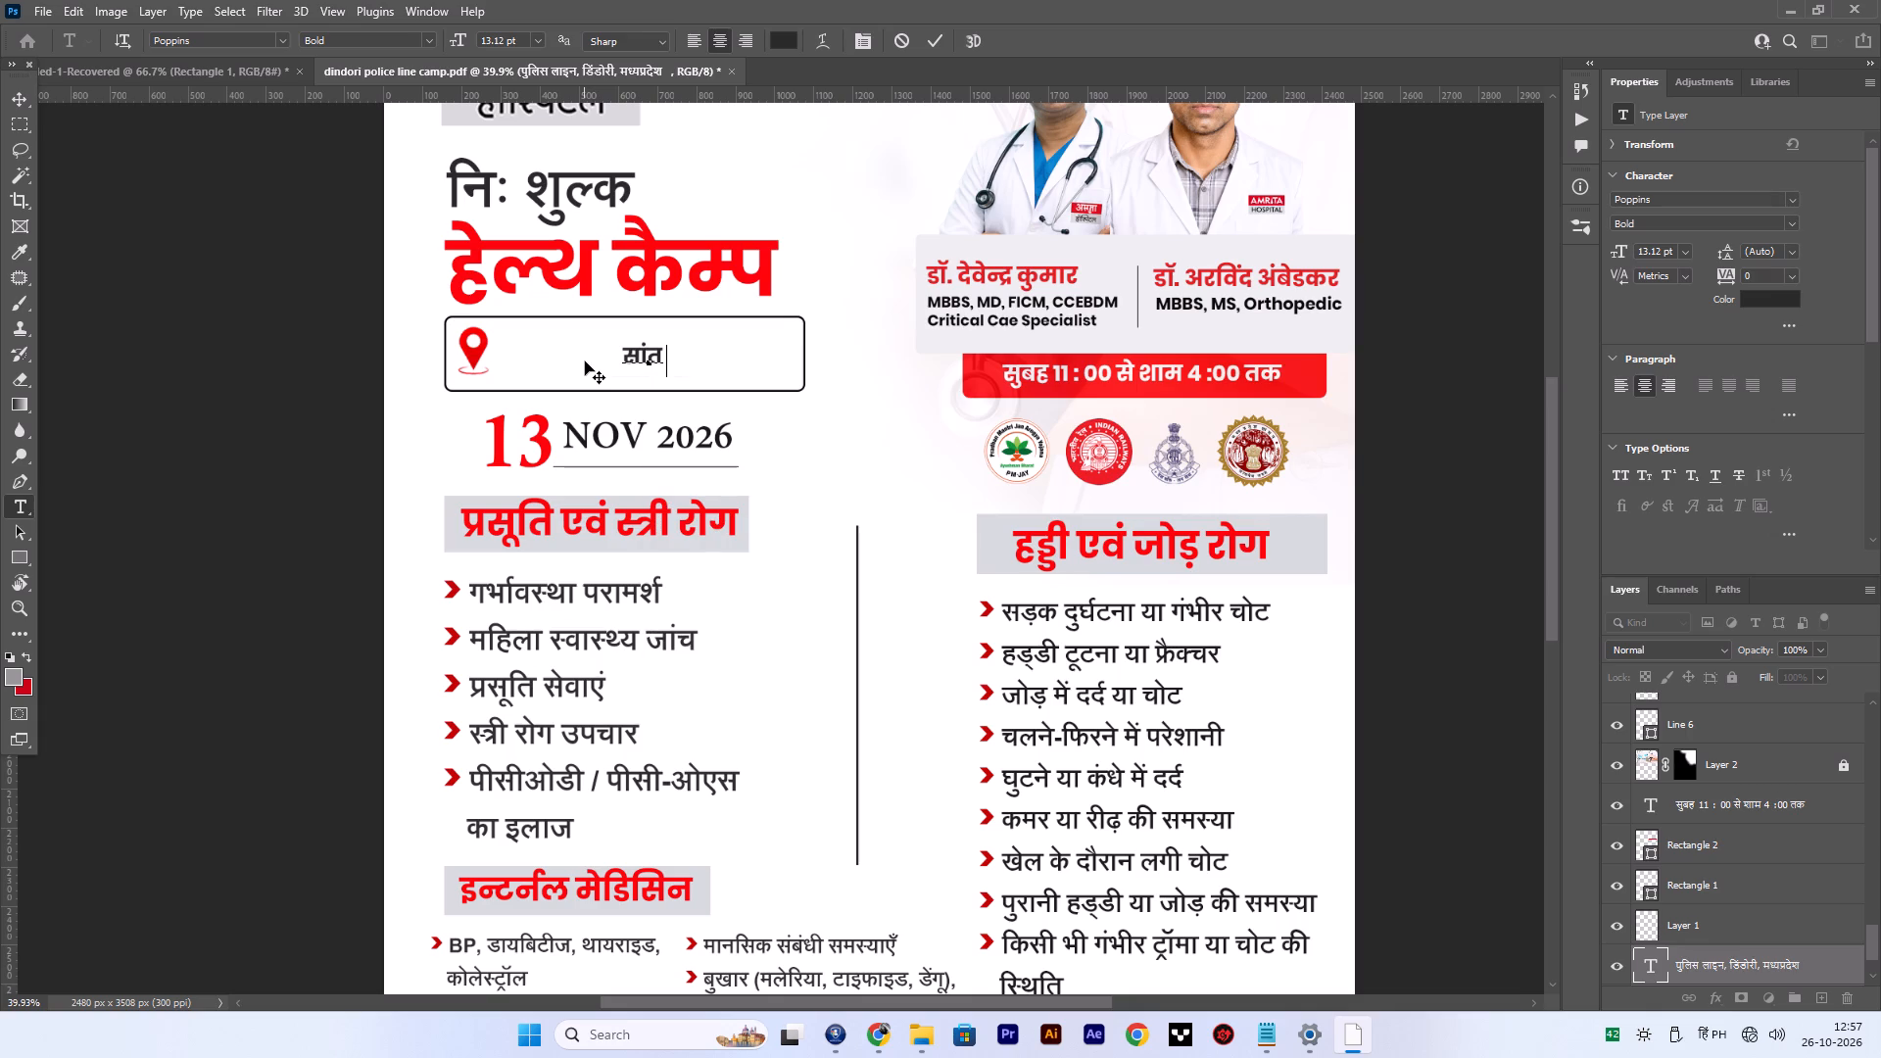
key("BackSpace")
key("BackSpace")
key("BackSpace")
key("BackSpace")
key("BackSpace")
Enter "saamat" as the venue text beside the location pin.
type("saamat")
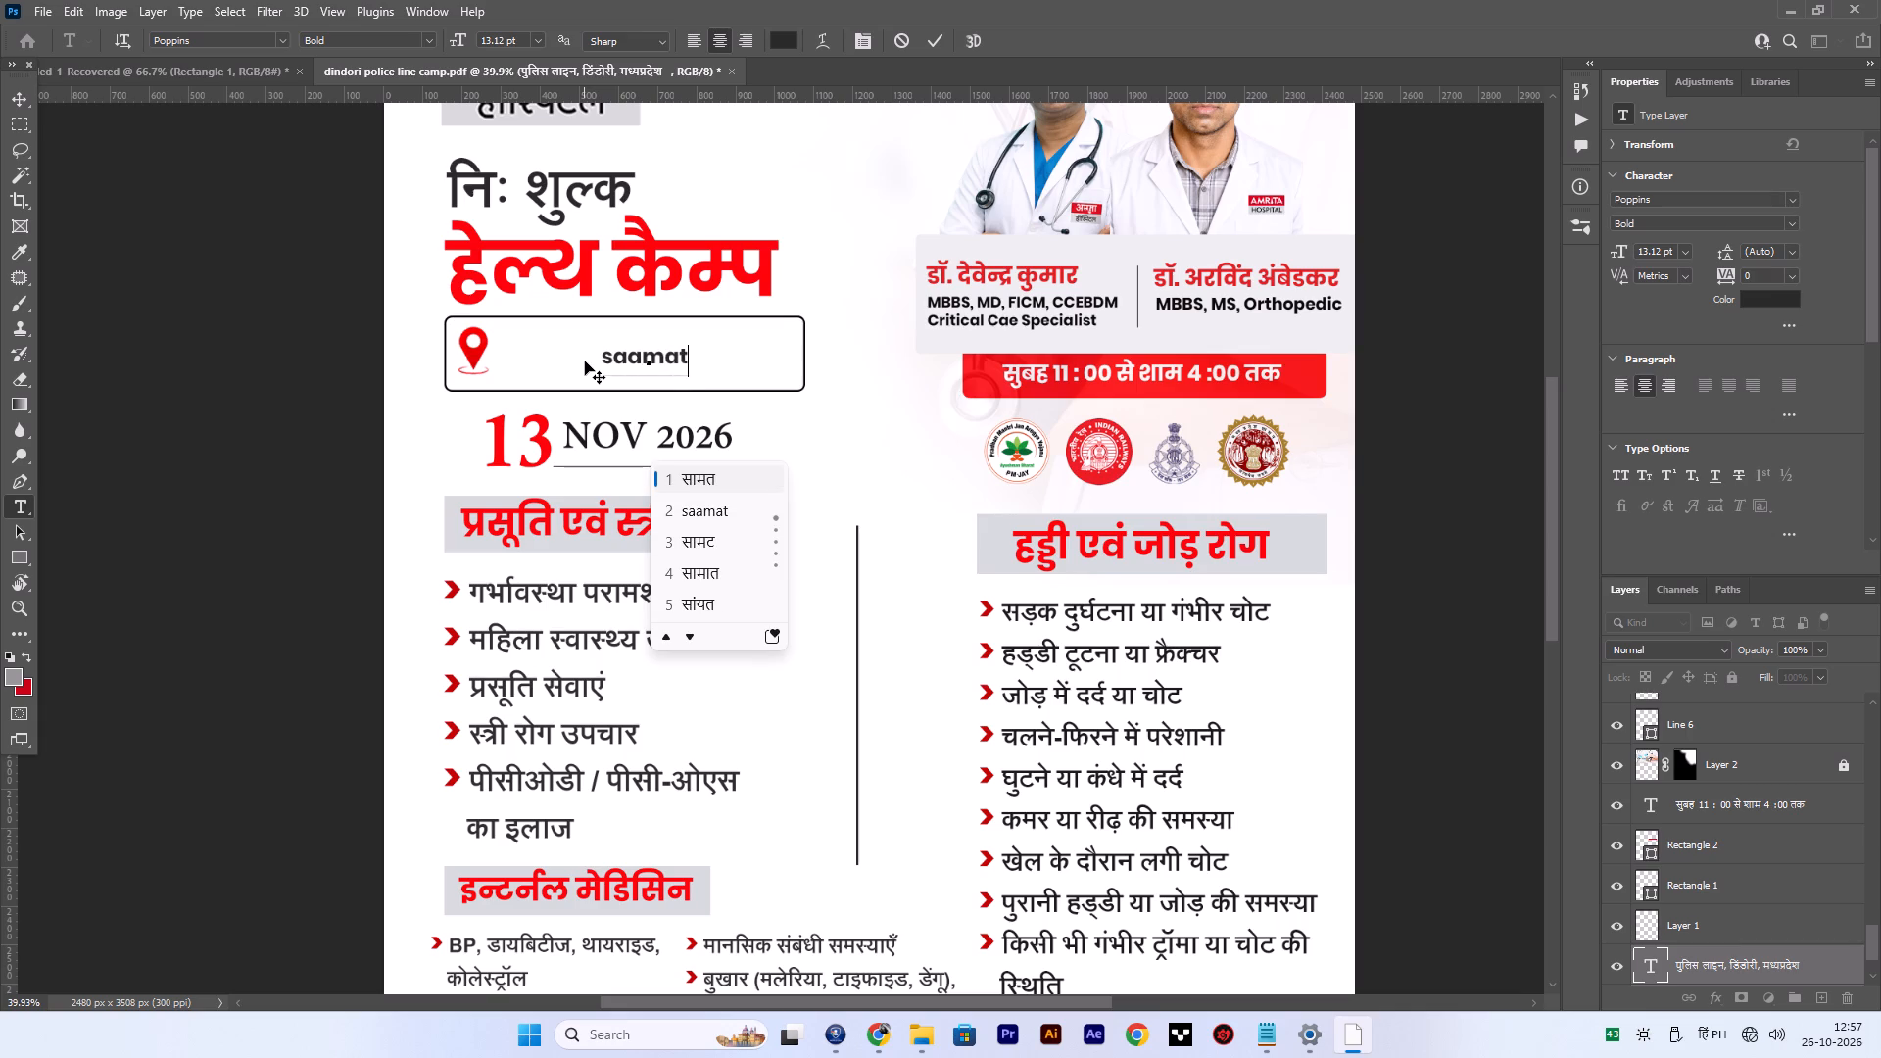
Look over the pamphlet's department lists, note band, footer contact details and heading area.
scroll(585, 361, "down", 4)
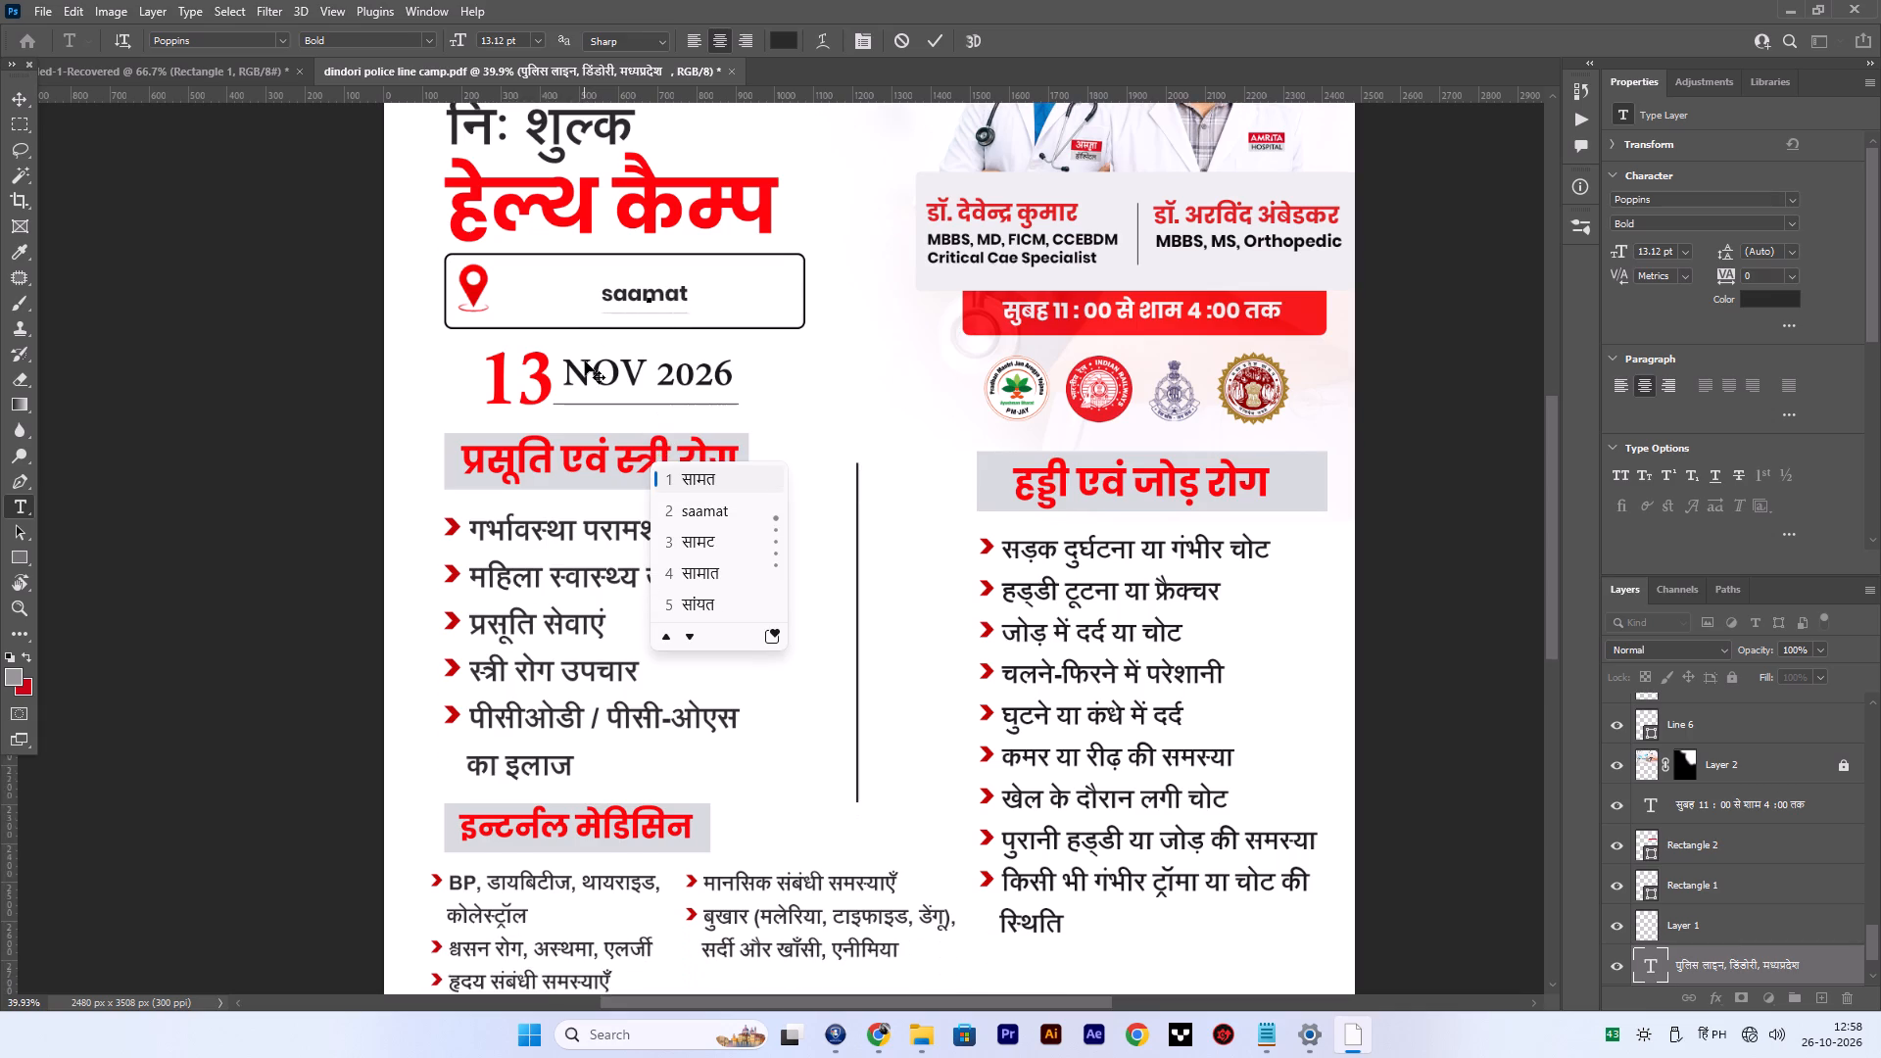
scroll(585, 361, "down", 10)
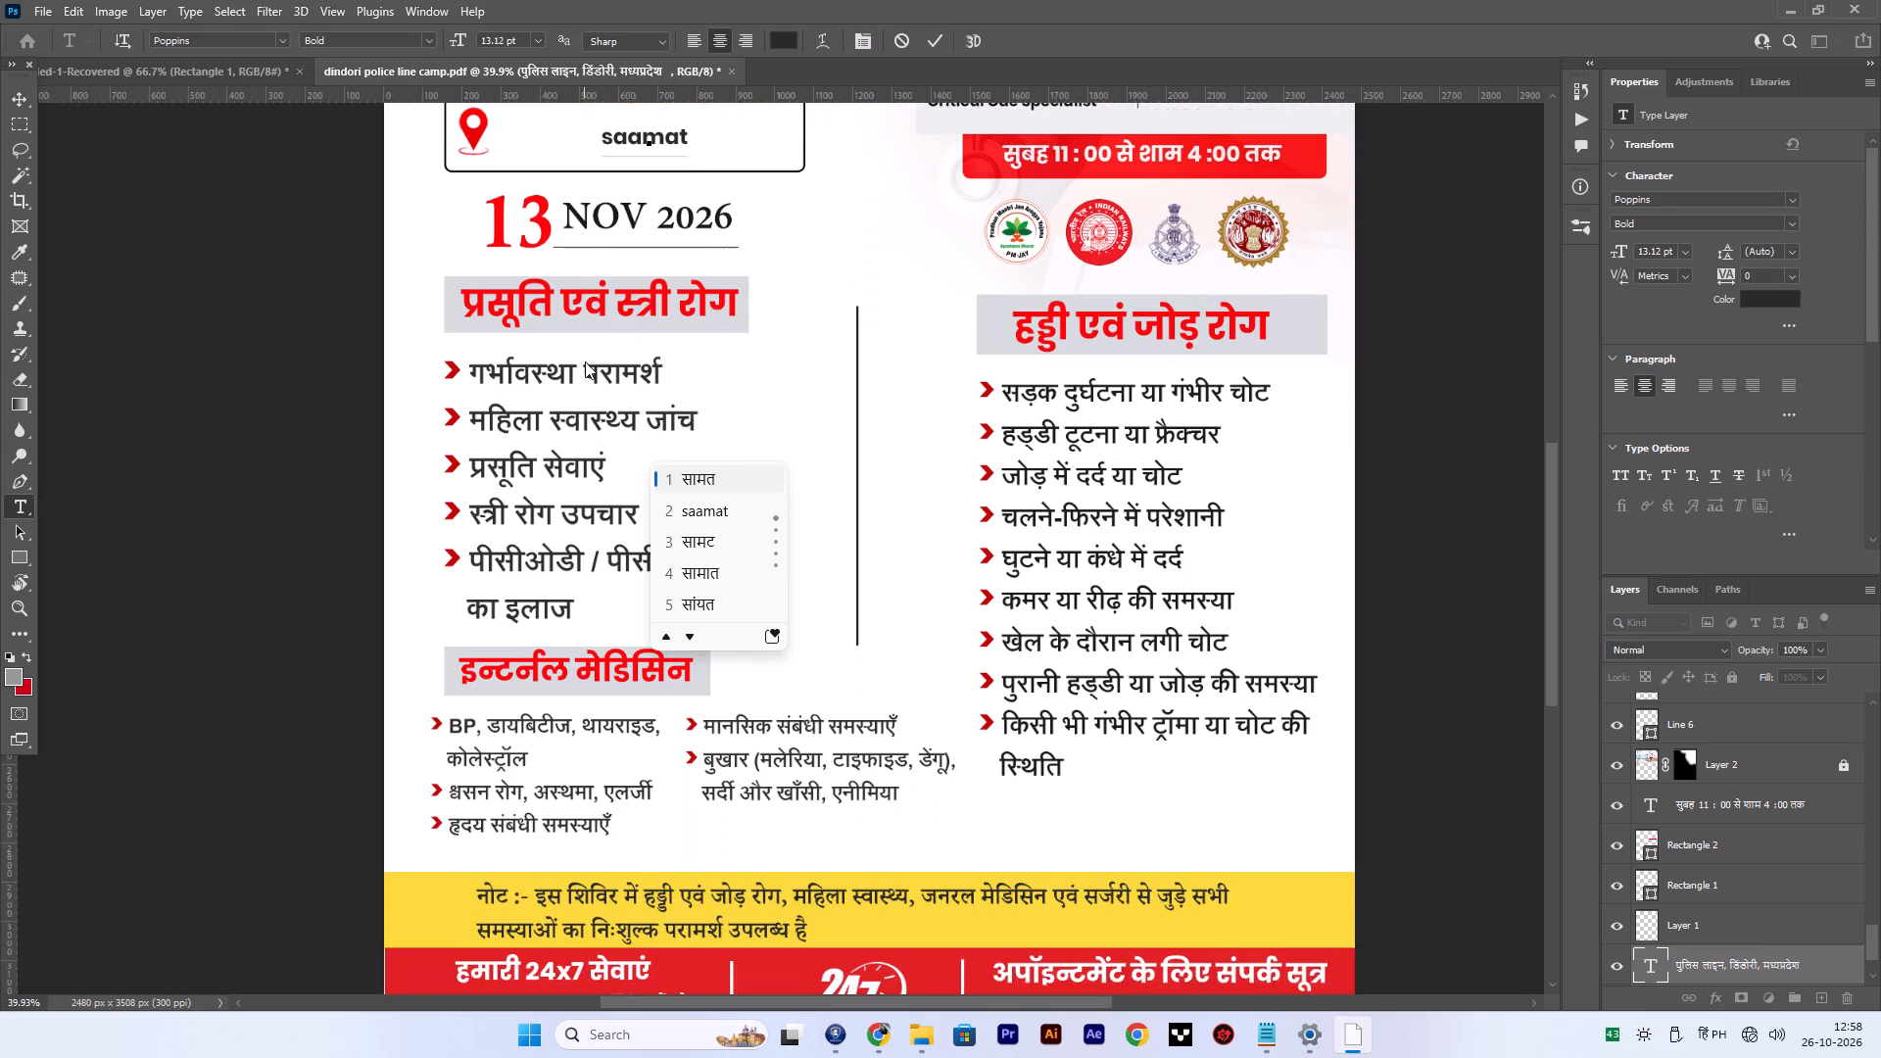
scroll(585, 361, "down", 9)
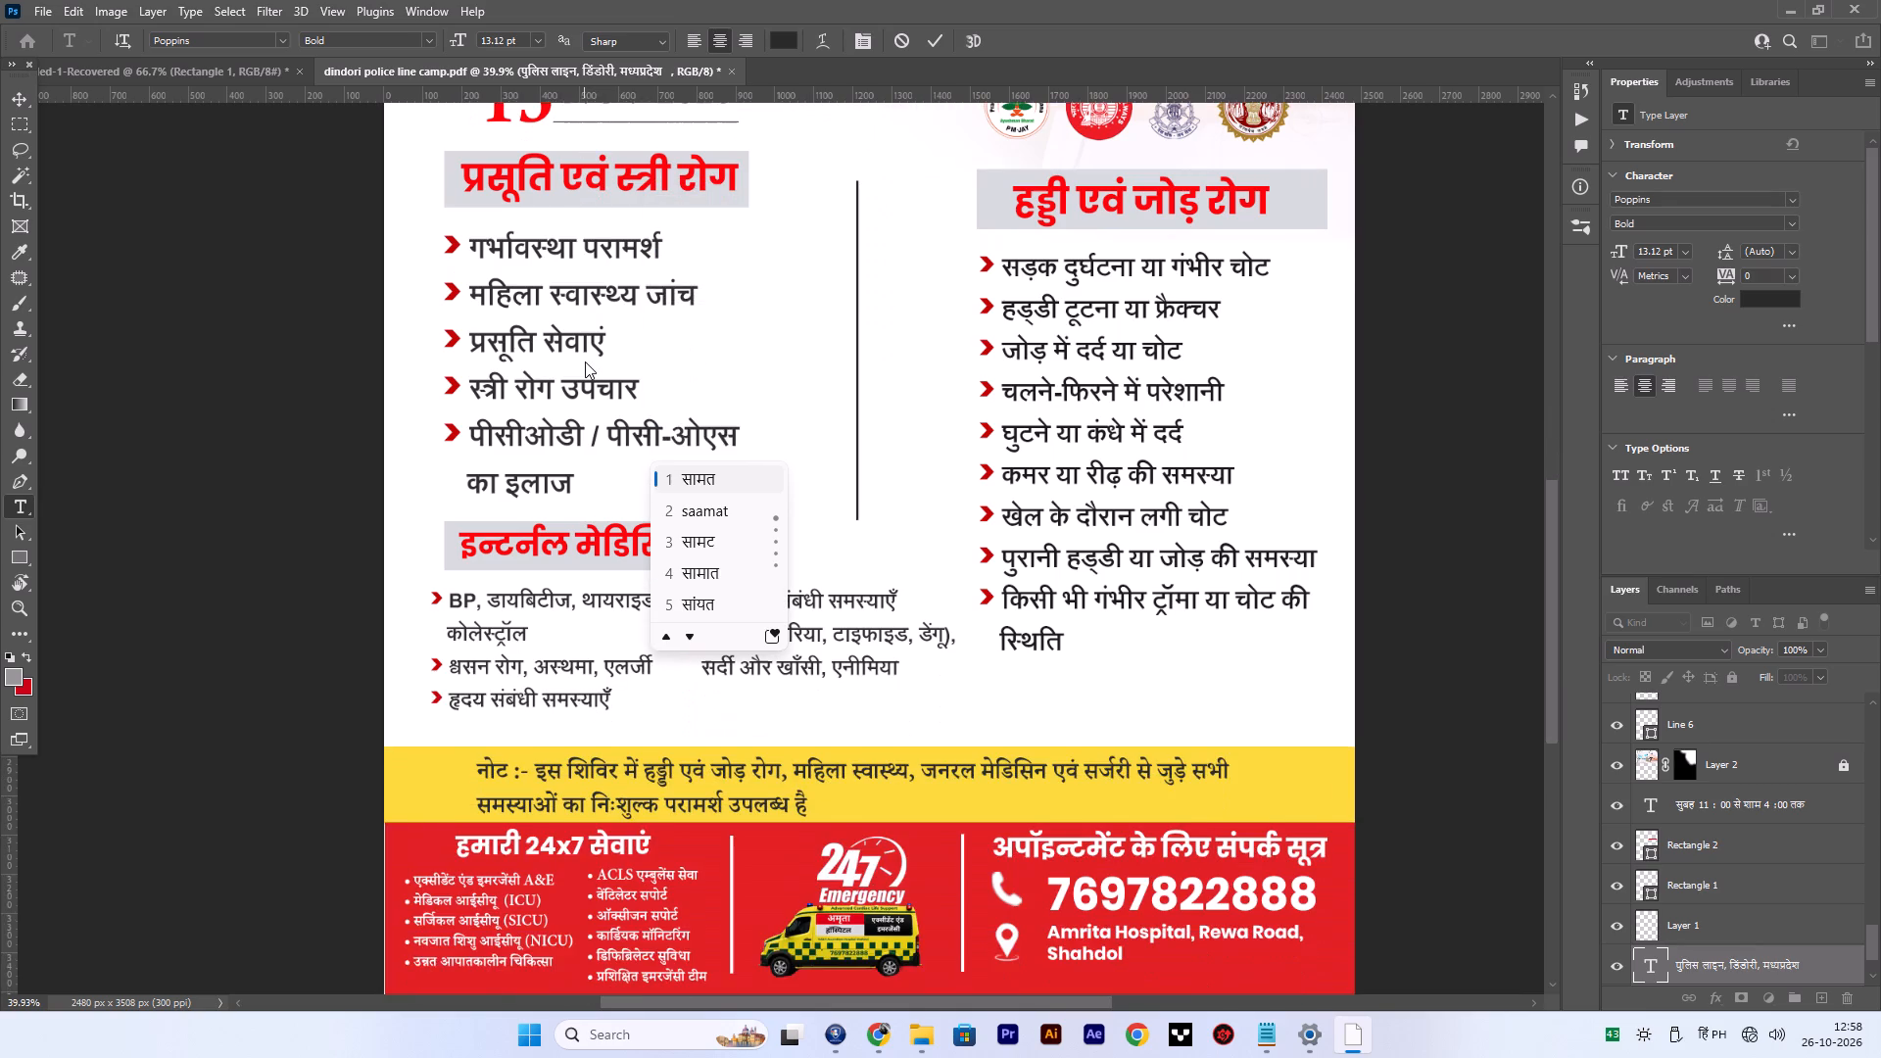
scroll(585, 361, "up", 16)
scroll(585, 362, "down", 4)
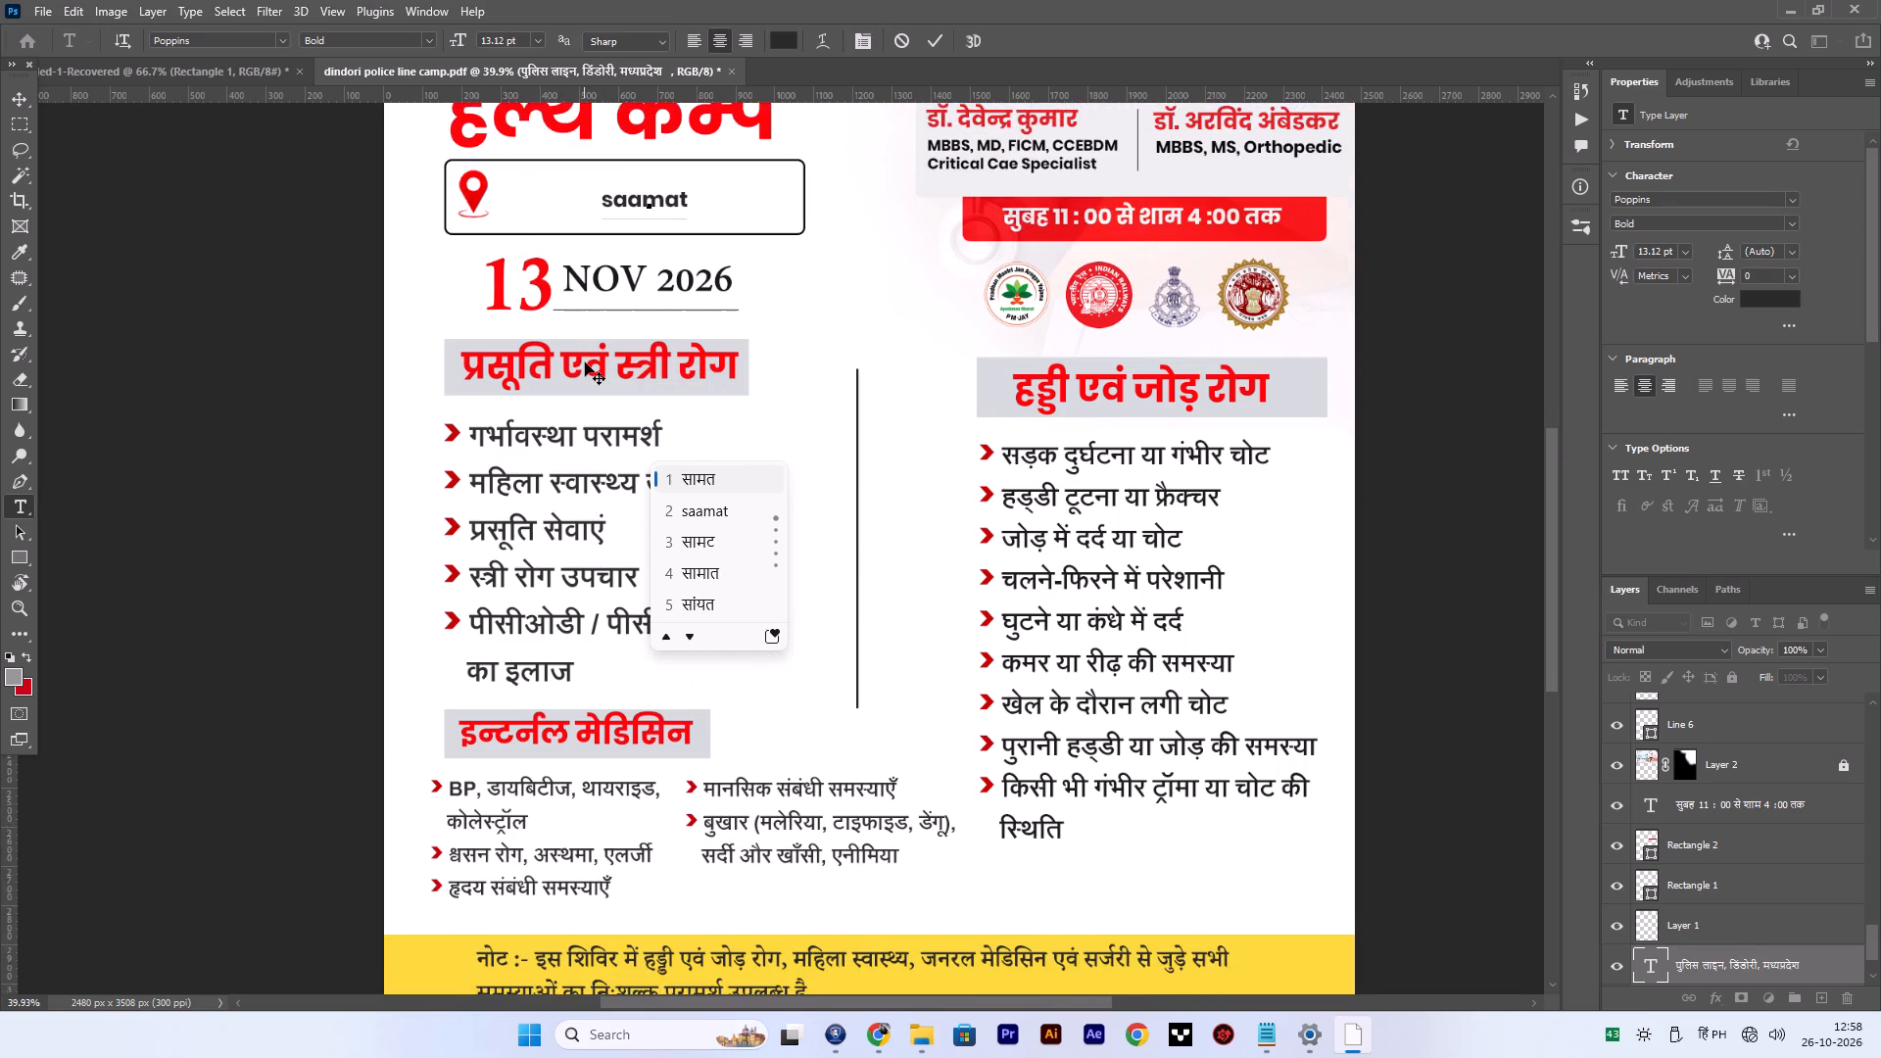
scroll(585, 362, "down", 4)
scroll(585, 362, "up", 11)
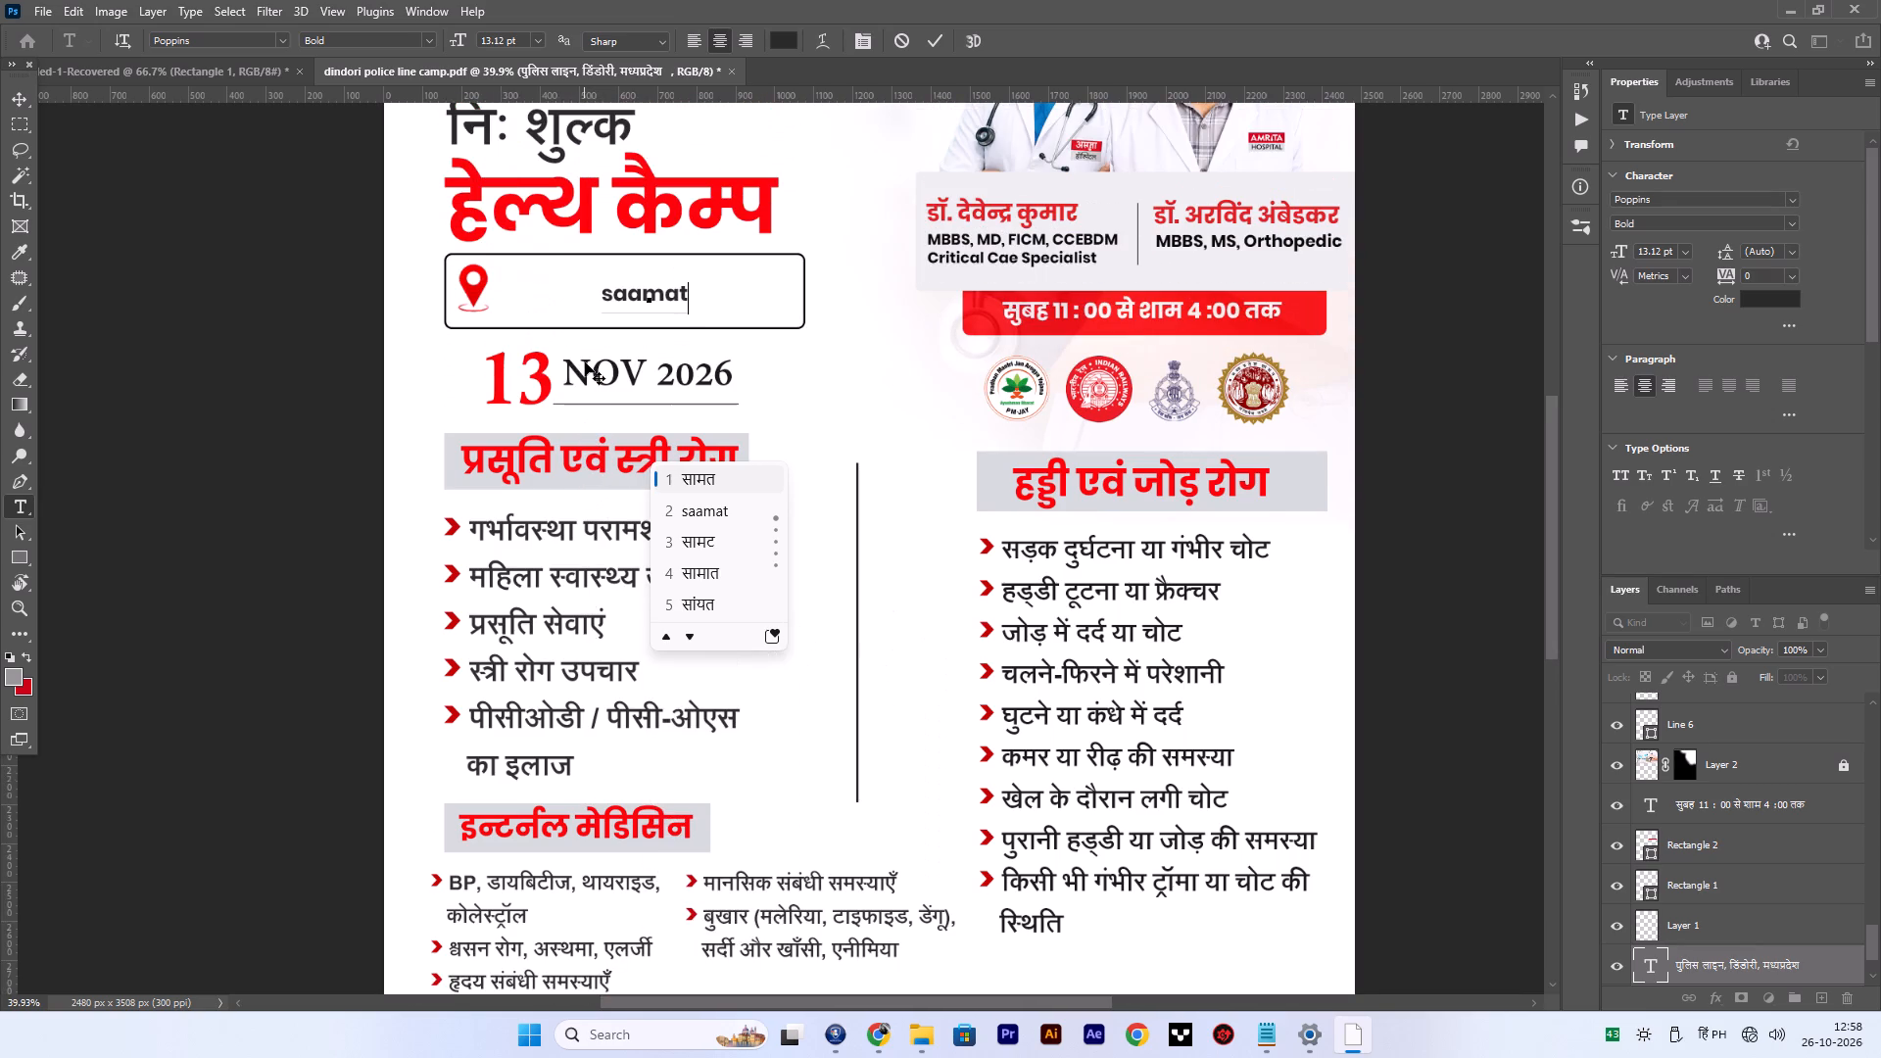
scroll(585, 362, "up", 4)
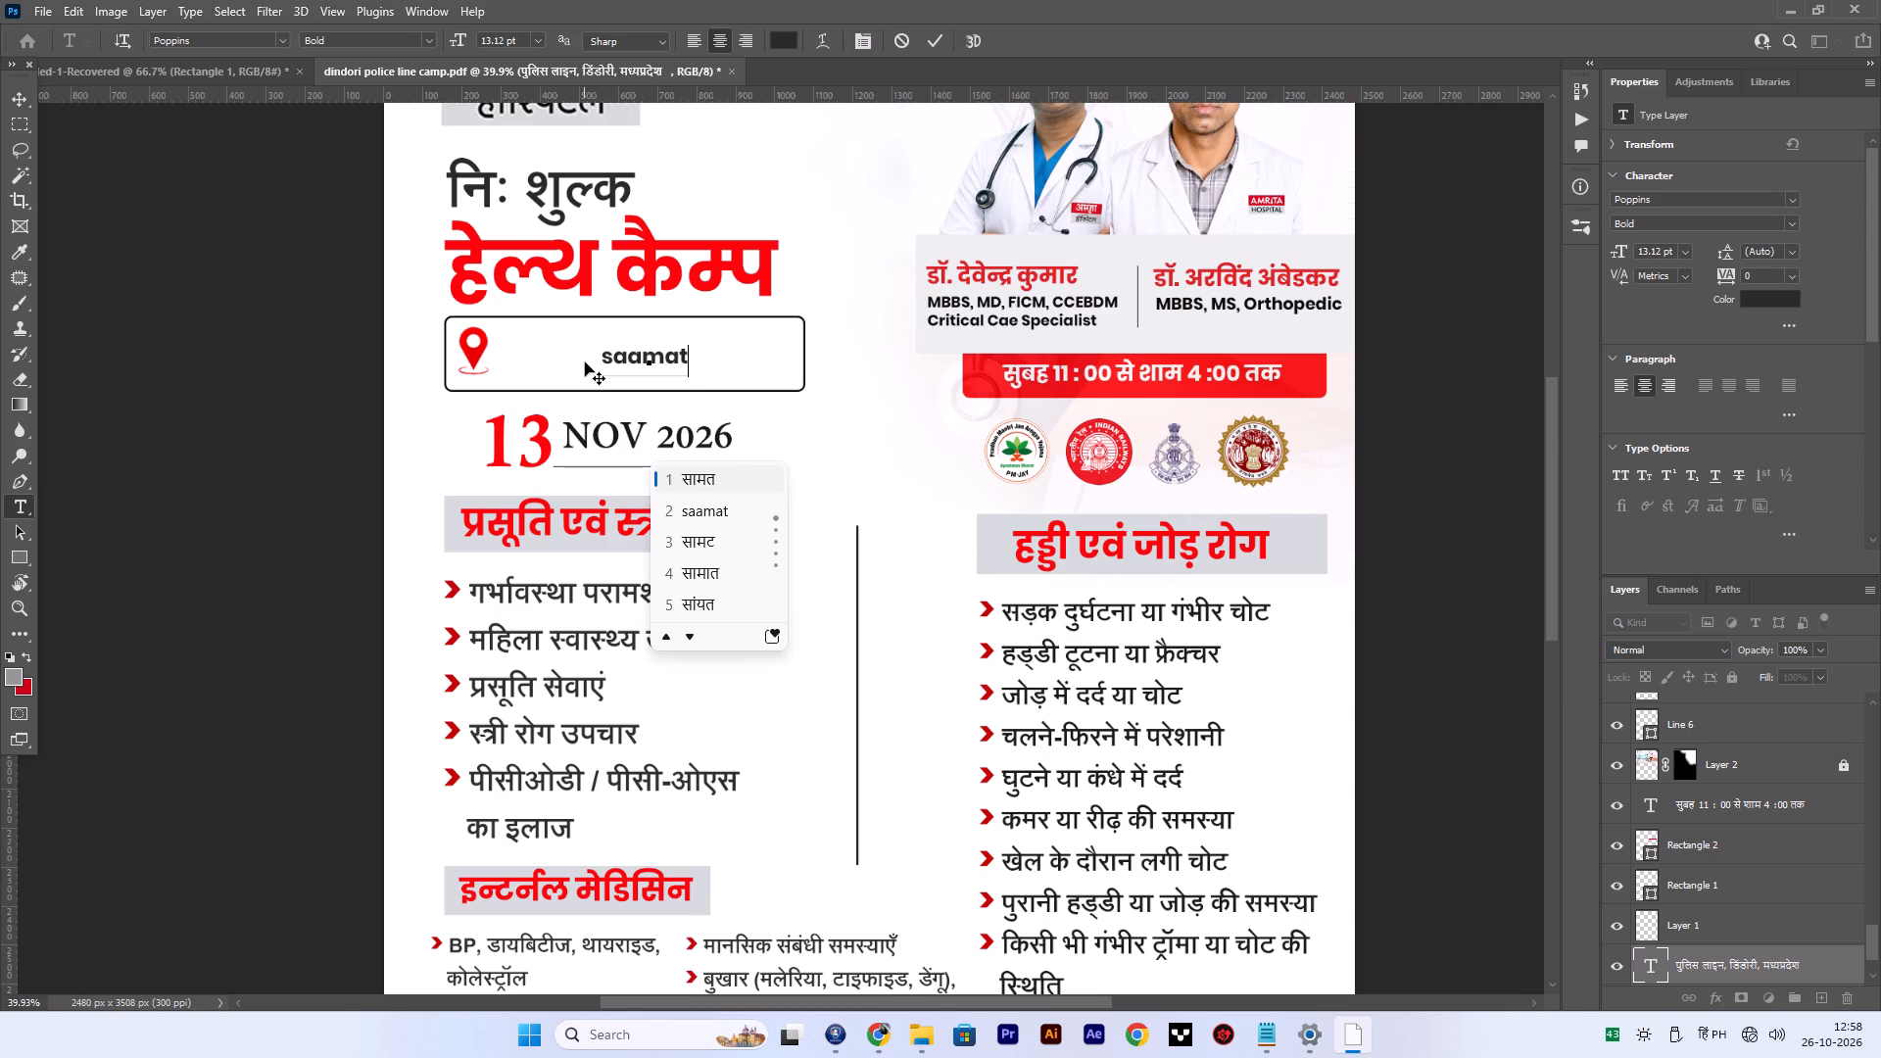
scroll(585, 362, "up", 6)
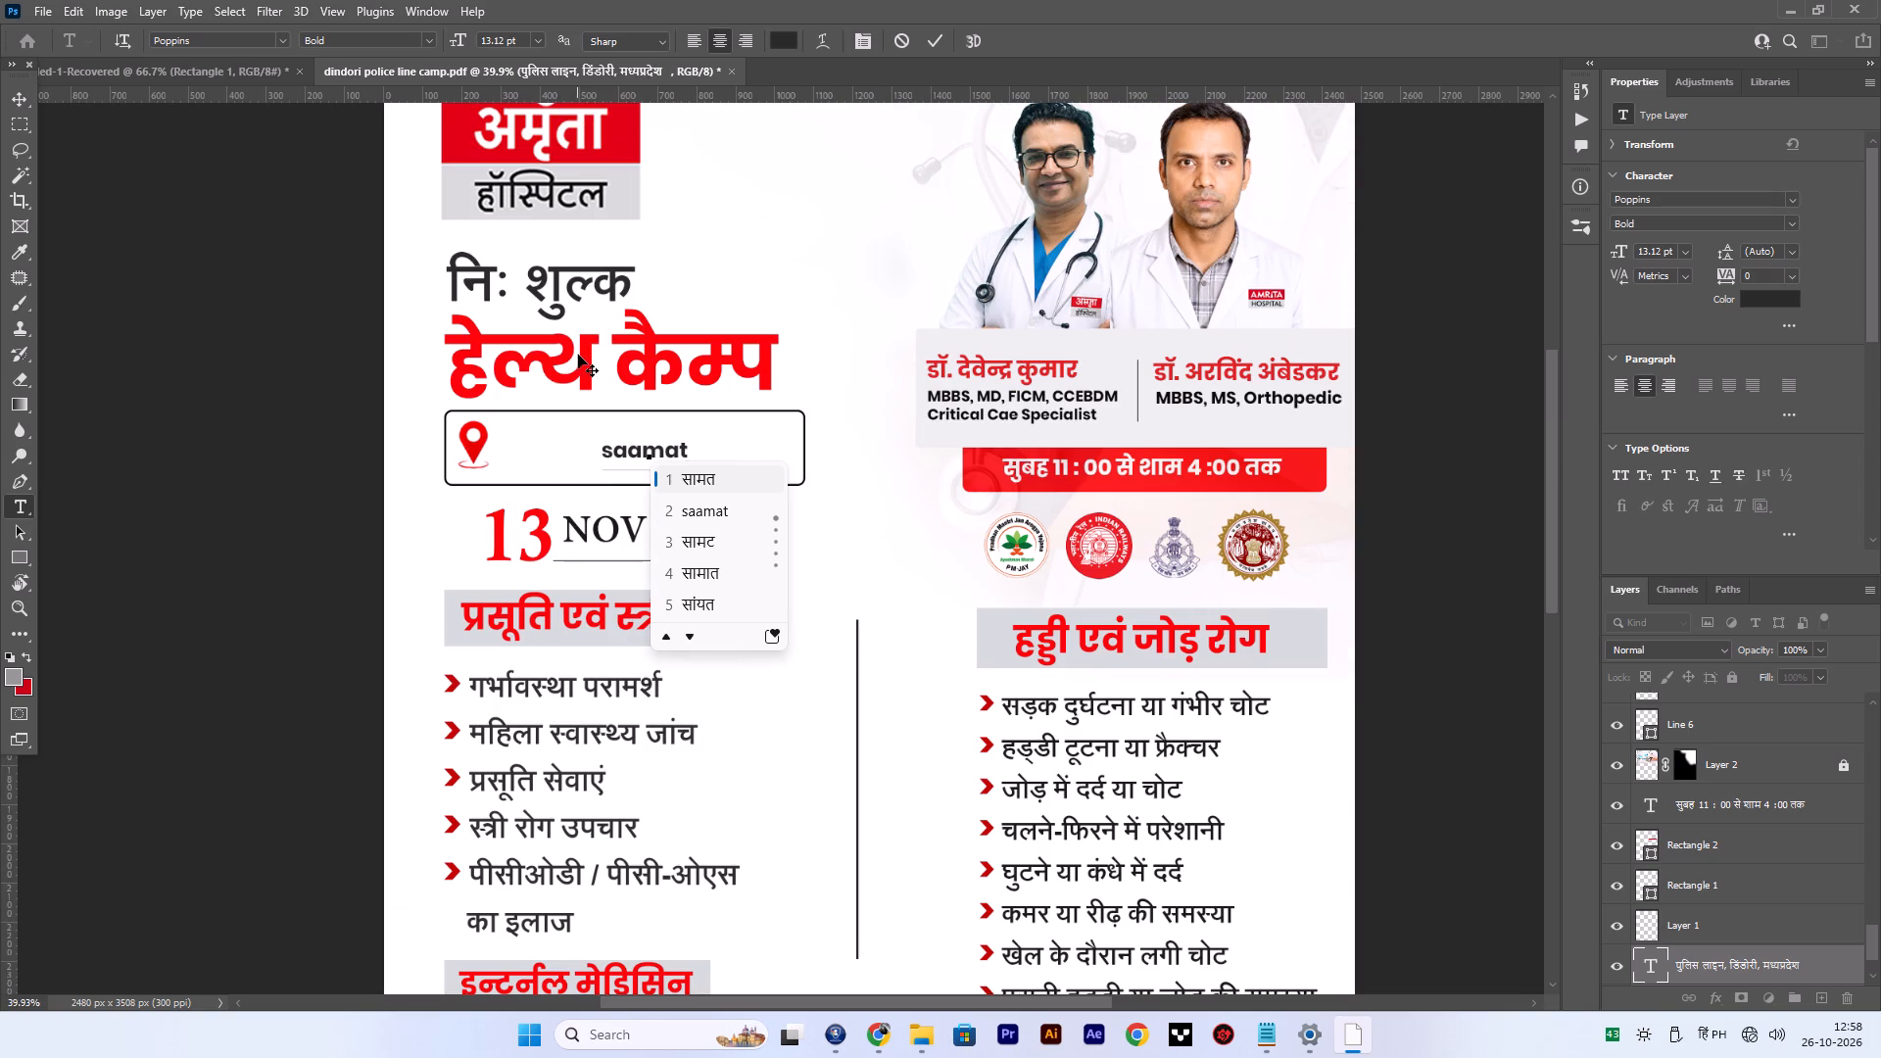
scroll(578, 355, "down", 5)
scroll(578, 355, "down", 20)
scroll(578, 355, "down", 2)
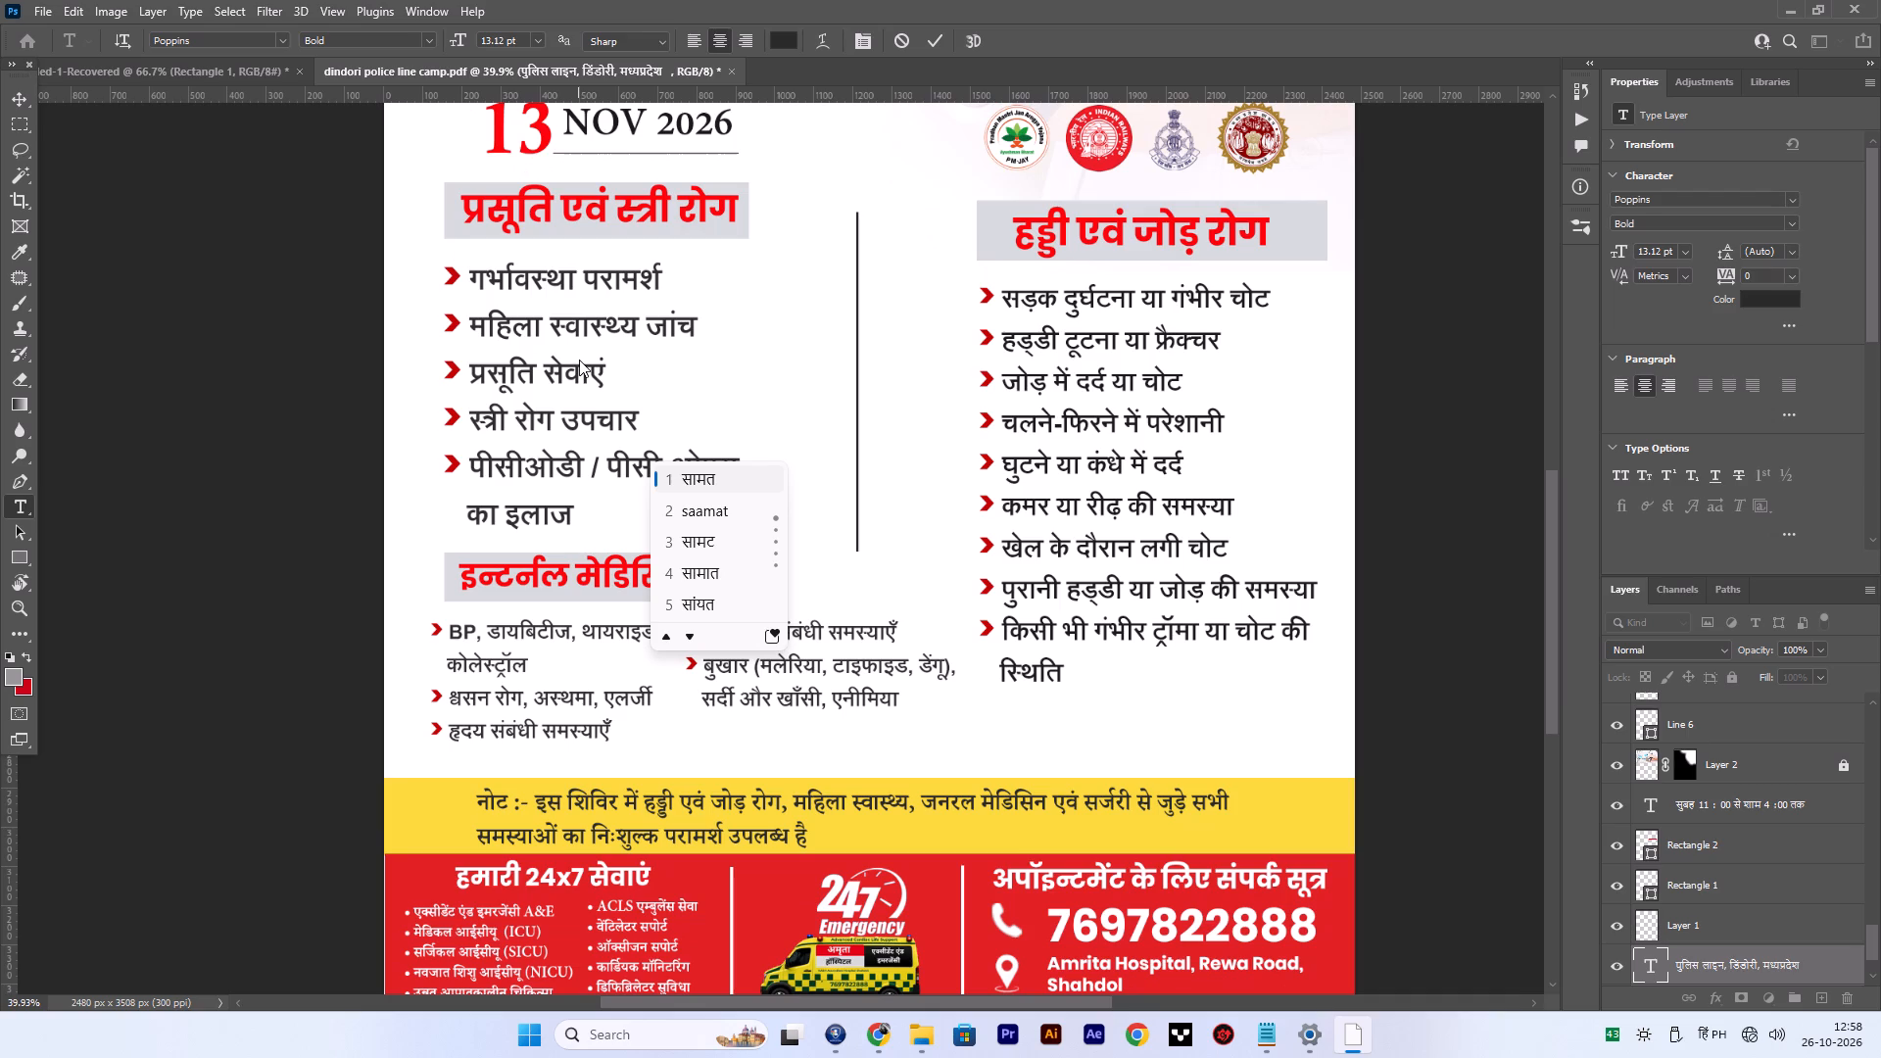
scroll(579, 360, "up", 4)
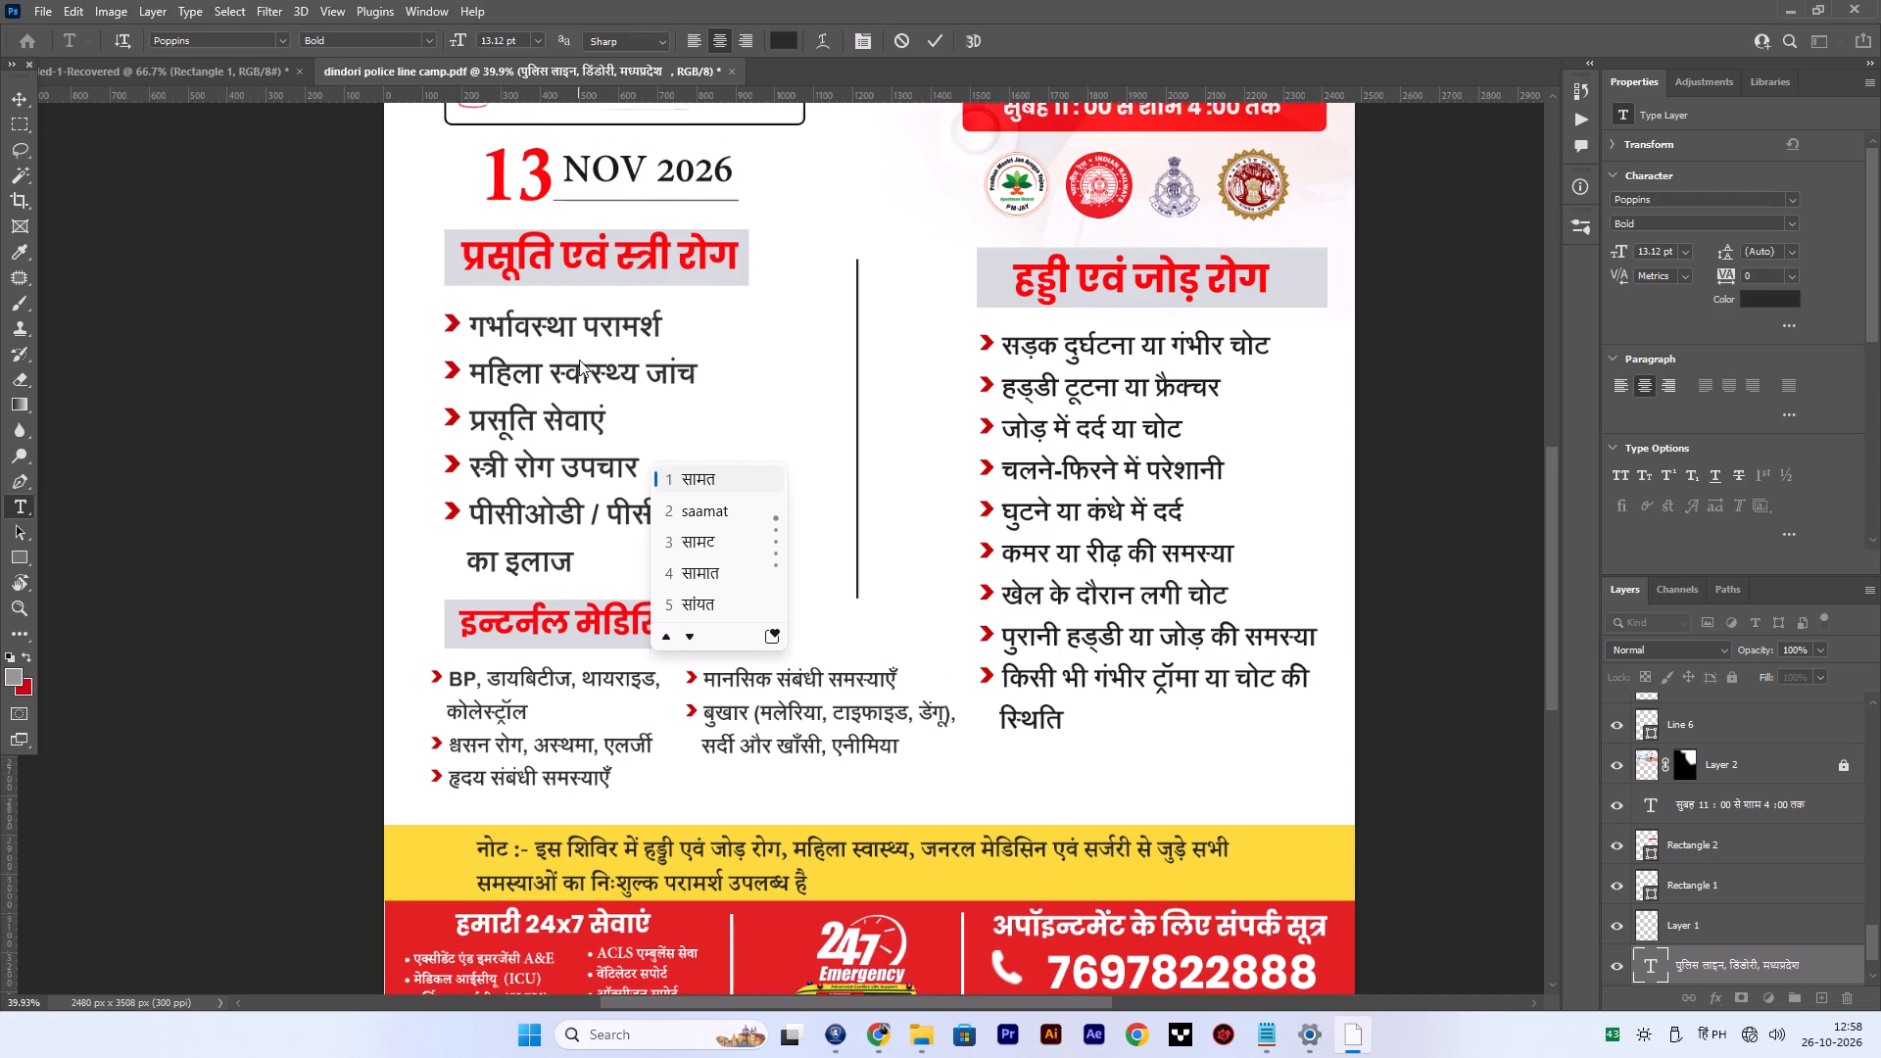
scroll(579, 360, "up", 11)
Finish the venue text edit and duplicate the footer's appointment phone number into the white space above the yellow note band.
left_click(17, 100)
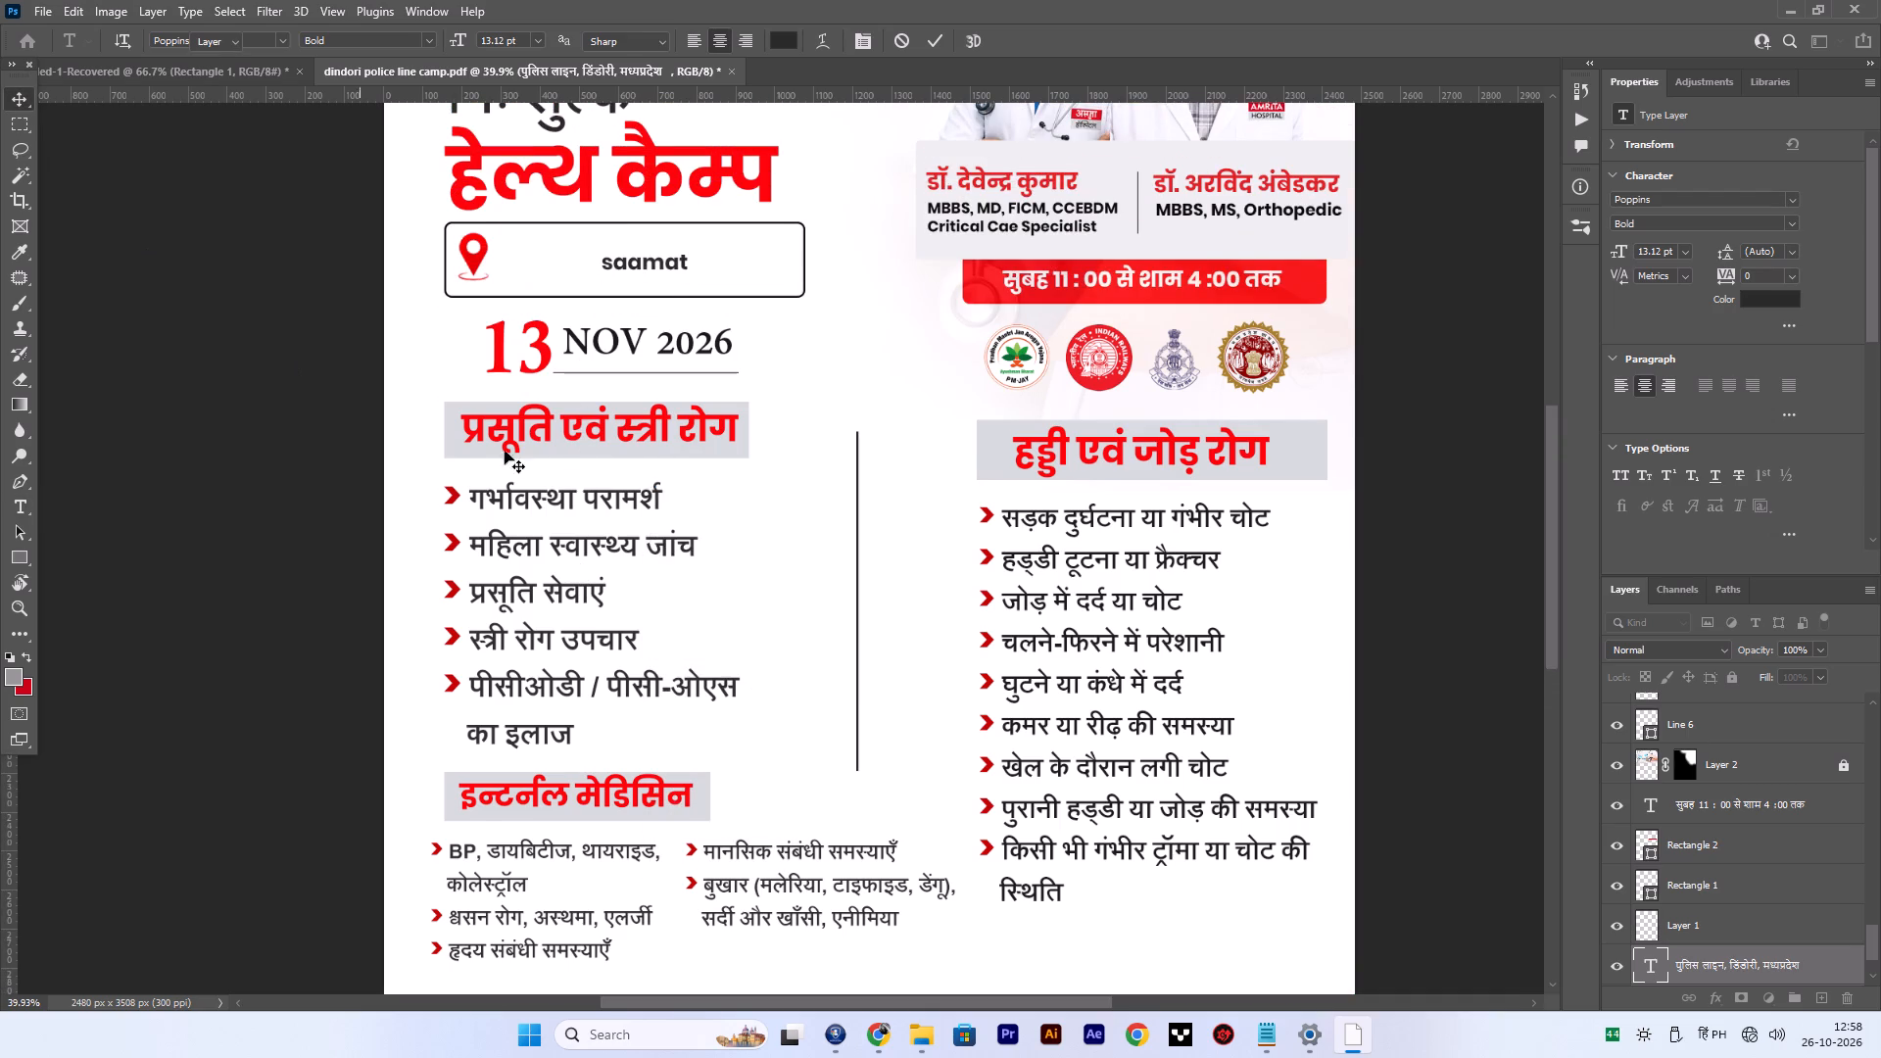
scroll(597, 452, "down", 18)
left_click(1119, 860)
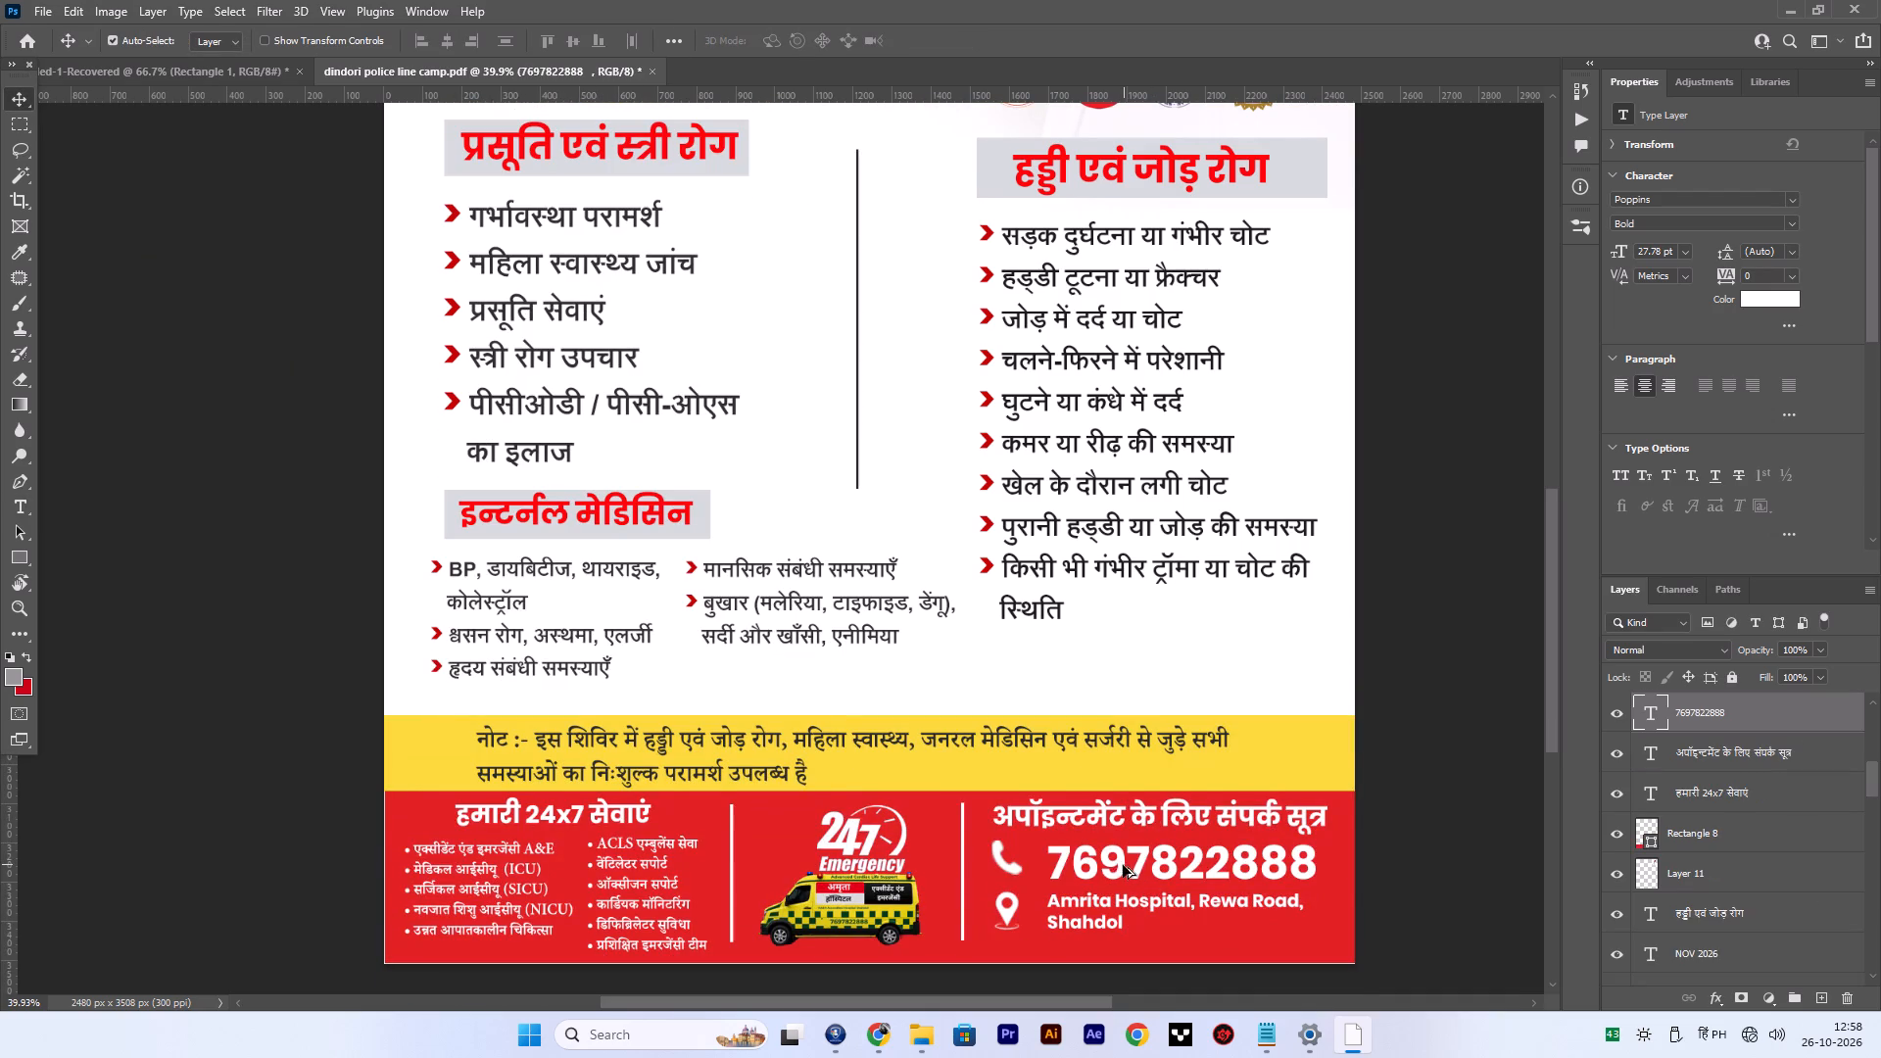
left_click_drag(1117, 864, 1110, 675, "alt")
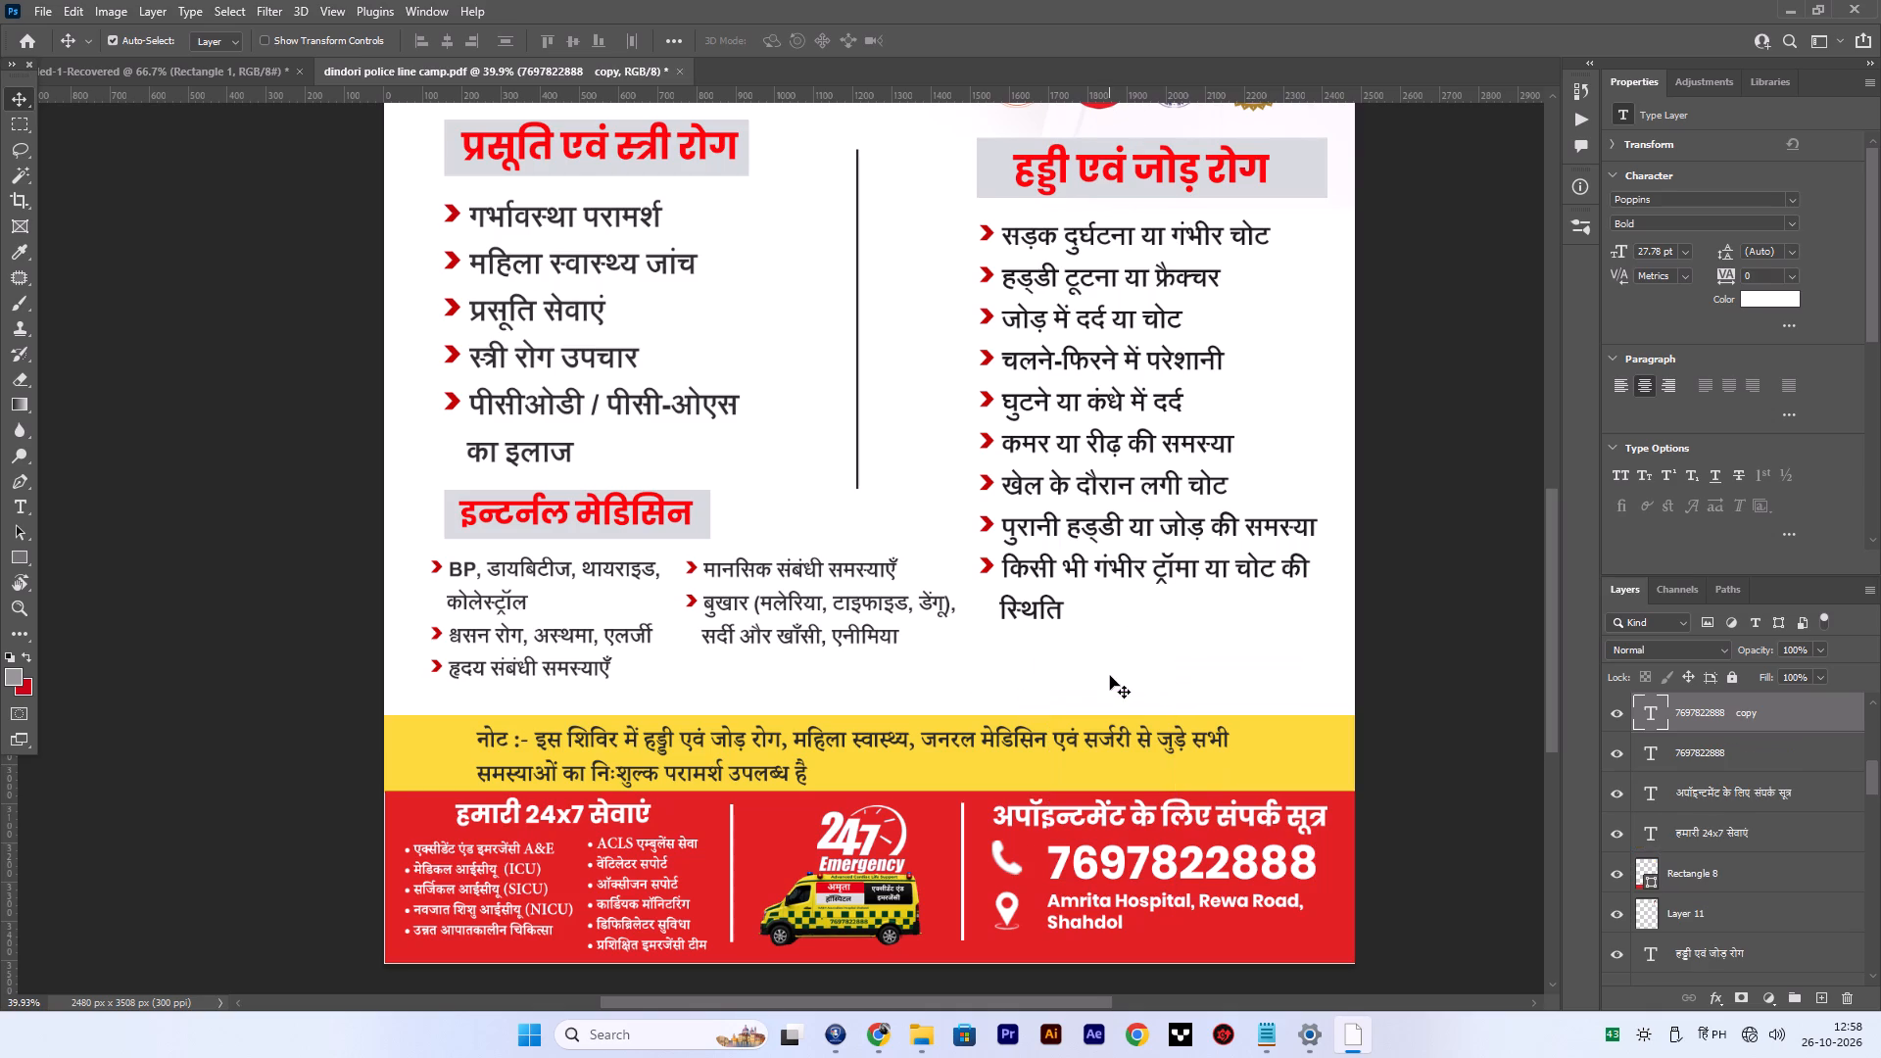
Recolour the duplicated phone number from the footer to red #f10909.
left_click(1754, 296)
left_click(921, 247)
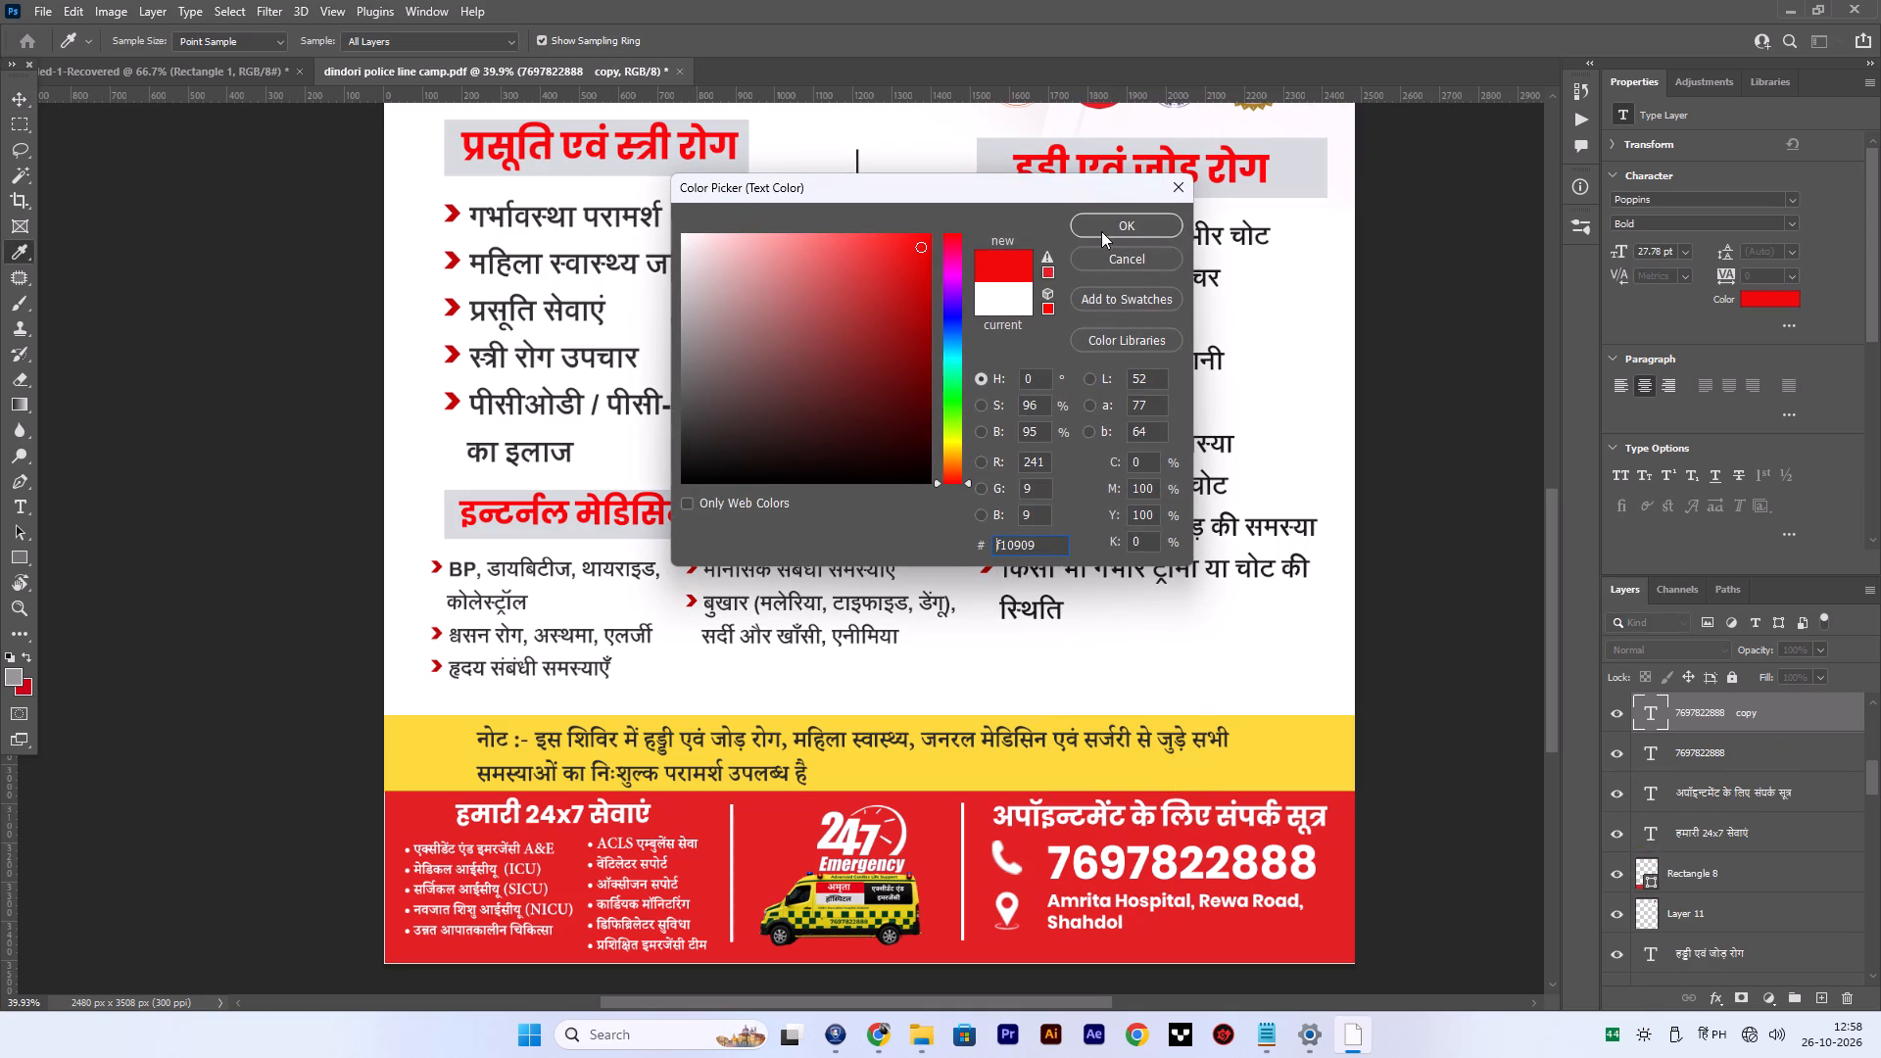
left_click(1161, 219)
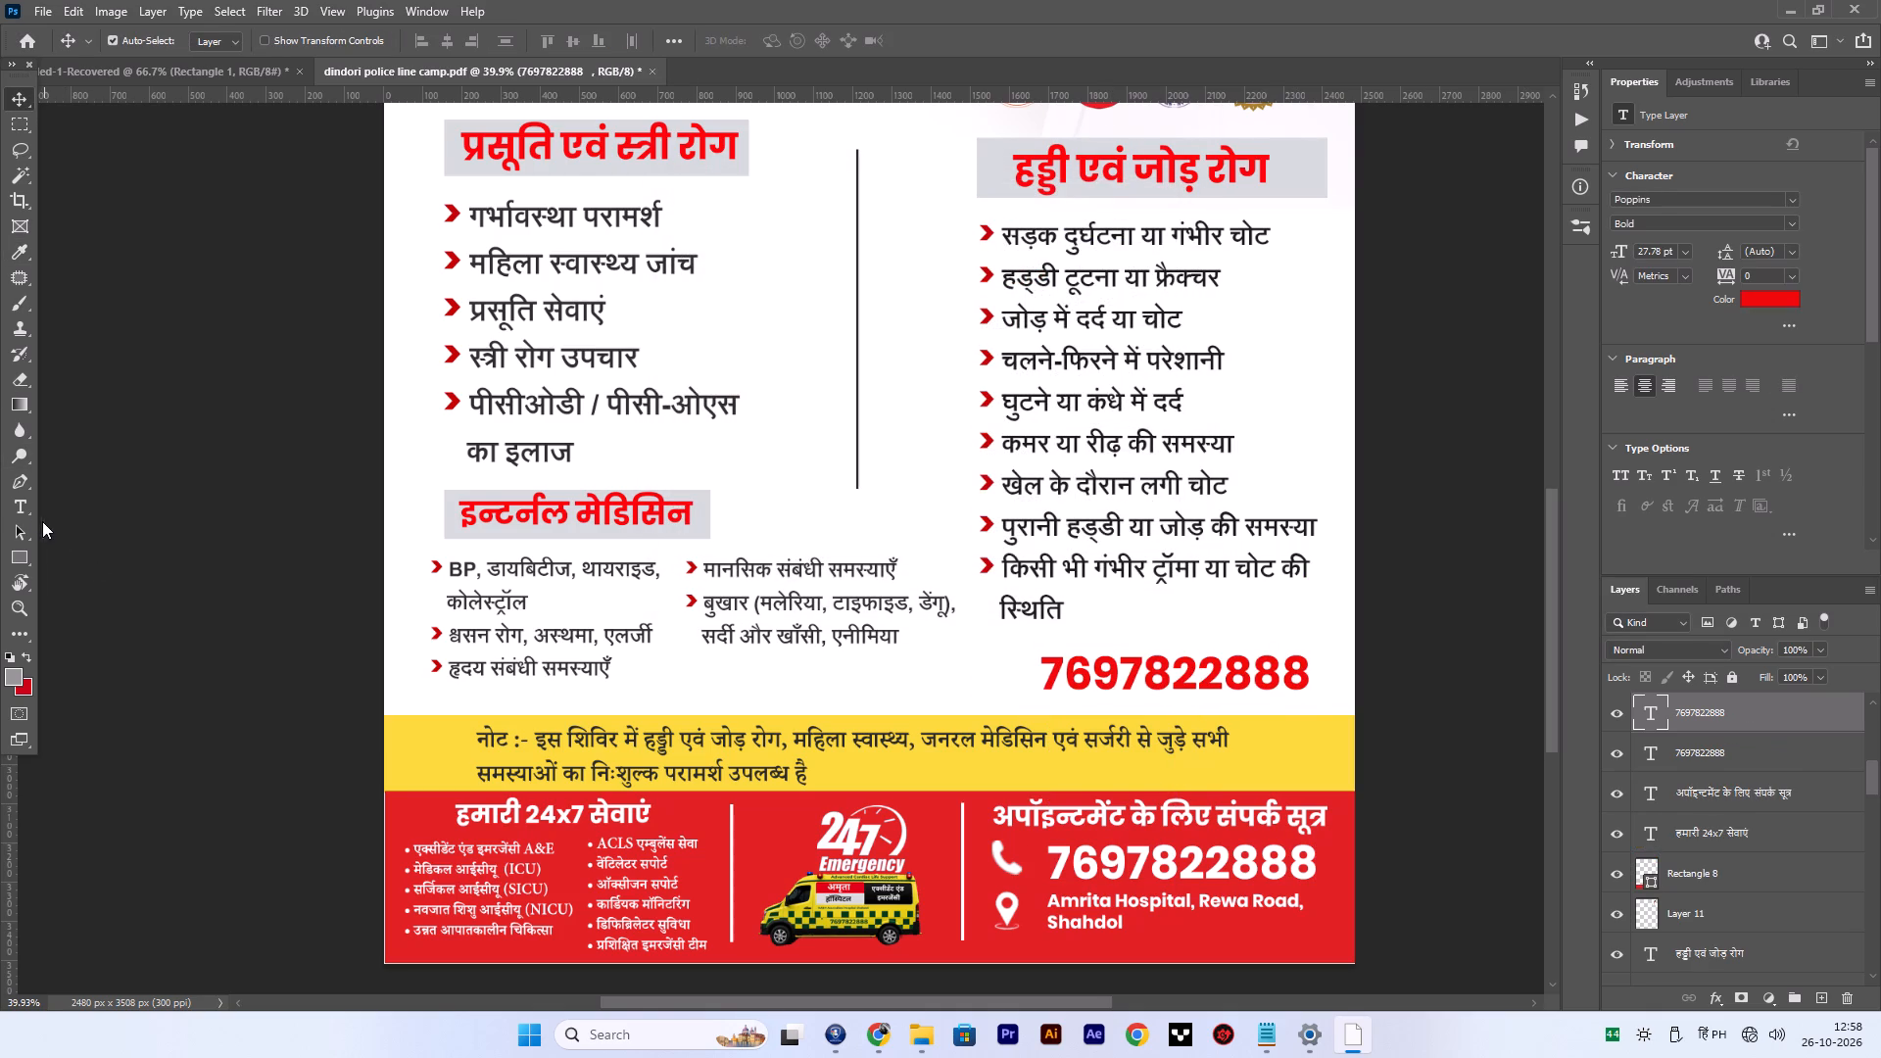
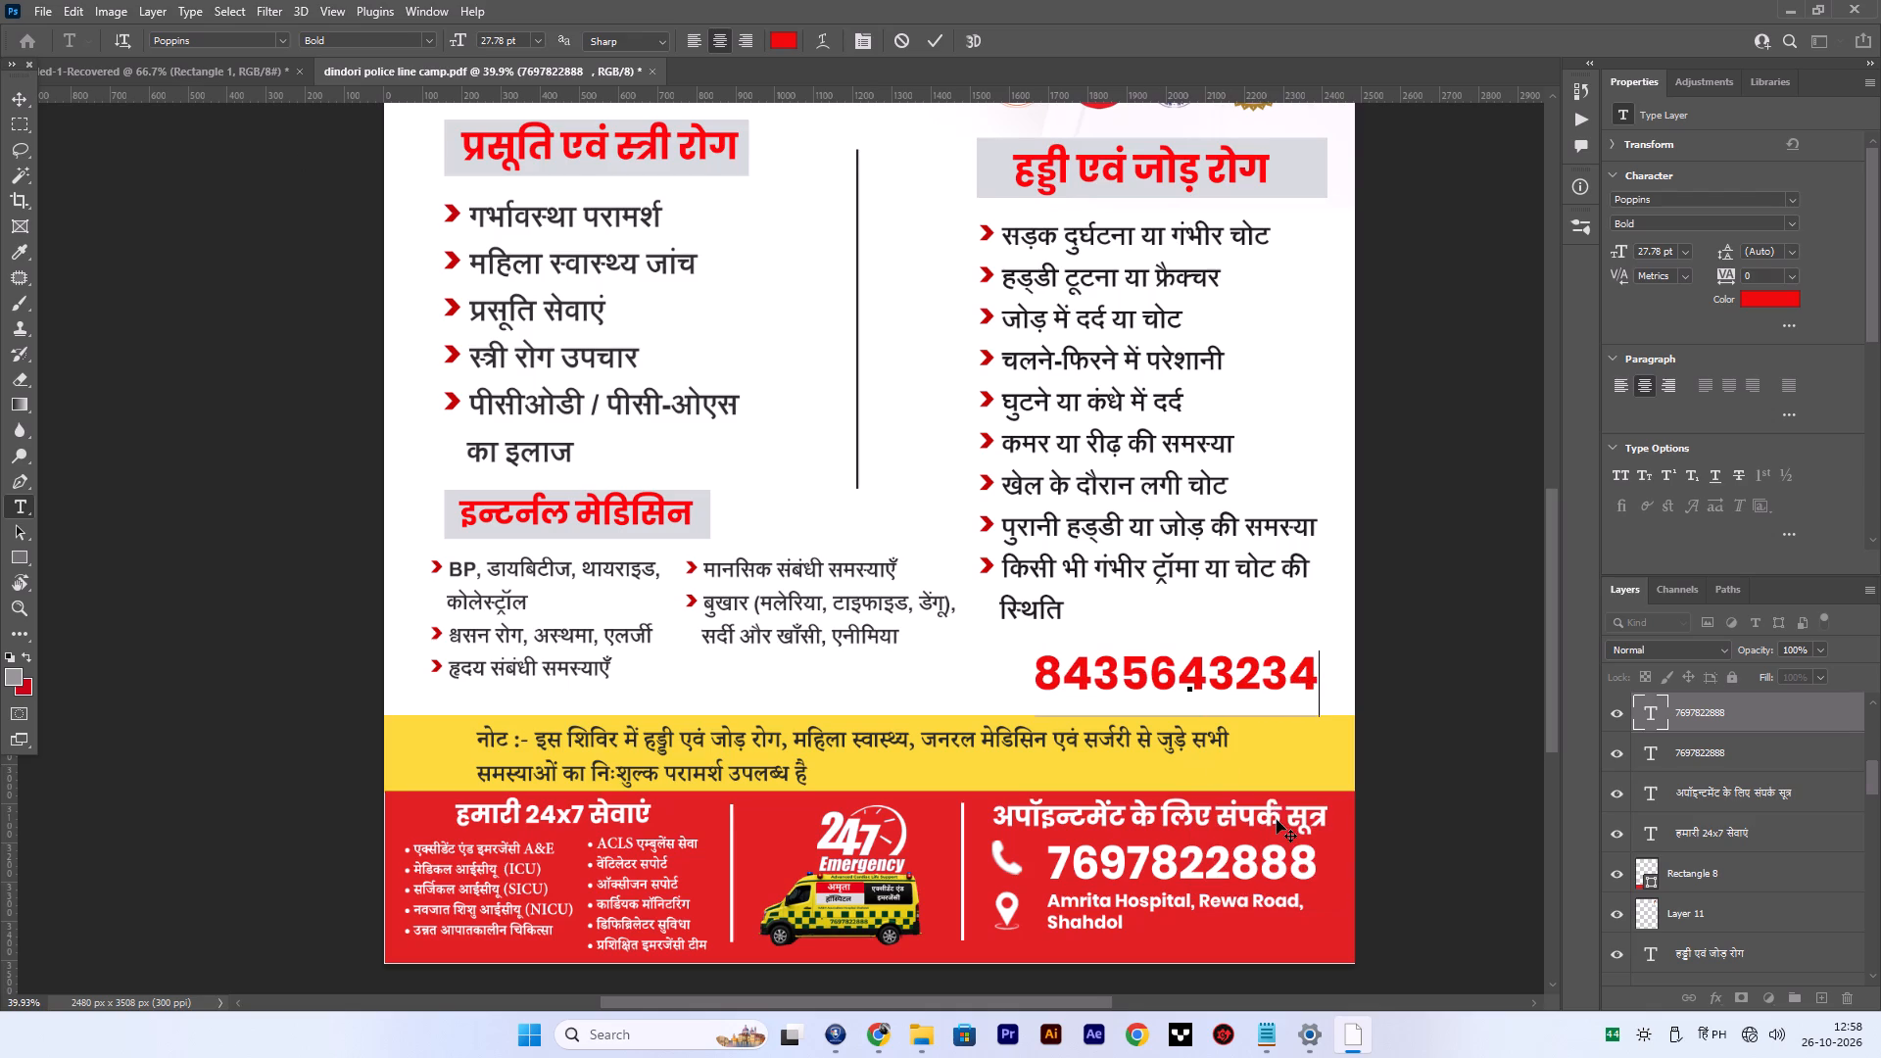
Finish the text edit of the red phone number above the yellow note band.
left_click(18, 92)
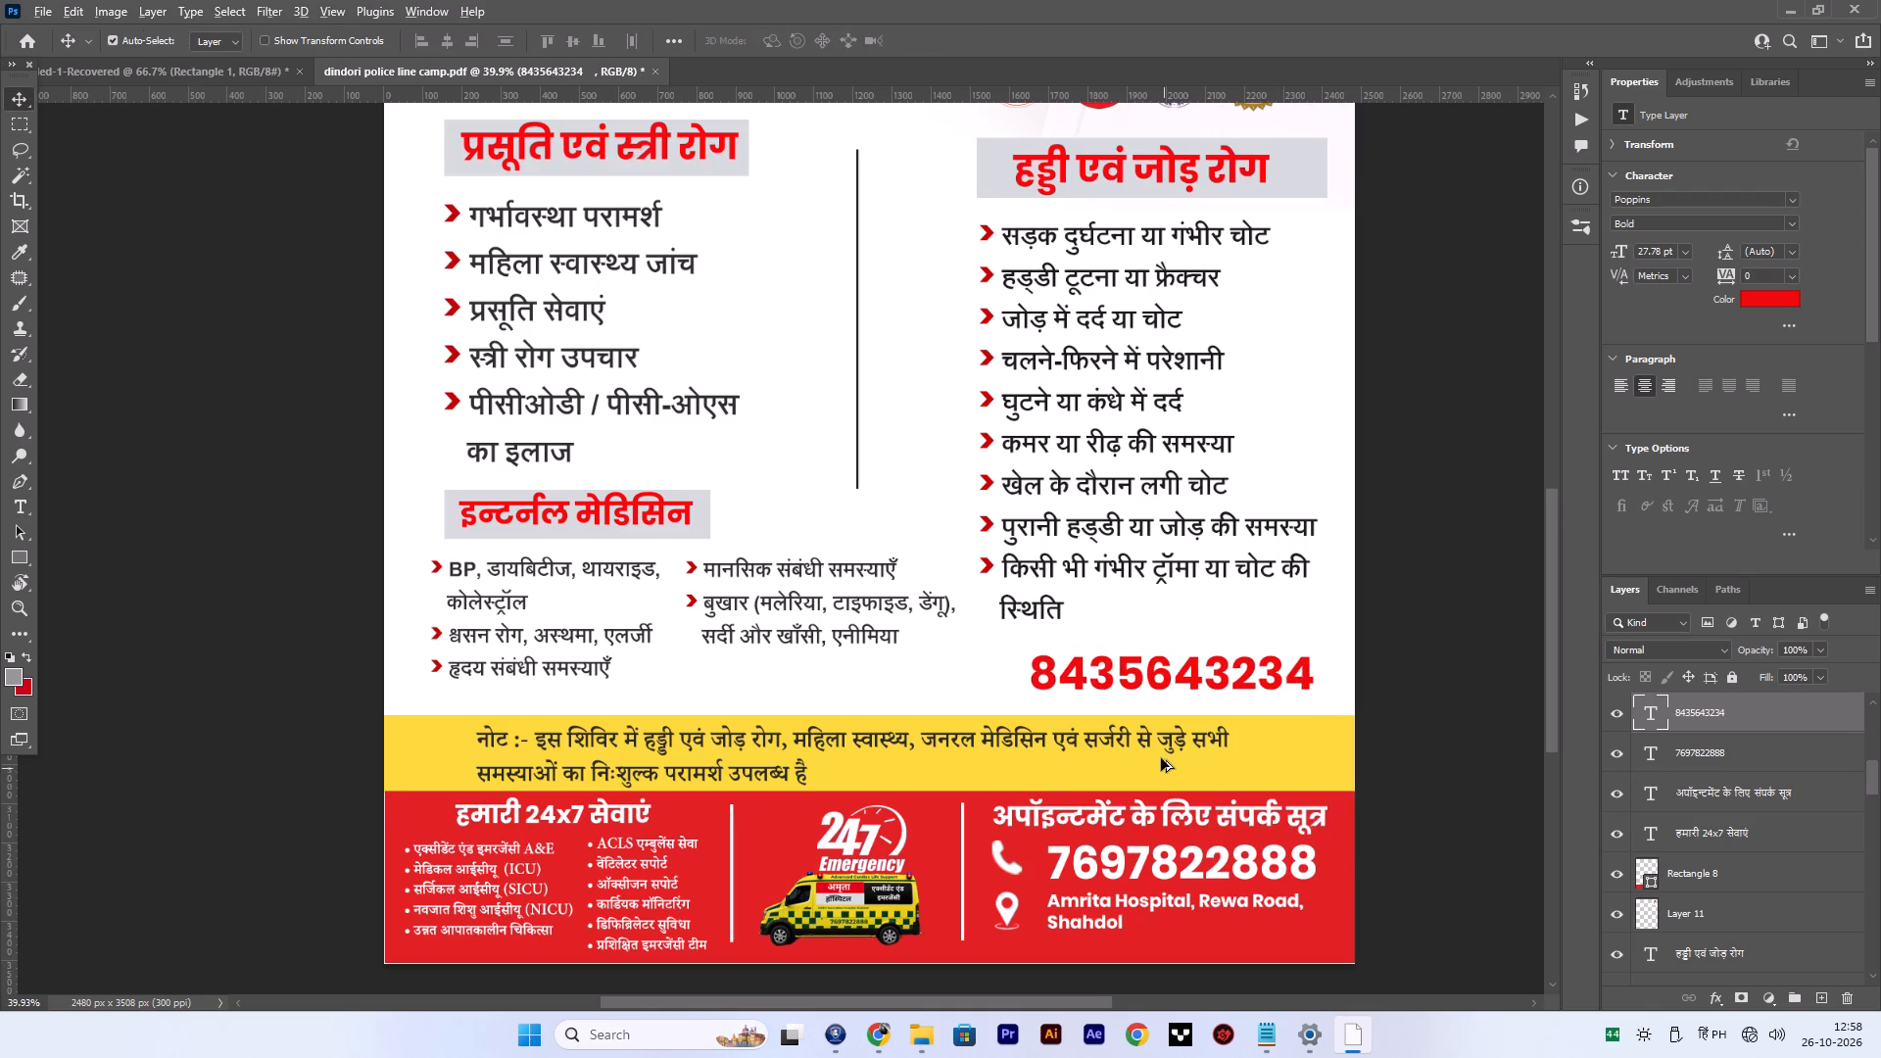
Look over the pamphlet's heading, venue box, date, doctor details, department lists, note band and footer.
scroll(1159, 752, "up", 4, "alt")
scroll(1159, 752, "down", 6, "alt")
scroll(908, 679, "up", 6)
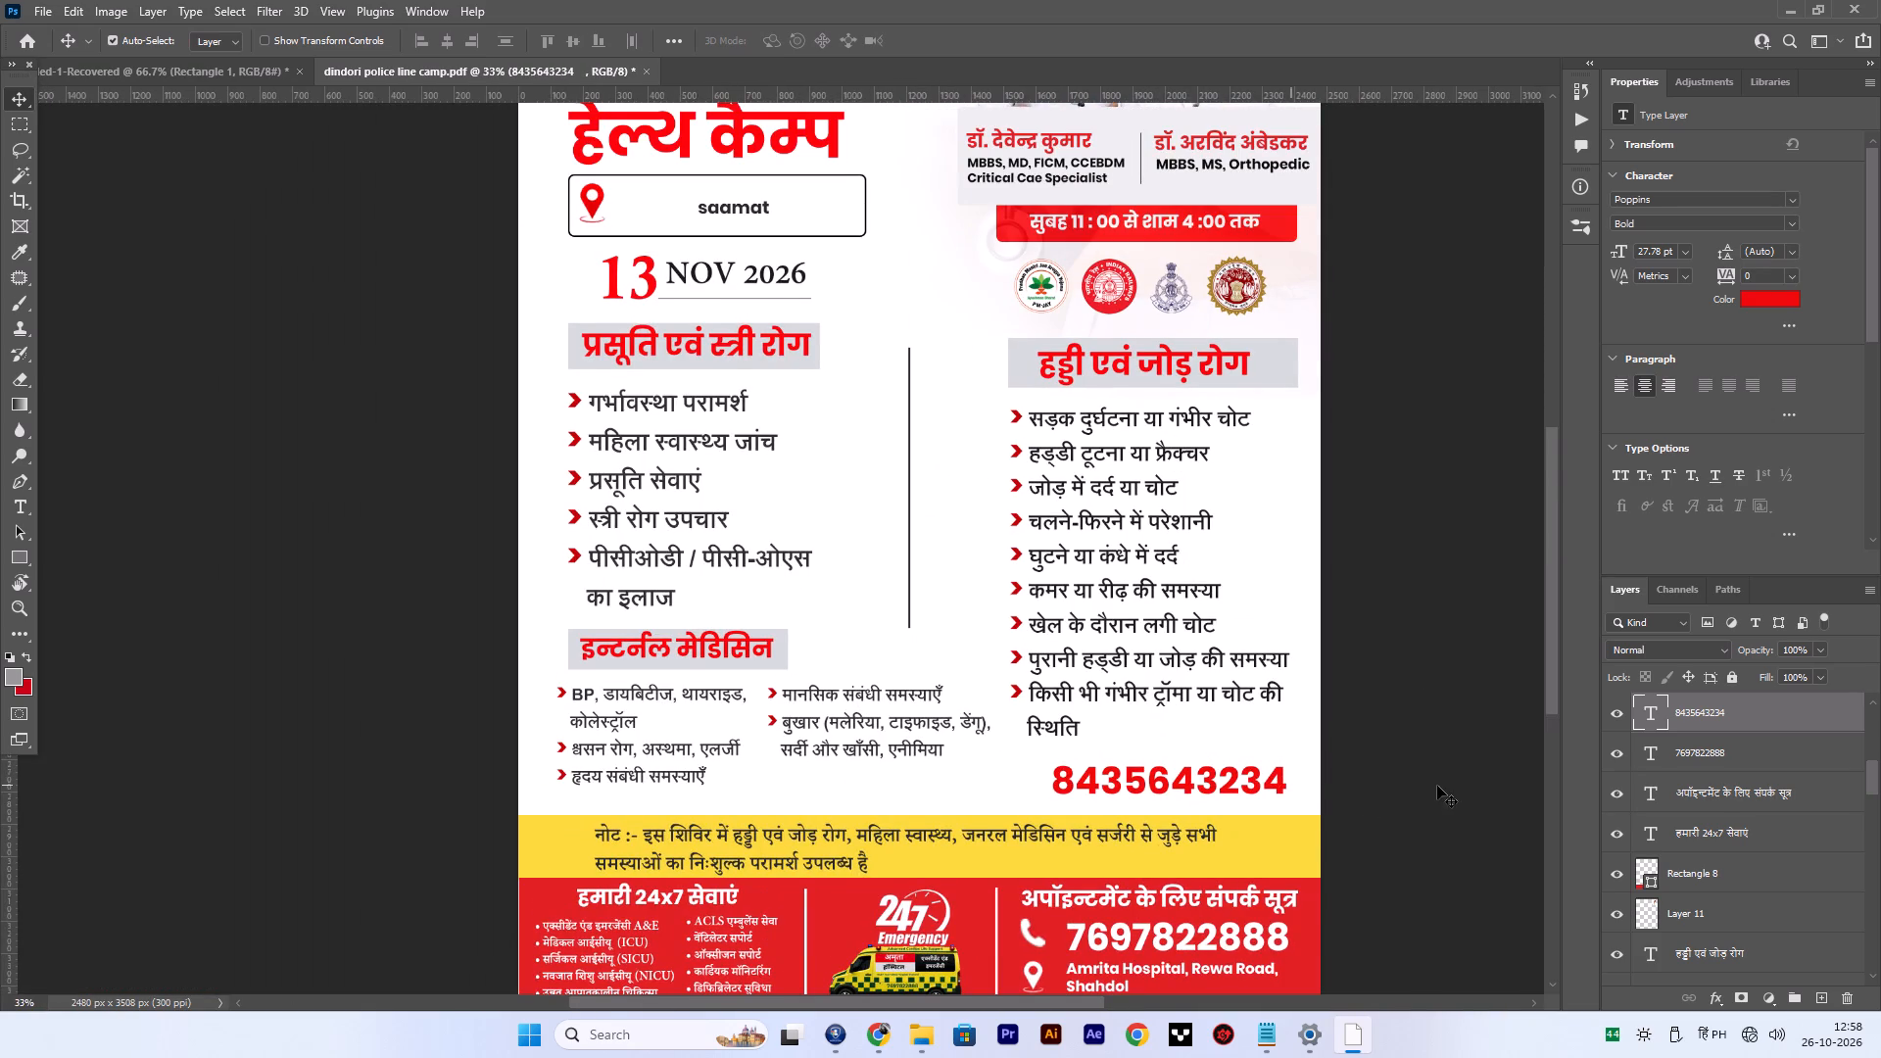
scroll(1186, 692, "down", 4)
scroll(982, 726, "up", 6)
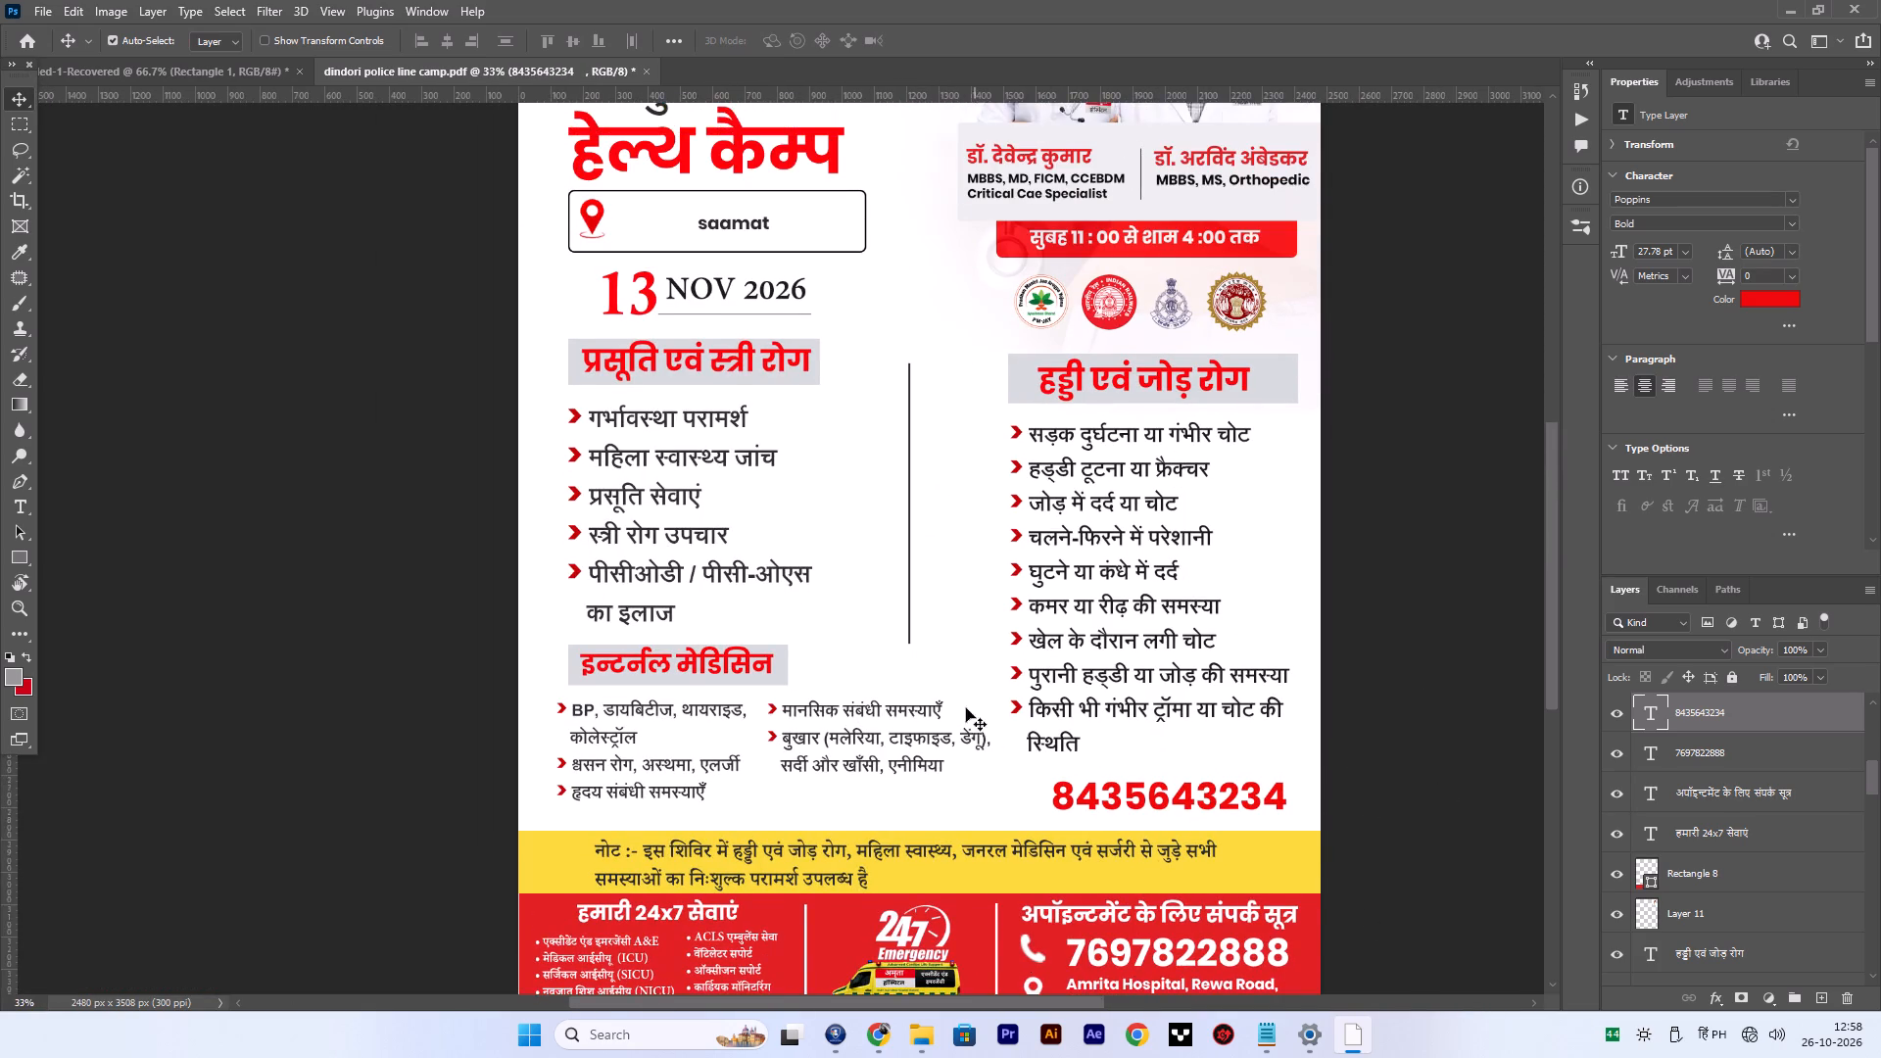
scroll(966, 708, "up", 3)
scroll(710, 338, "up", 5, "alt")
scroll(710, 338, "down", 5, "alt")
scroll(835, 411, "up", 6)
scroll(725, 362, "up", 6, "alt")
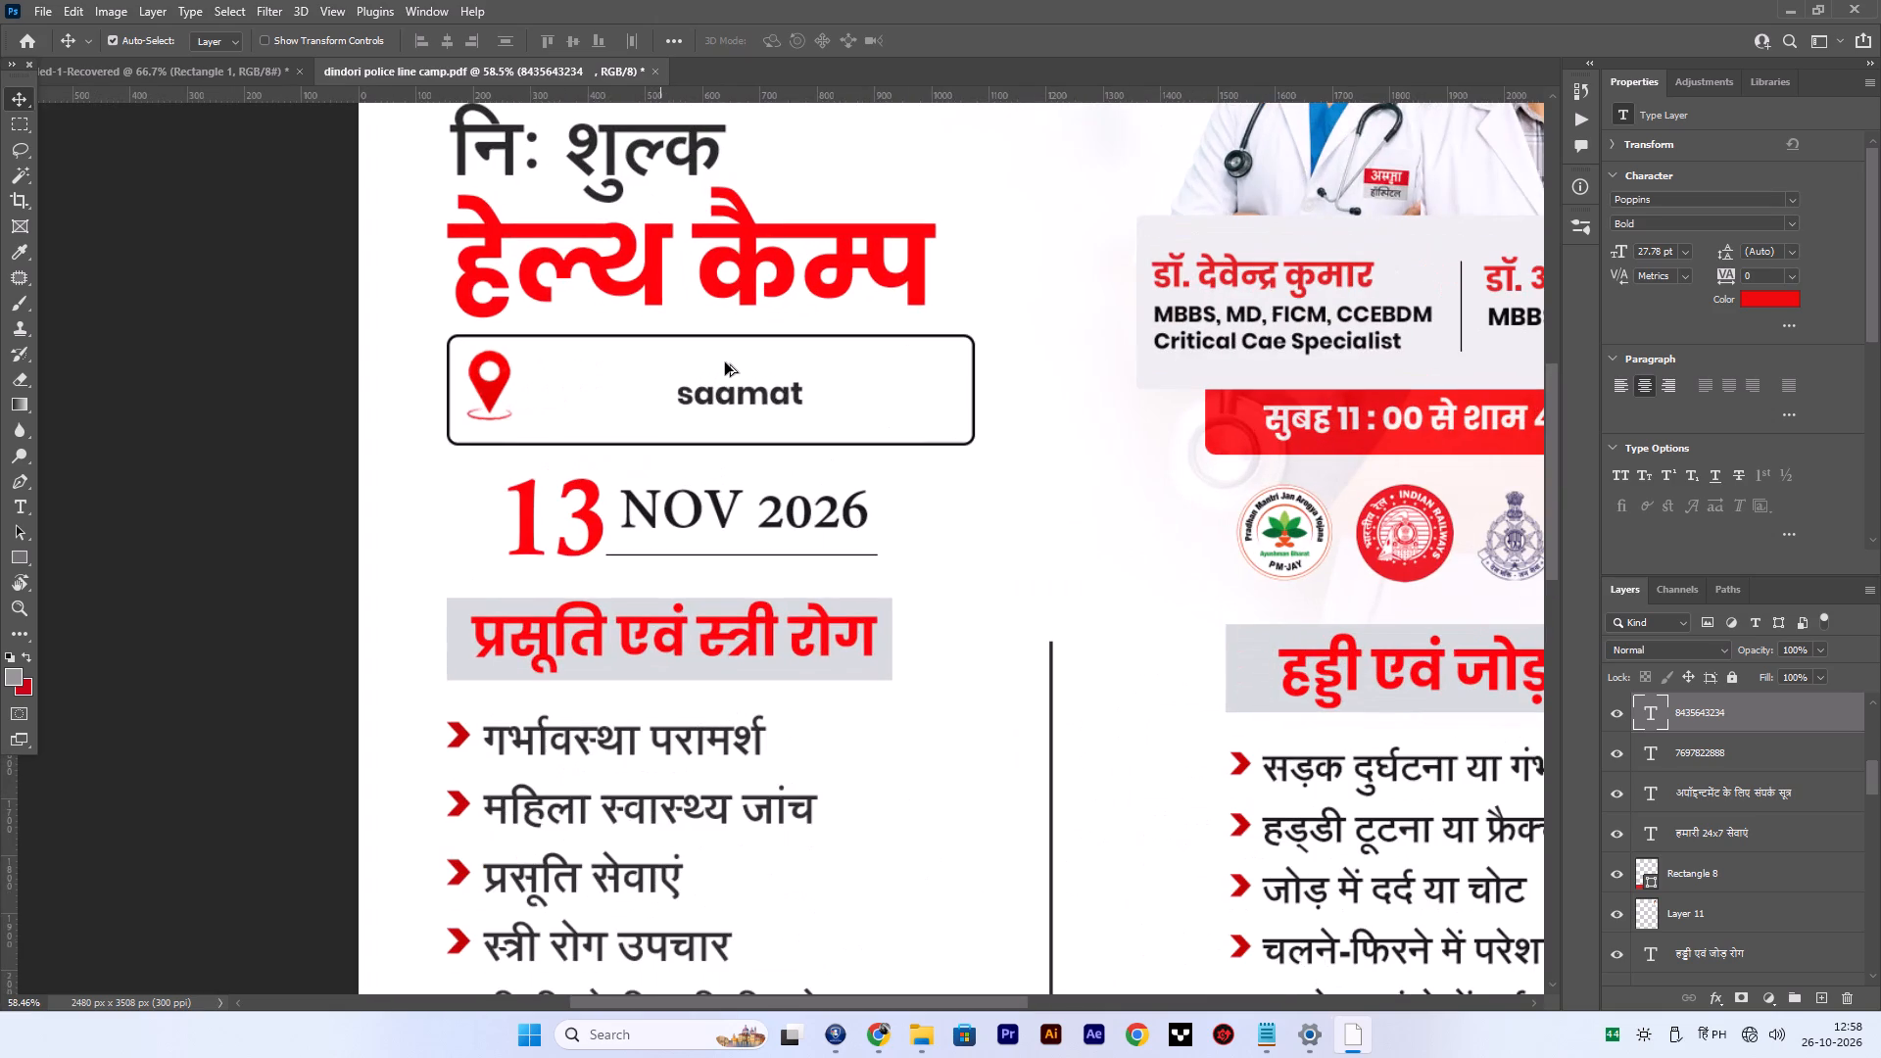
scroll(139, 570, "down", 20)
scroll(139, 570, "down", 12)
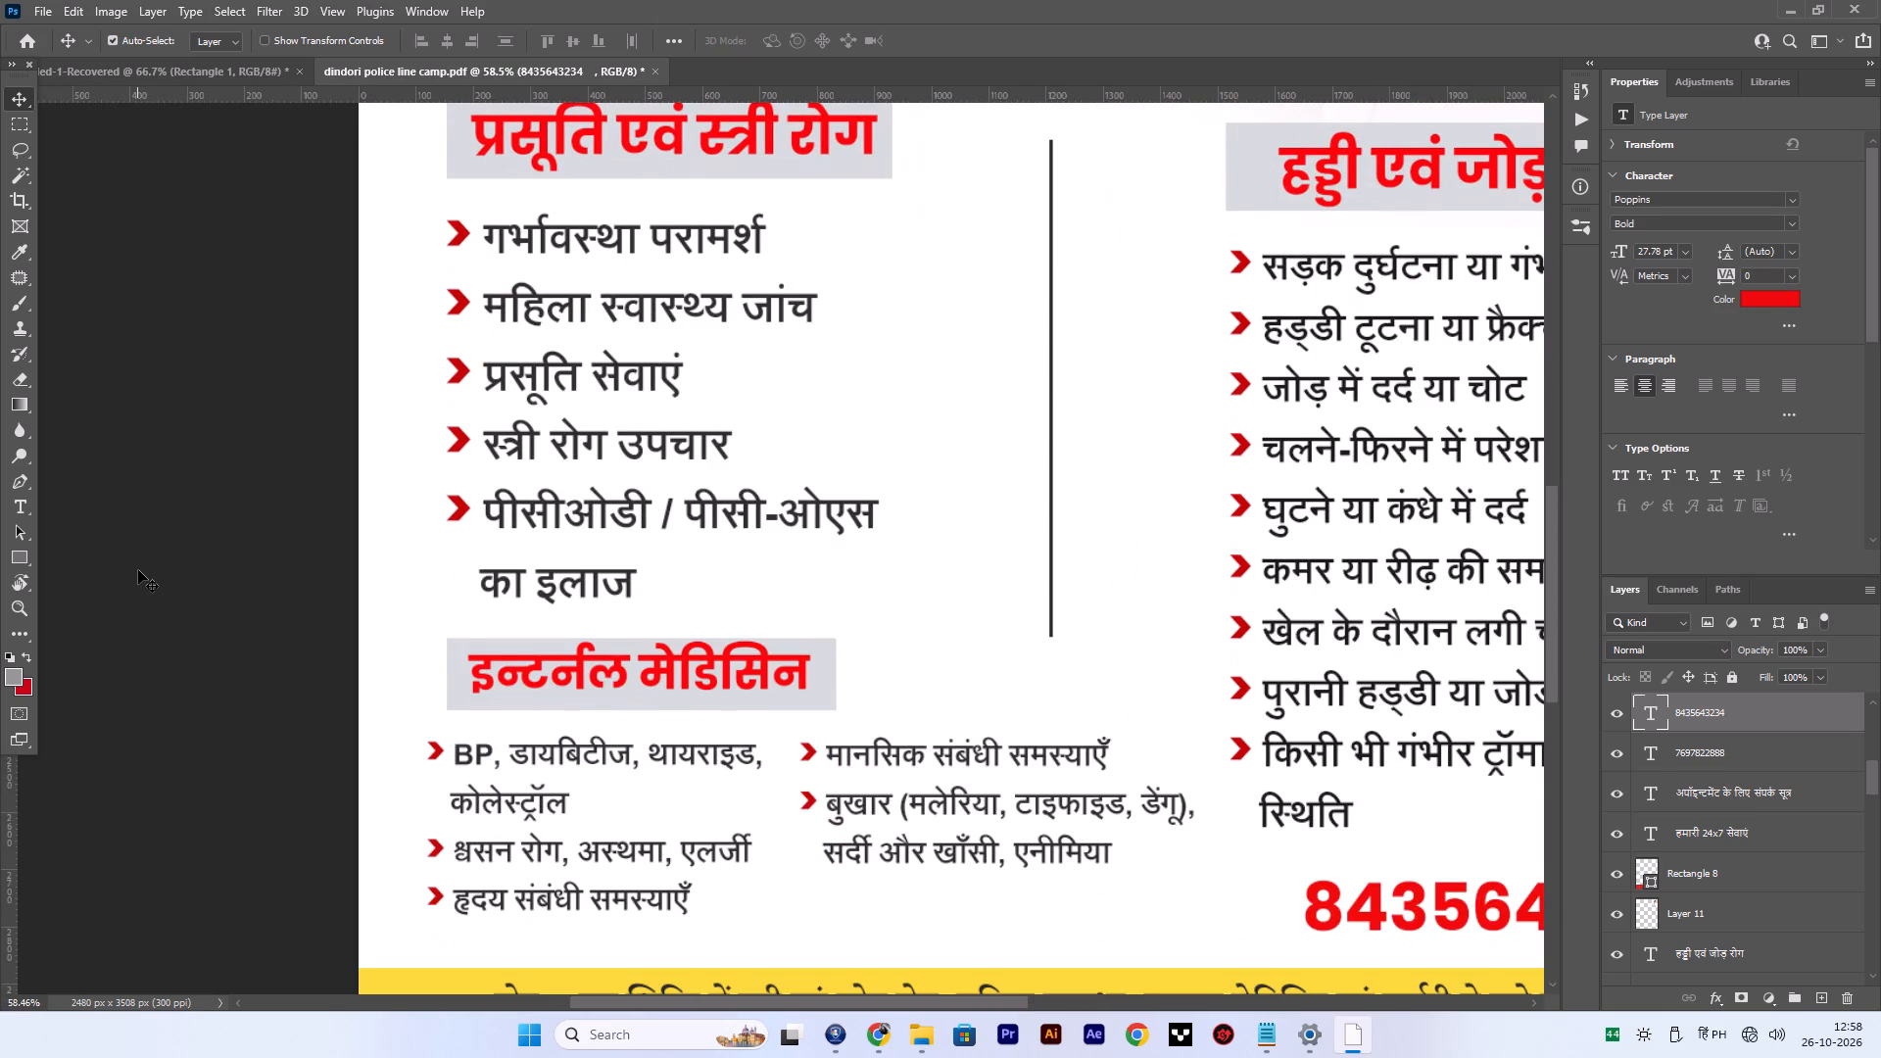
scroll(138, 570, "down", 7)
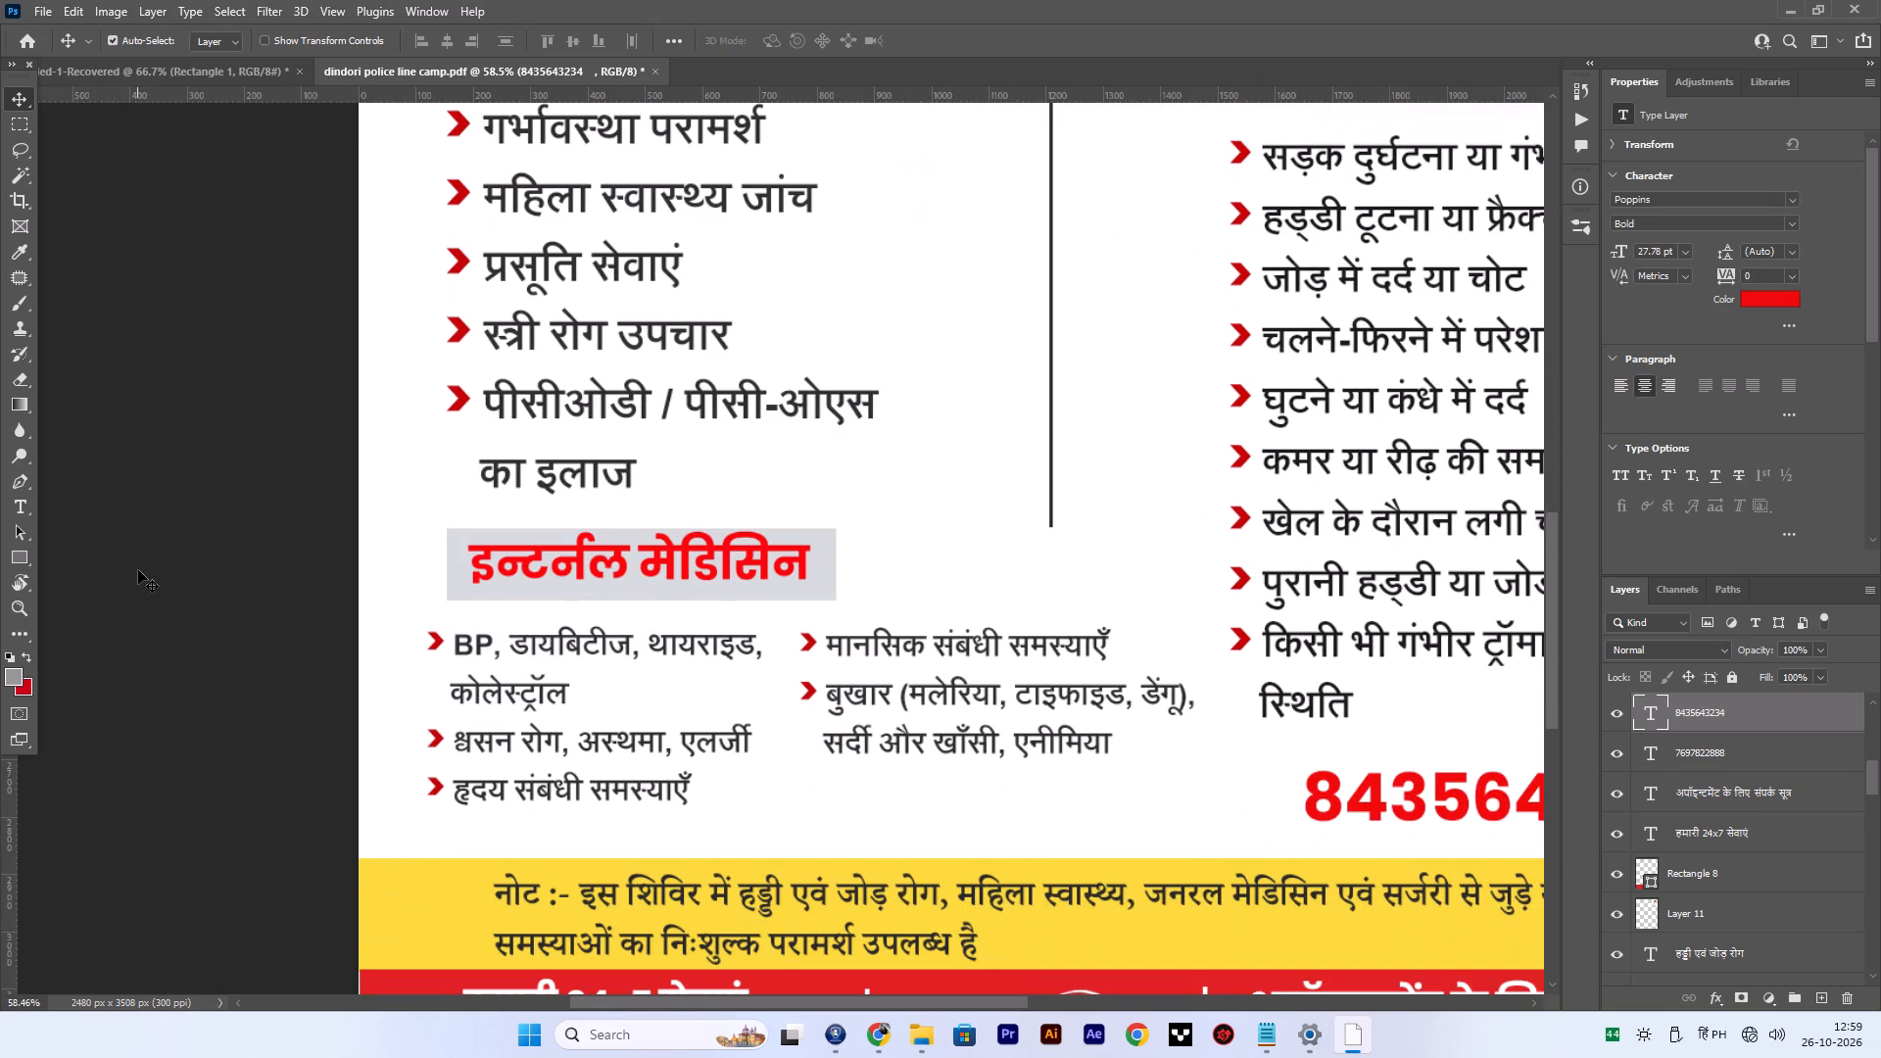
scroll(138, 570, "down", 7)
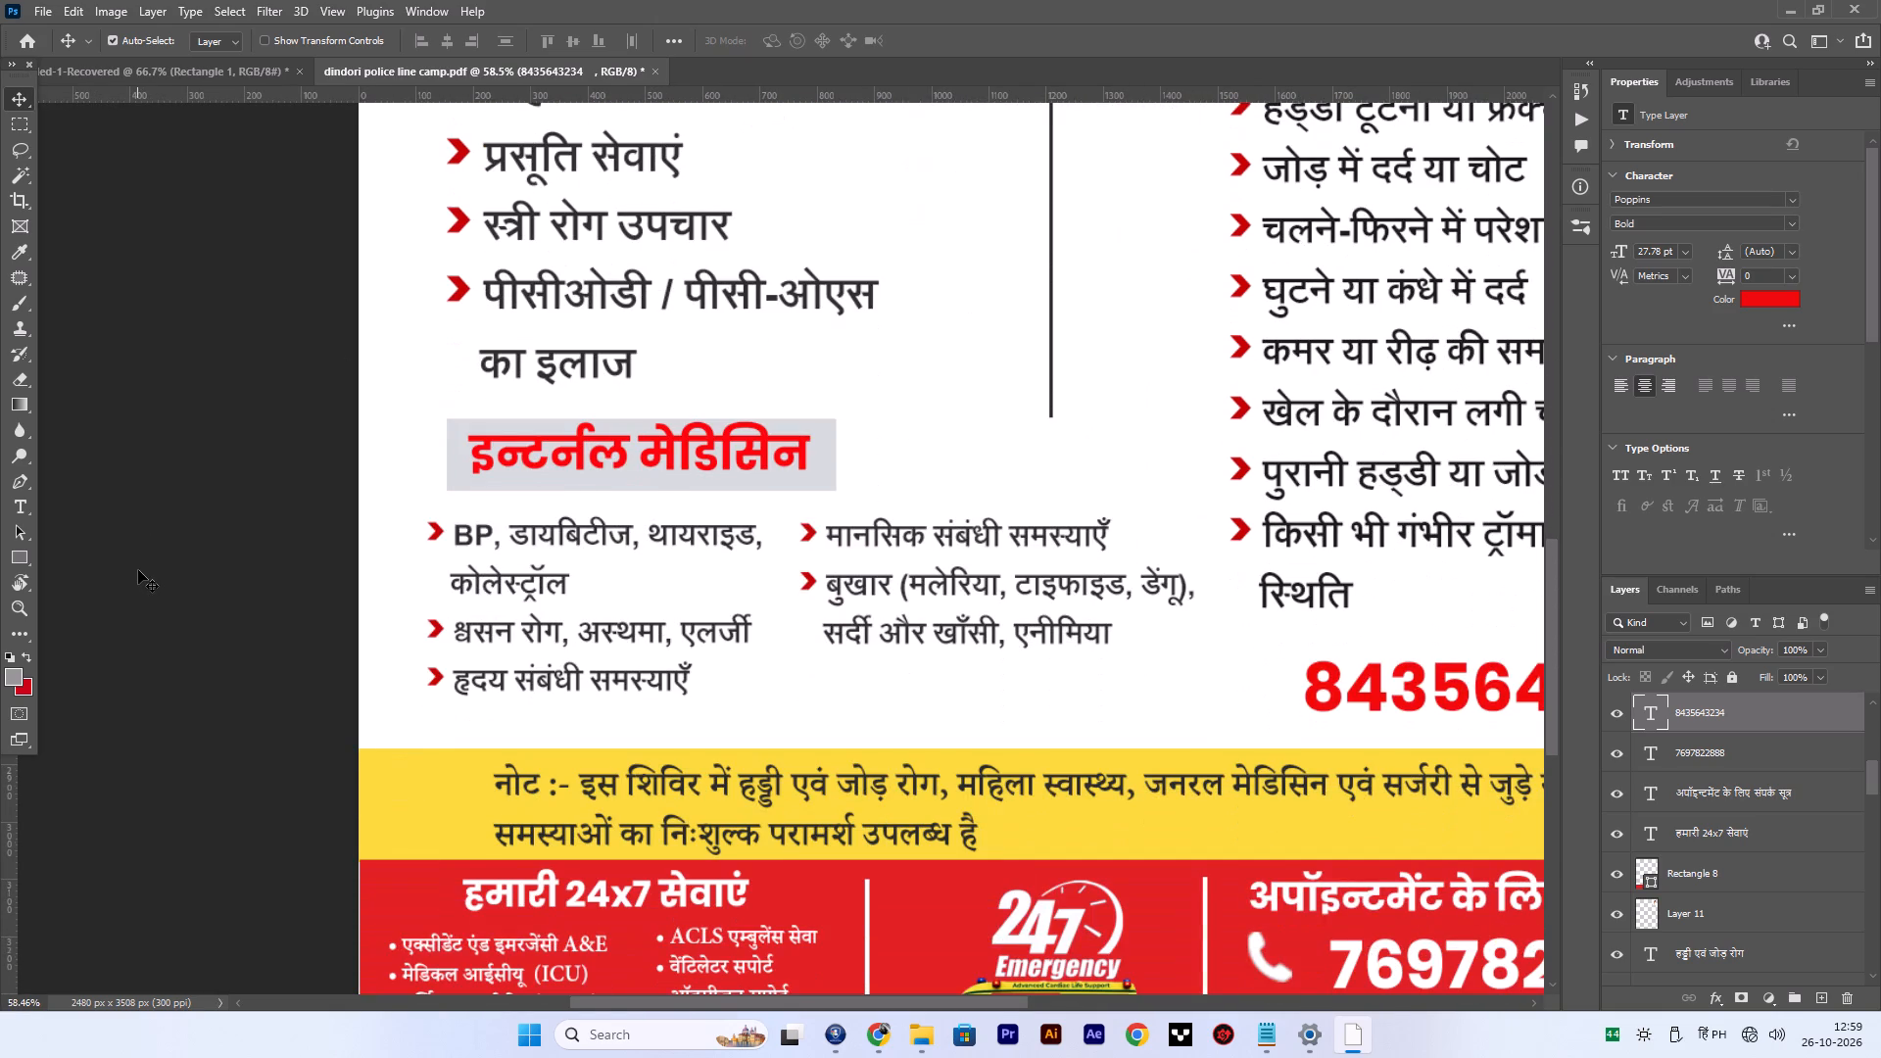
scroll(138, 570, "down", 7)
scroll(138, 570, "up", 20)
scroll(138, 570, "up", 20)
scroll(138, 570, "up", 6)
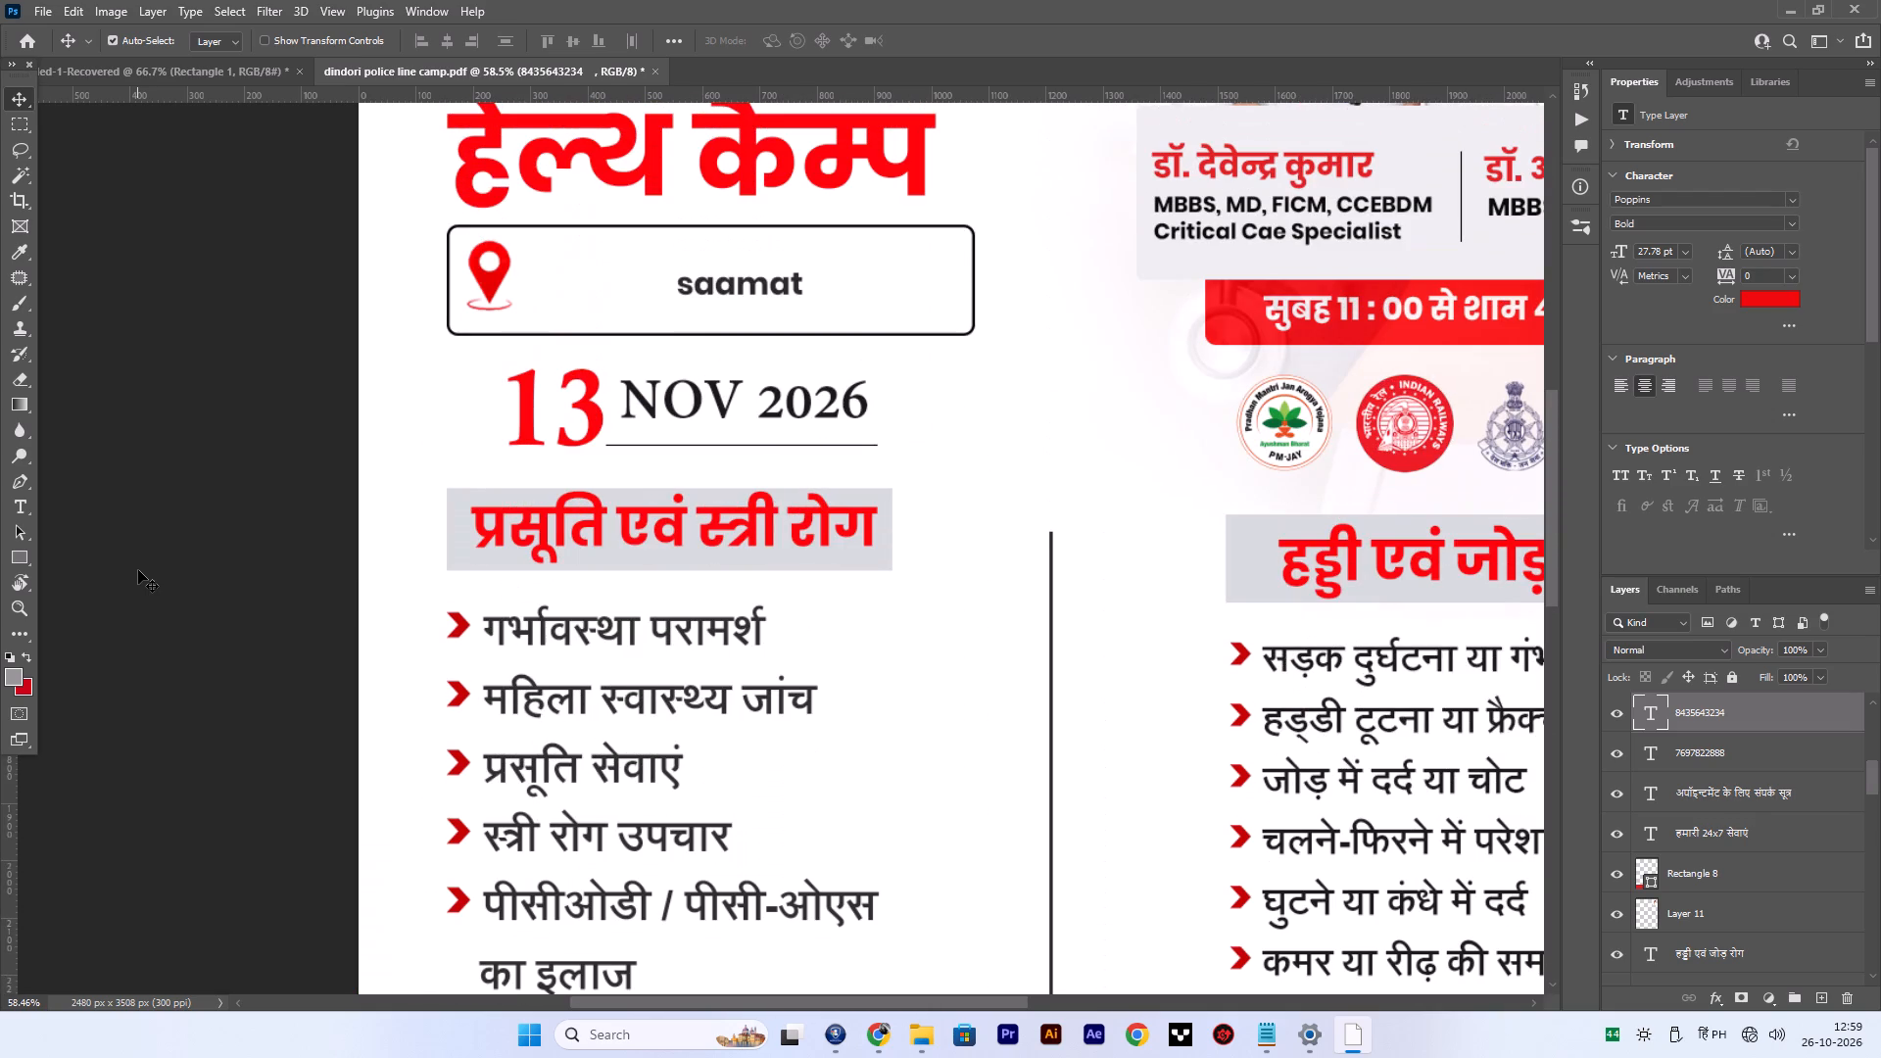
scroll(138, 570, "up", 7)
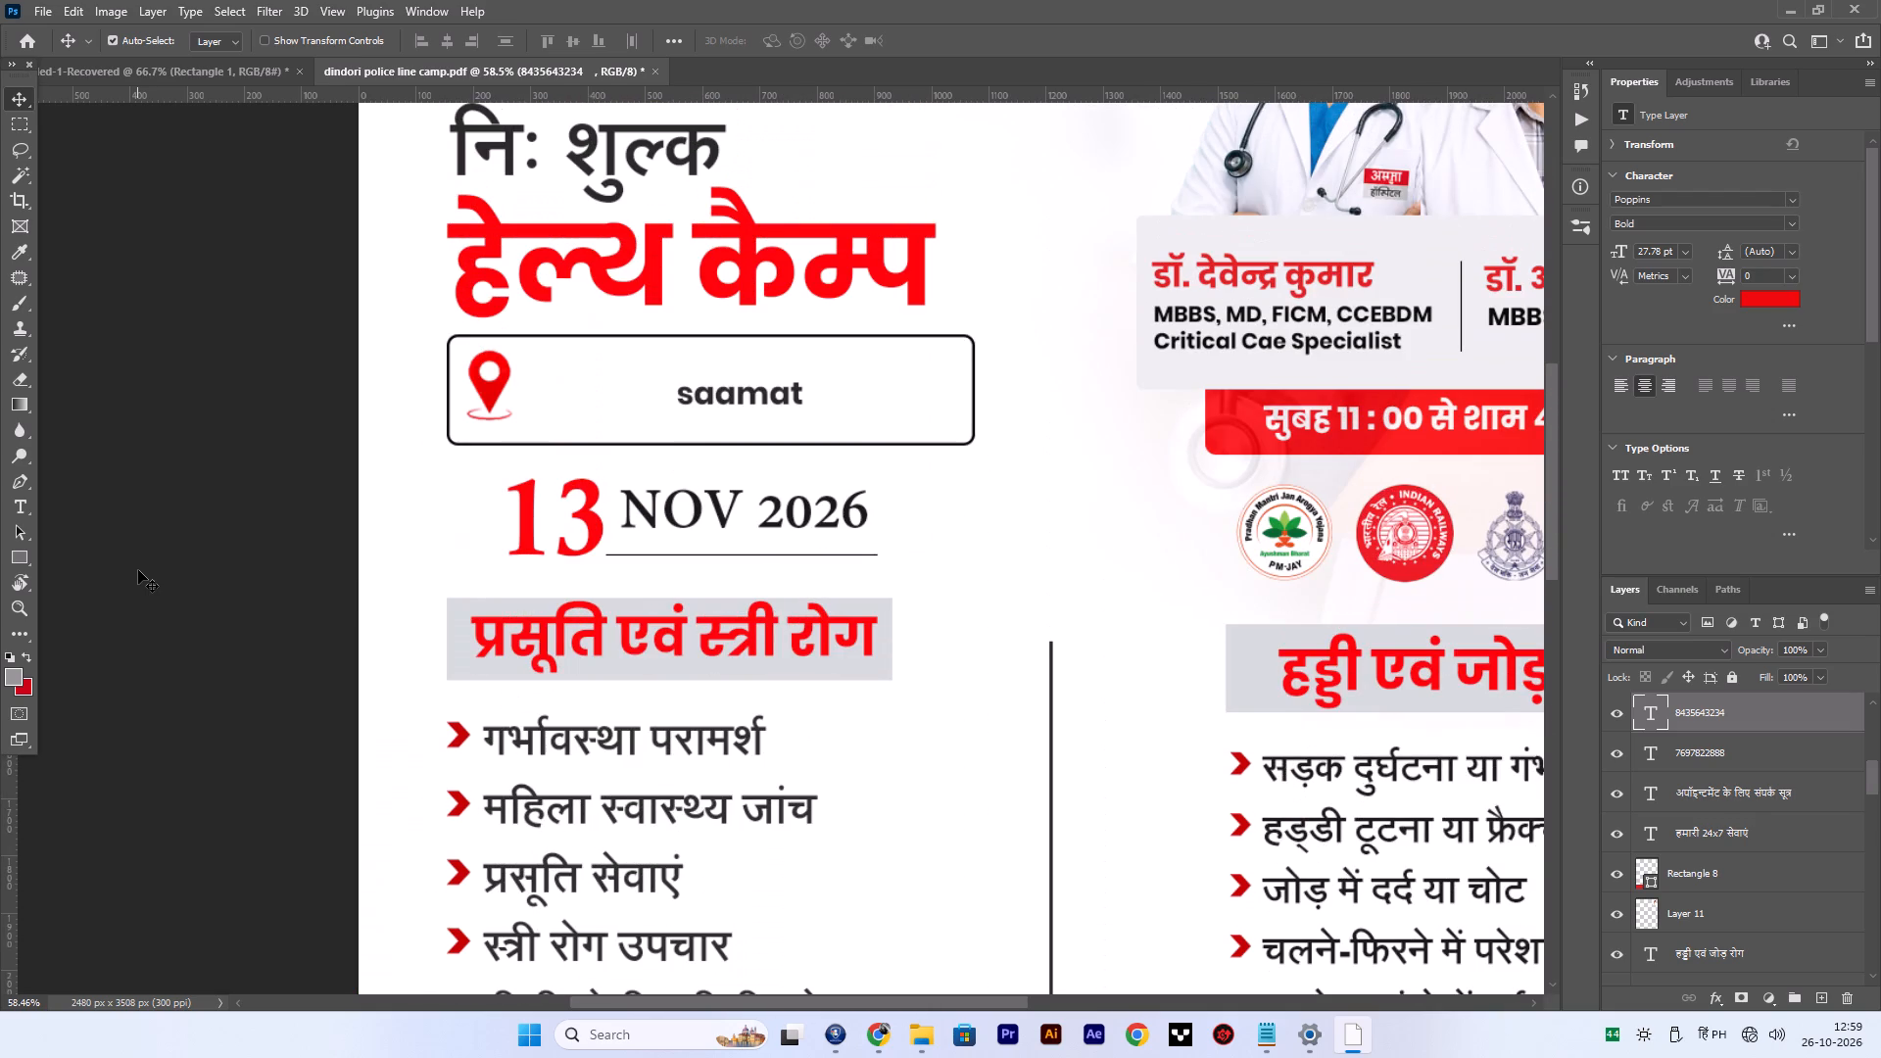
scroll(138, 570, "down", 6, "alt")
scroll(1292, 484, "up", 5, "alt")
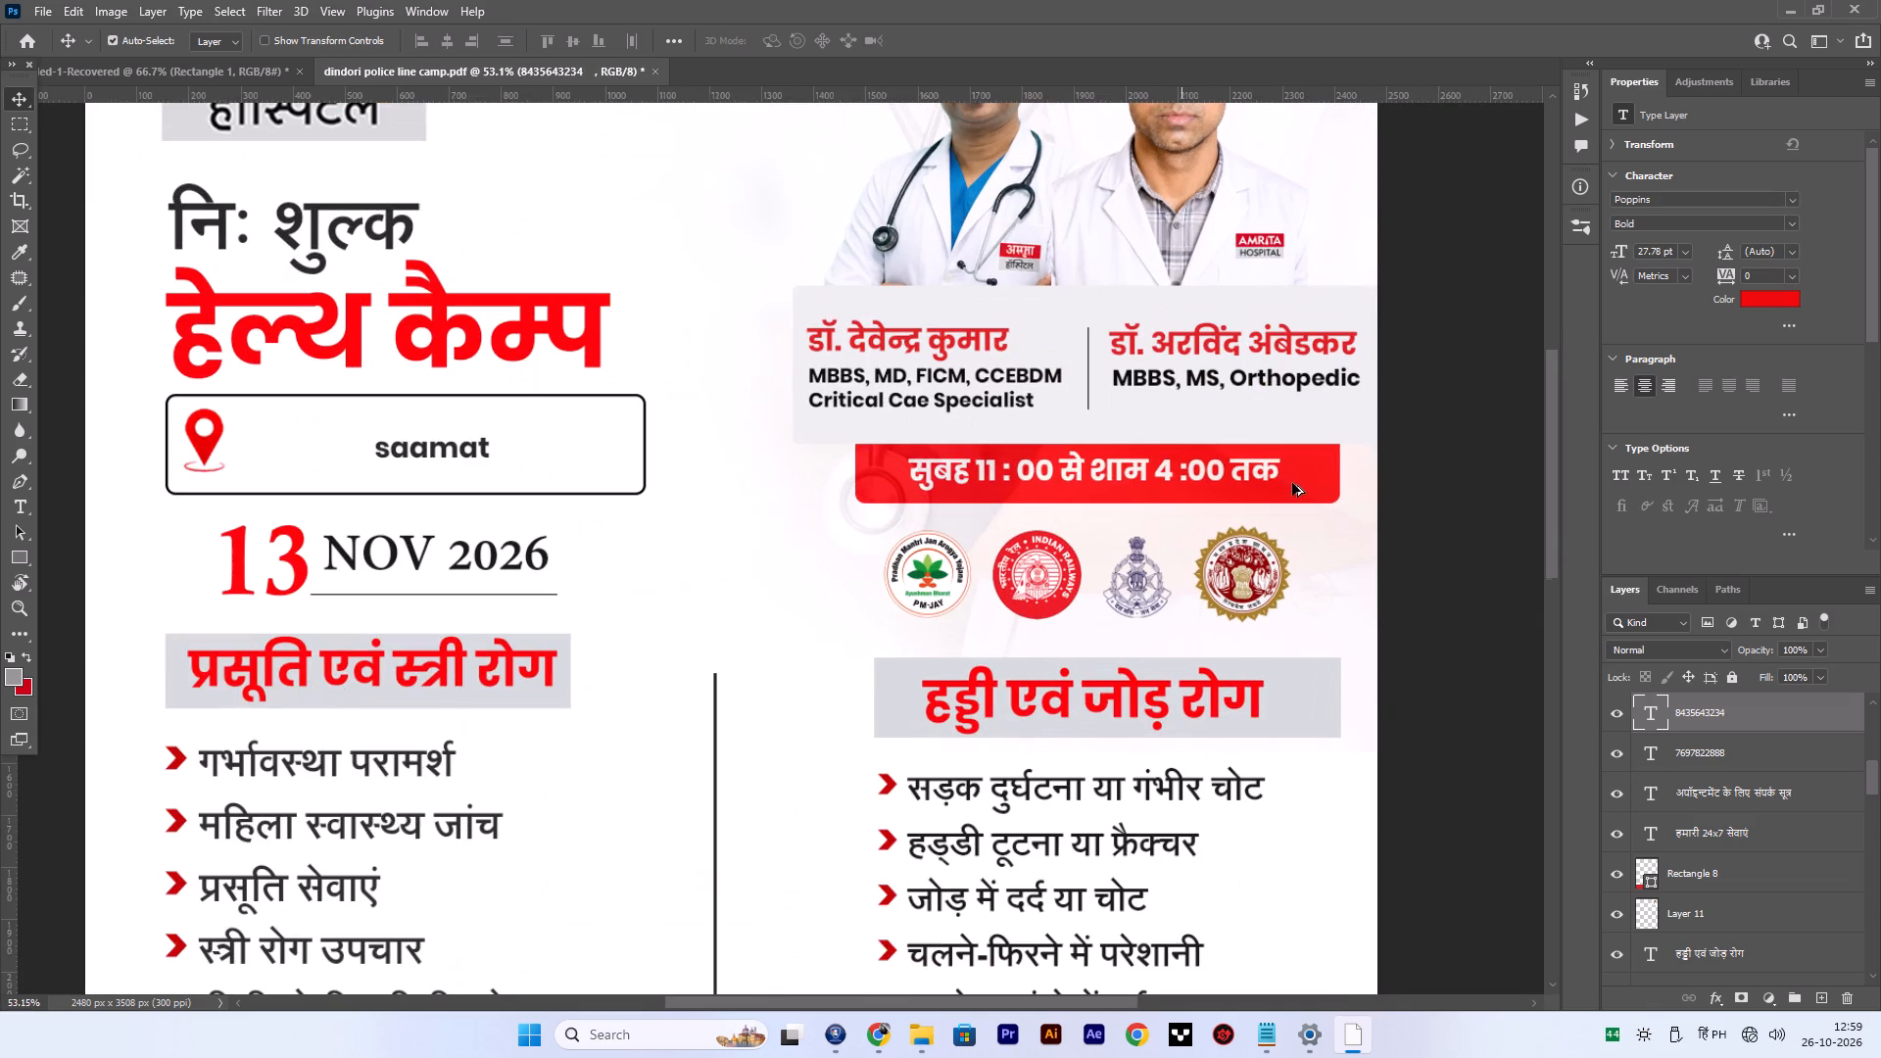
scroll(666, 479, "down", 3, "alt")
scroll(666, 479, "up", 4)
scroll(457, 456, "up", 5, "alt")
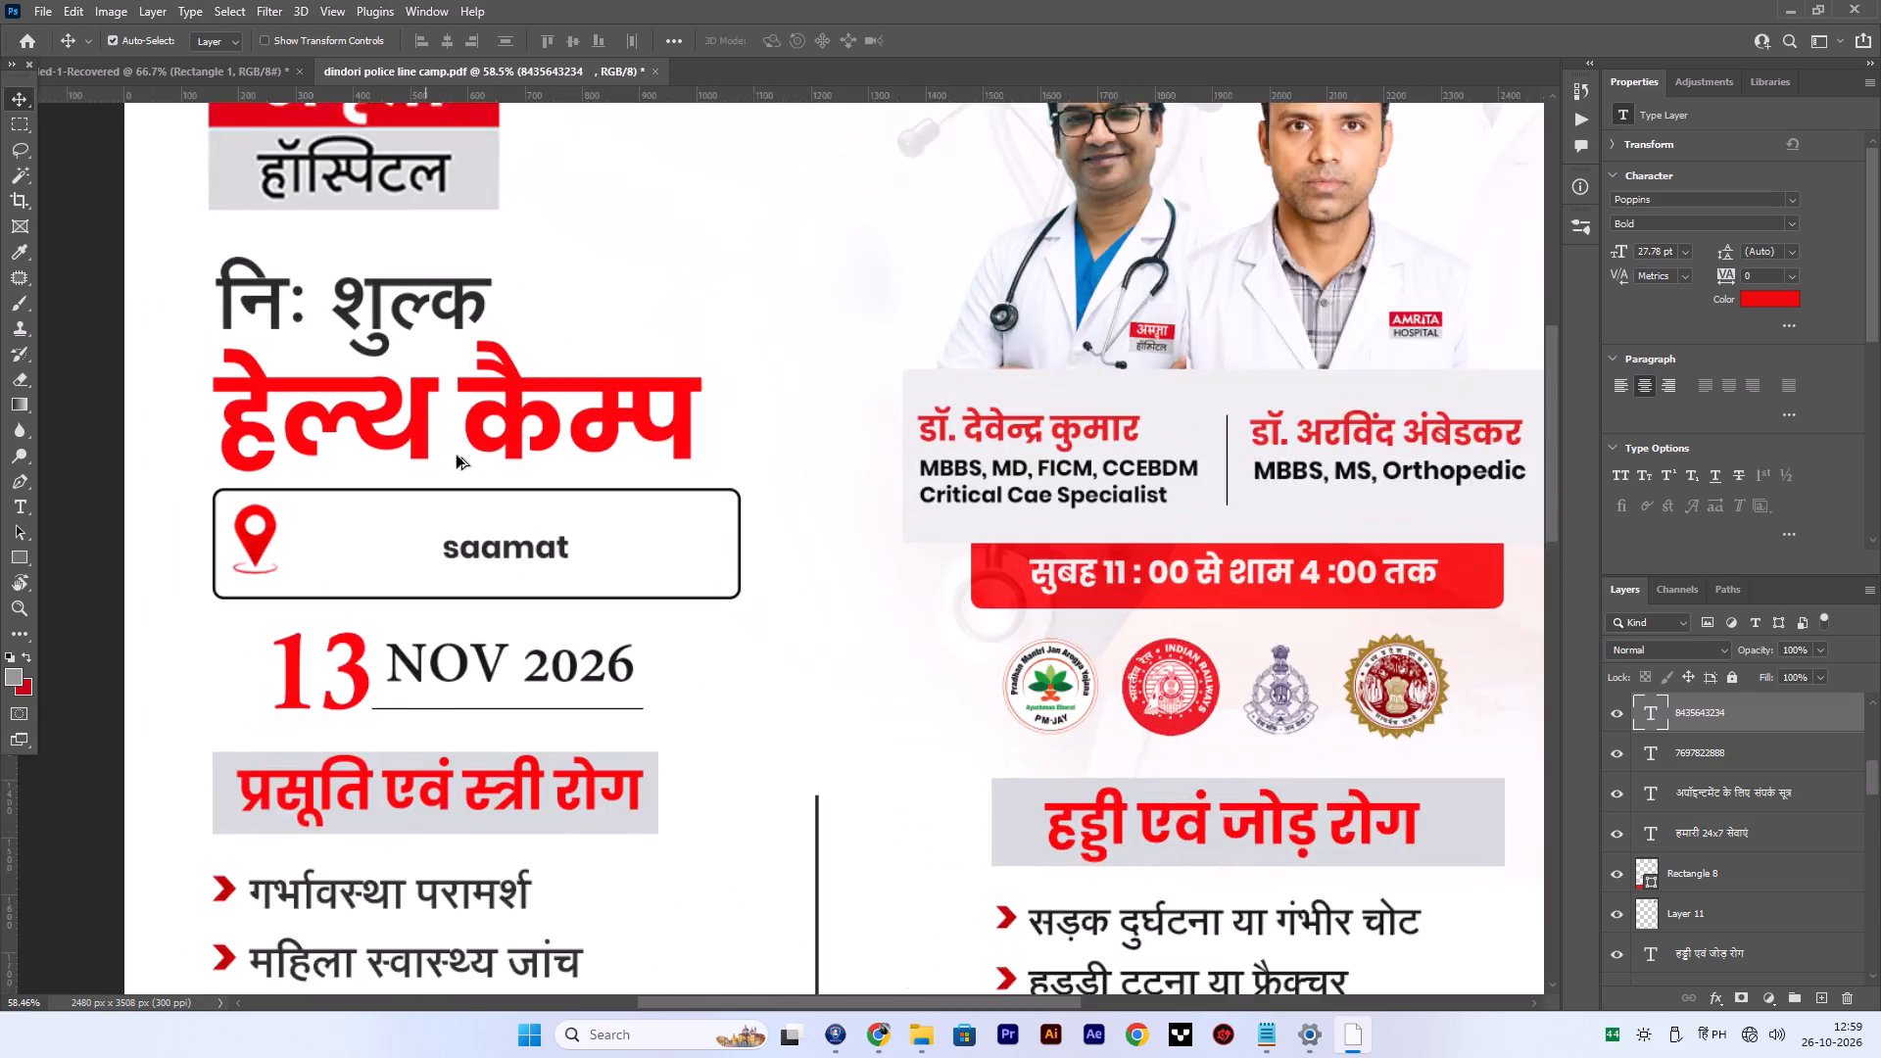
scroll(457, 456, "down", 6, "alt")
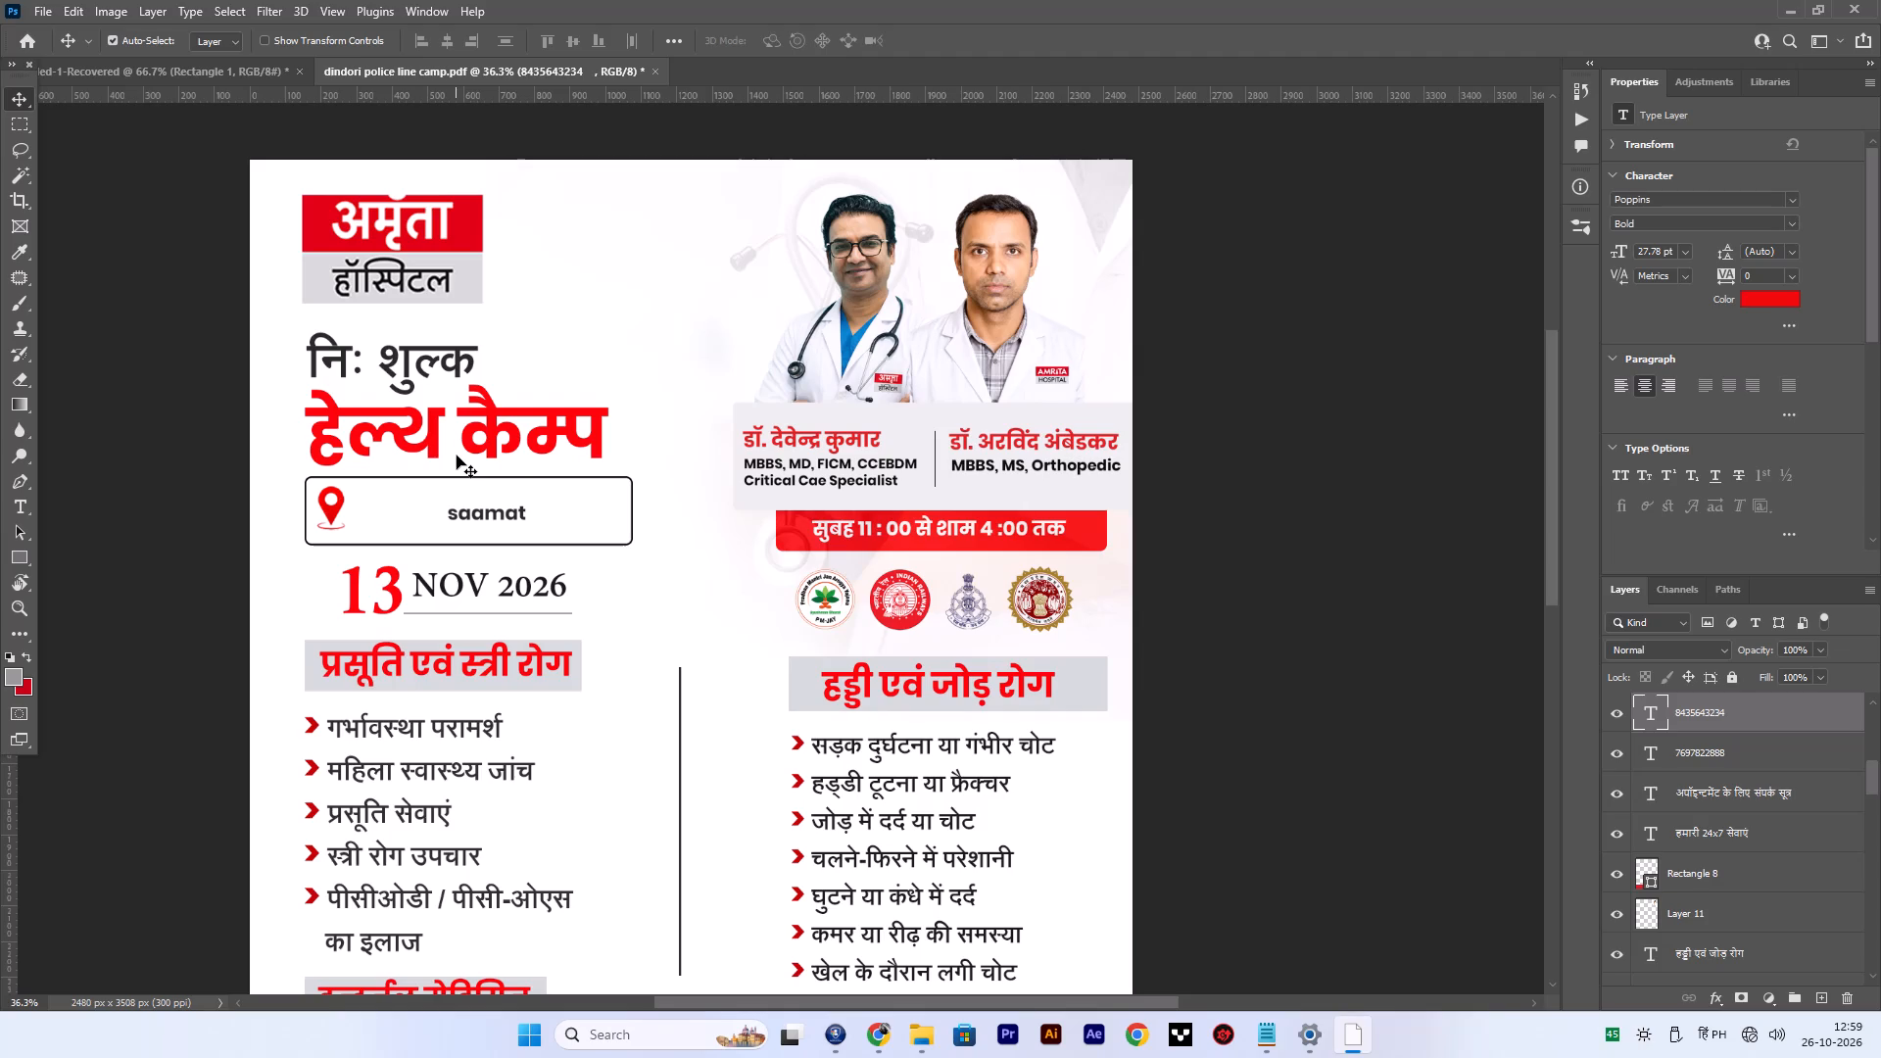
scroll(487, 577, "up", 6, "alt")
scroll(487, 575, "down", 5, "alt")
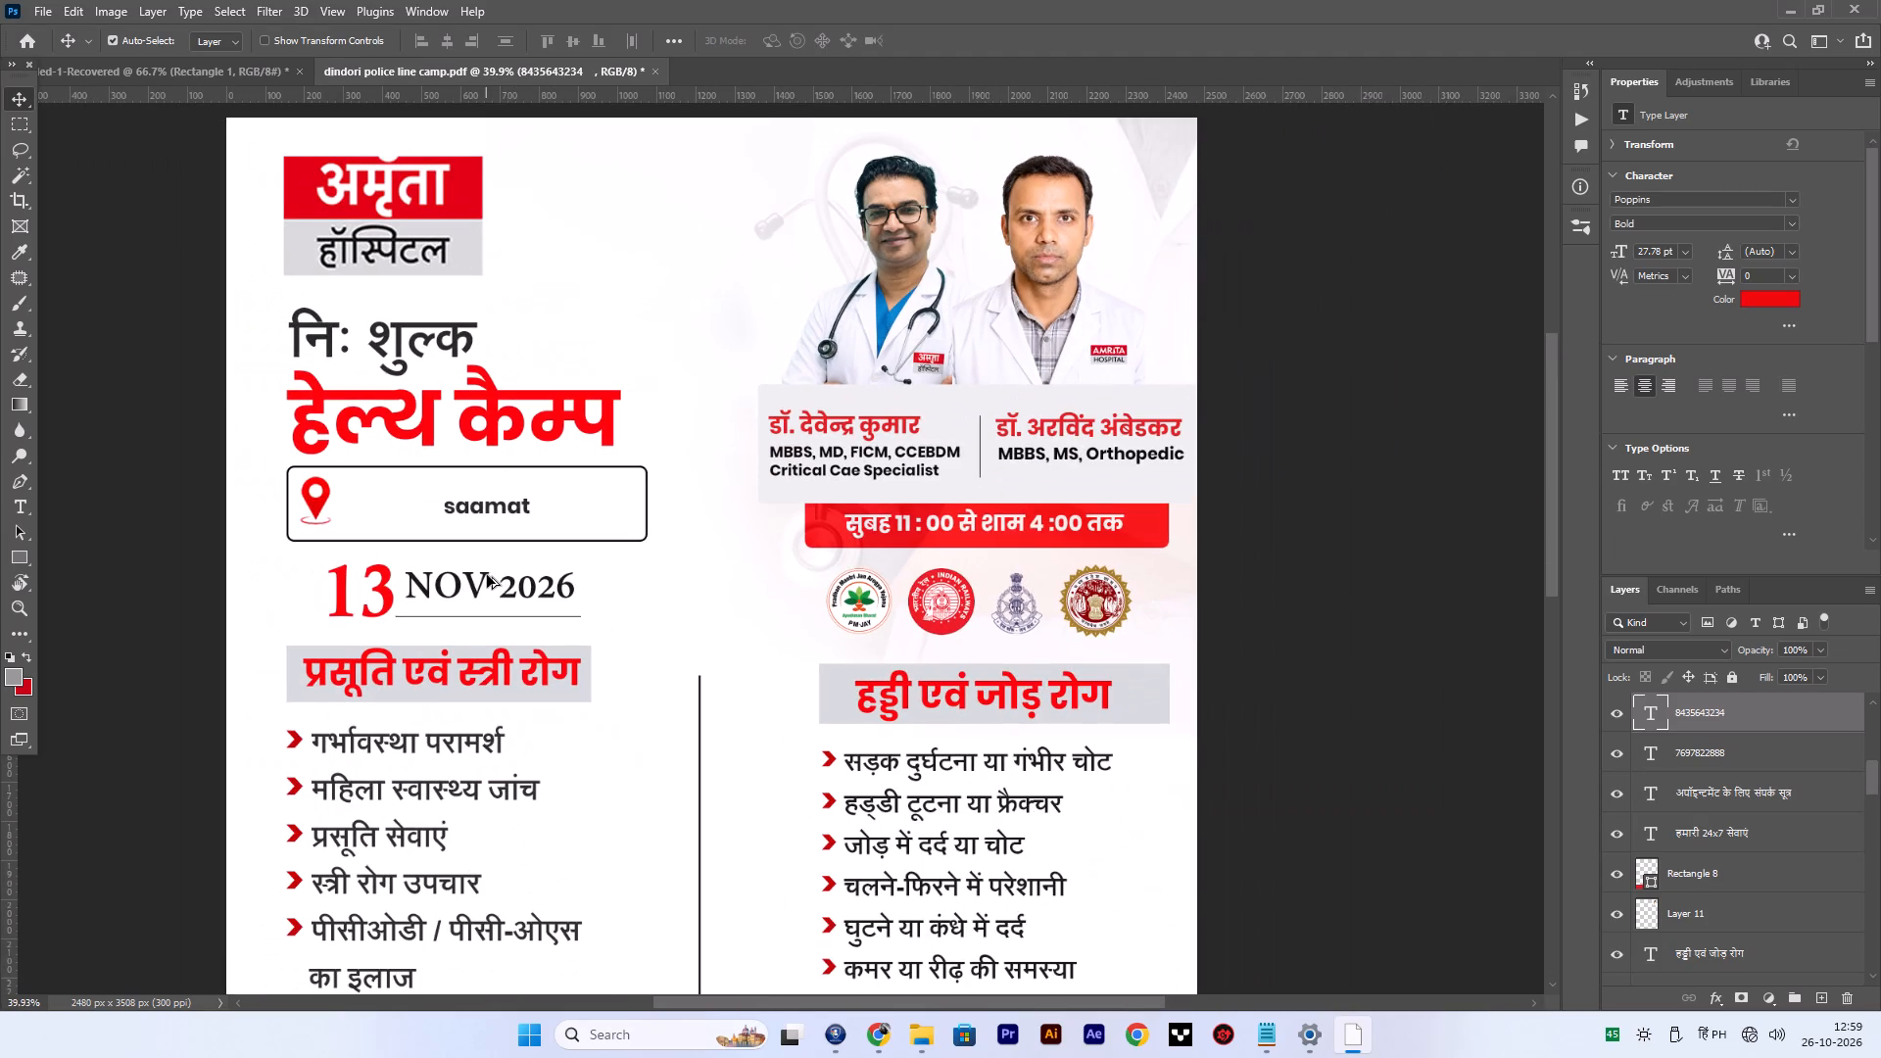
key("space")
left_click_drag(441, 496, 555, 499)
scroll(587, 507, "up", 4, "alt")
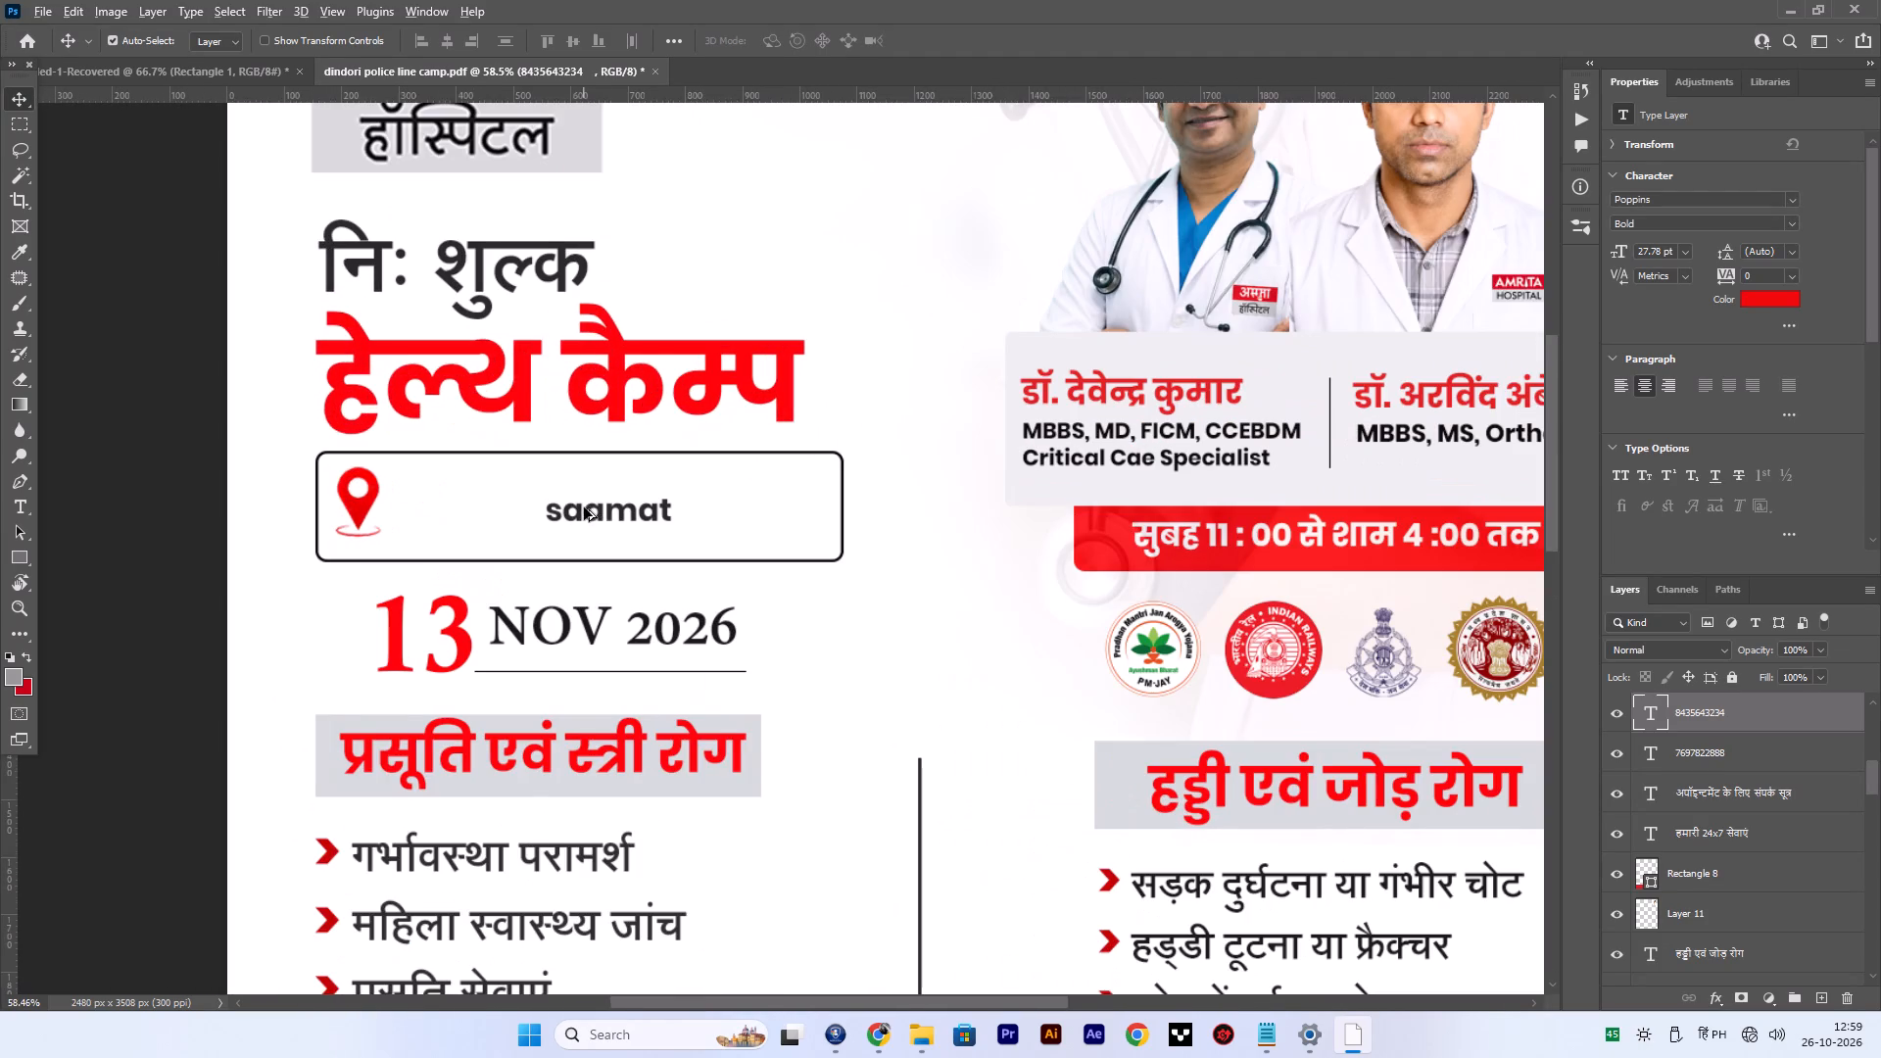
scroll(584, 507, "down", 6, "alt")
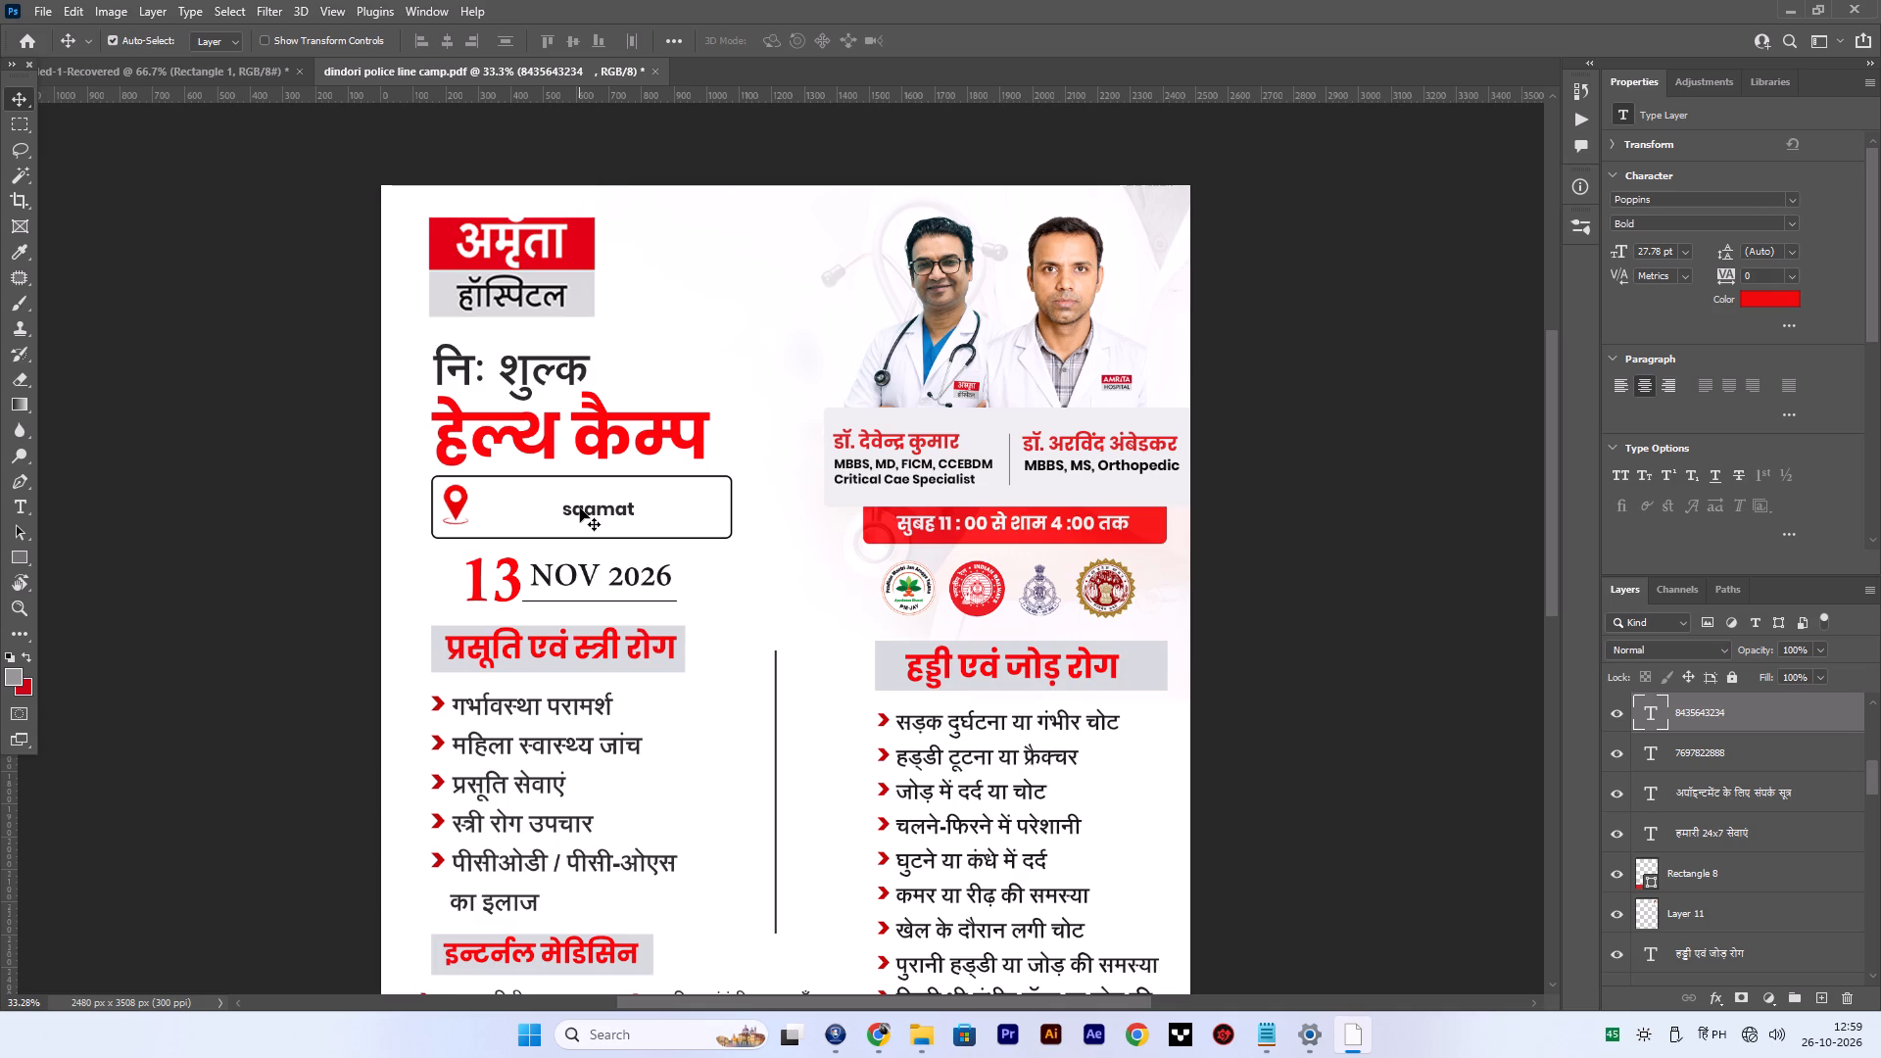
scroll(604, 542, "down", 6)
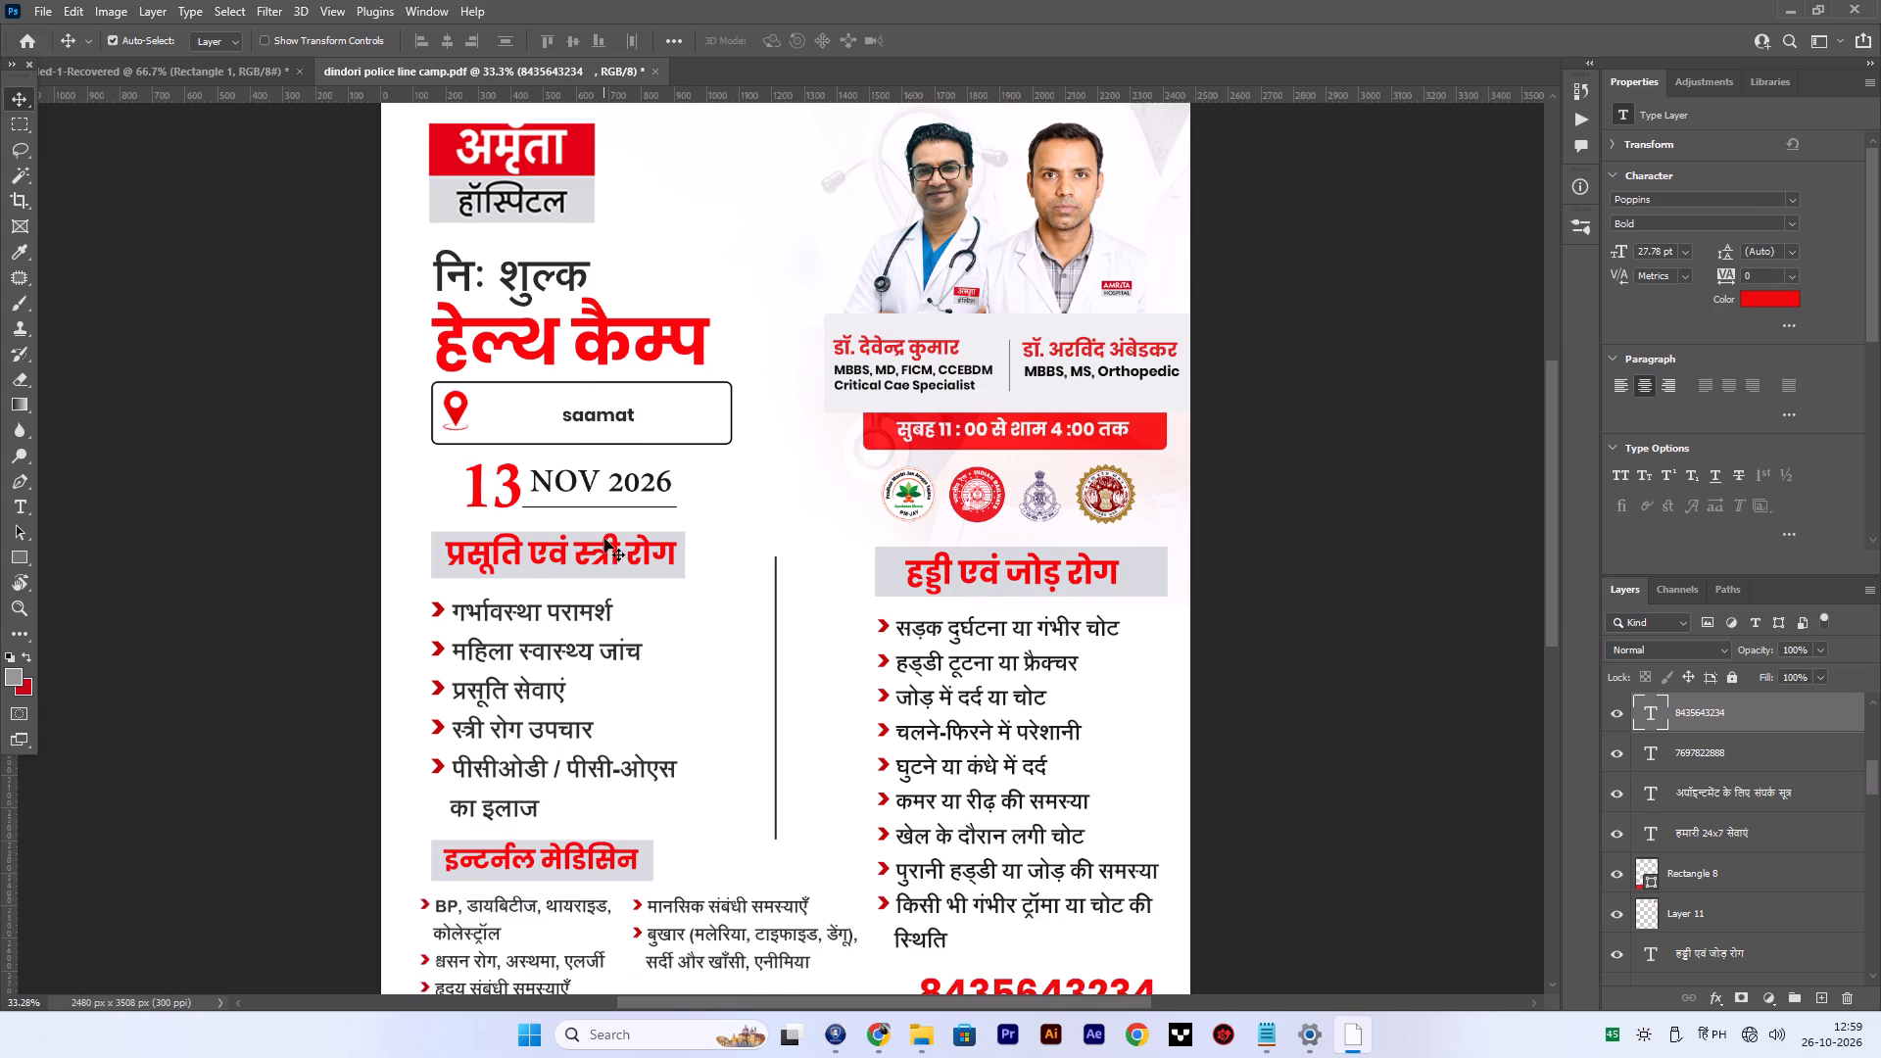
scroll(609, 495, "up", 2)
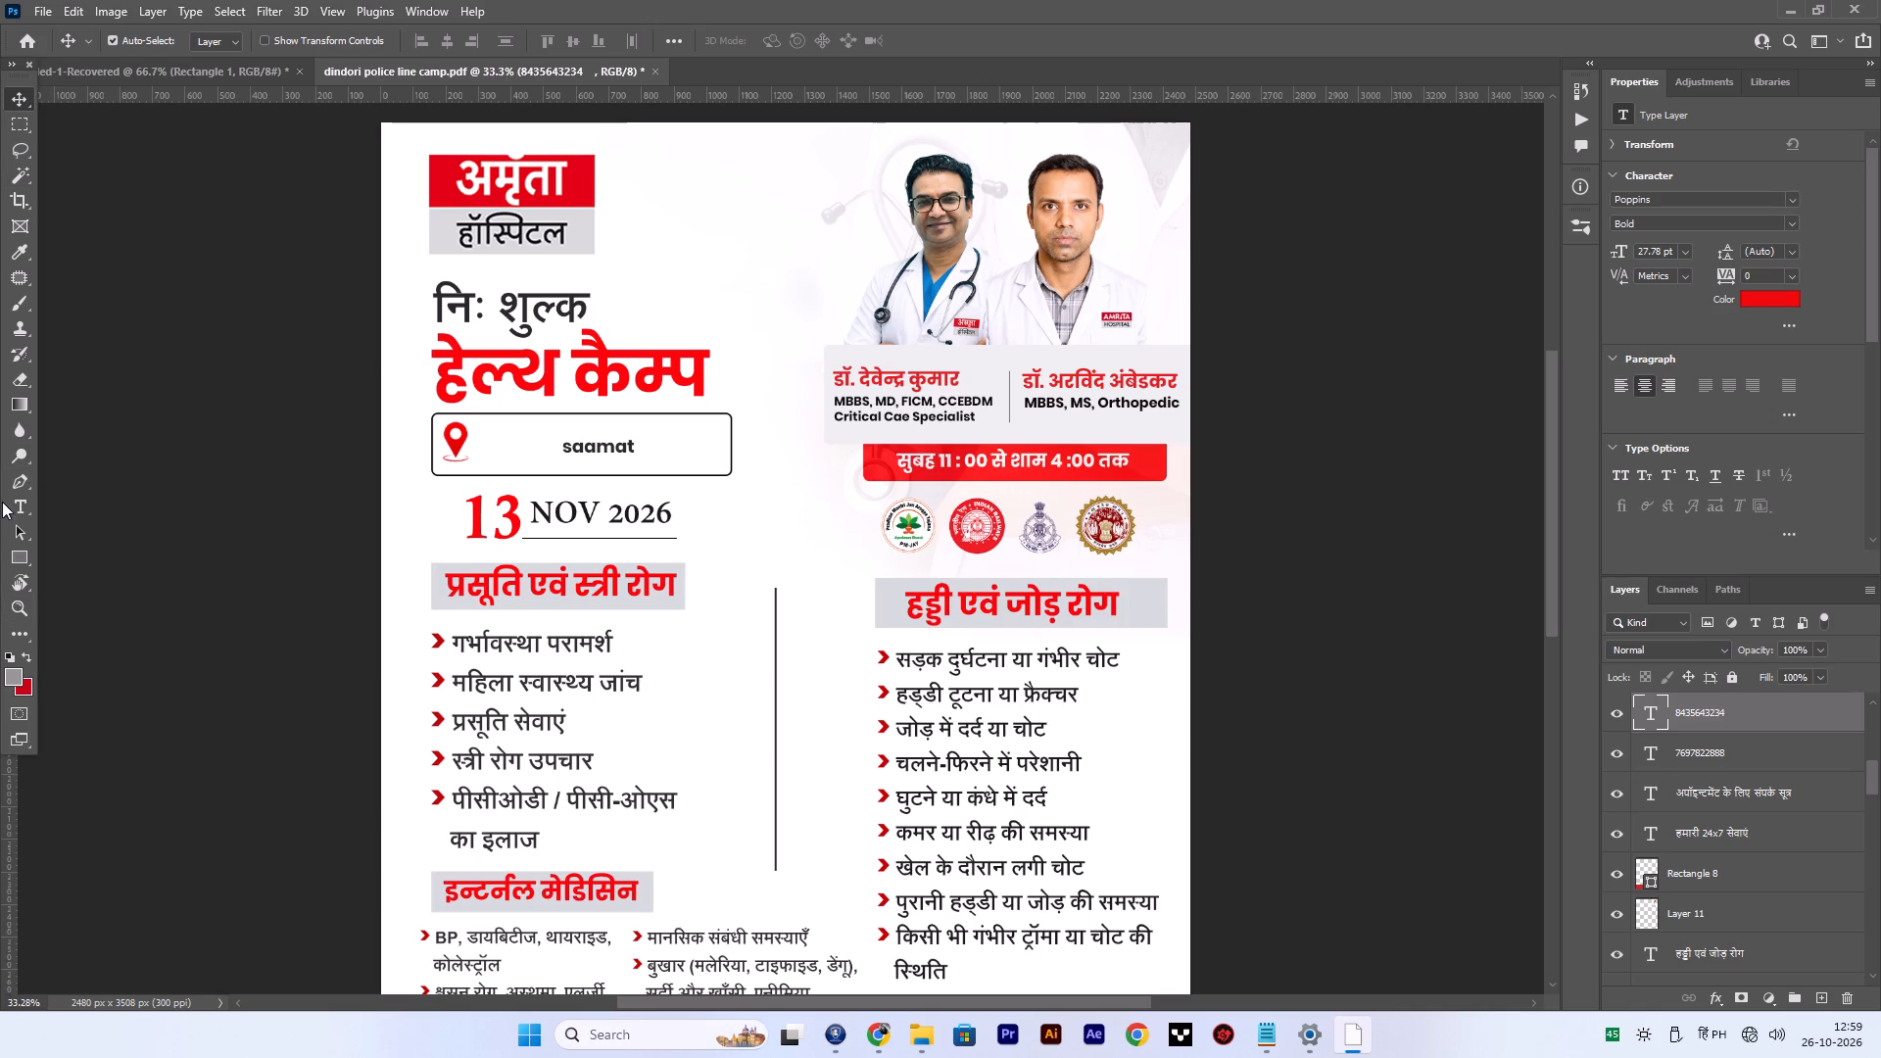
Replace the venue text "saamat" beside the location pin with the Hindi word "सामत".
left_click(30, 513)
left_click(21, 506)
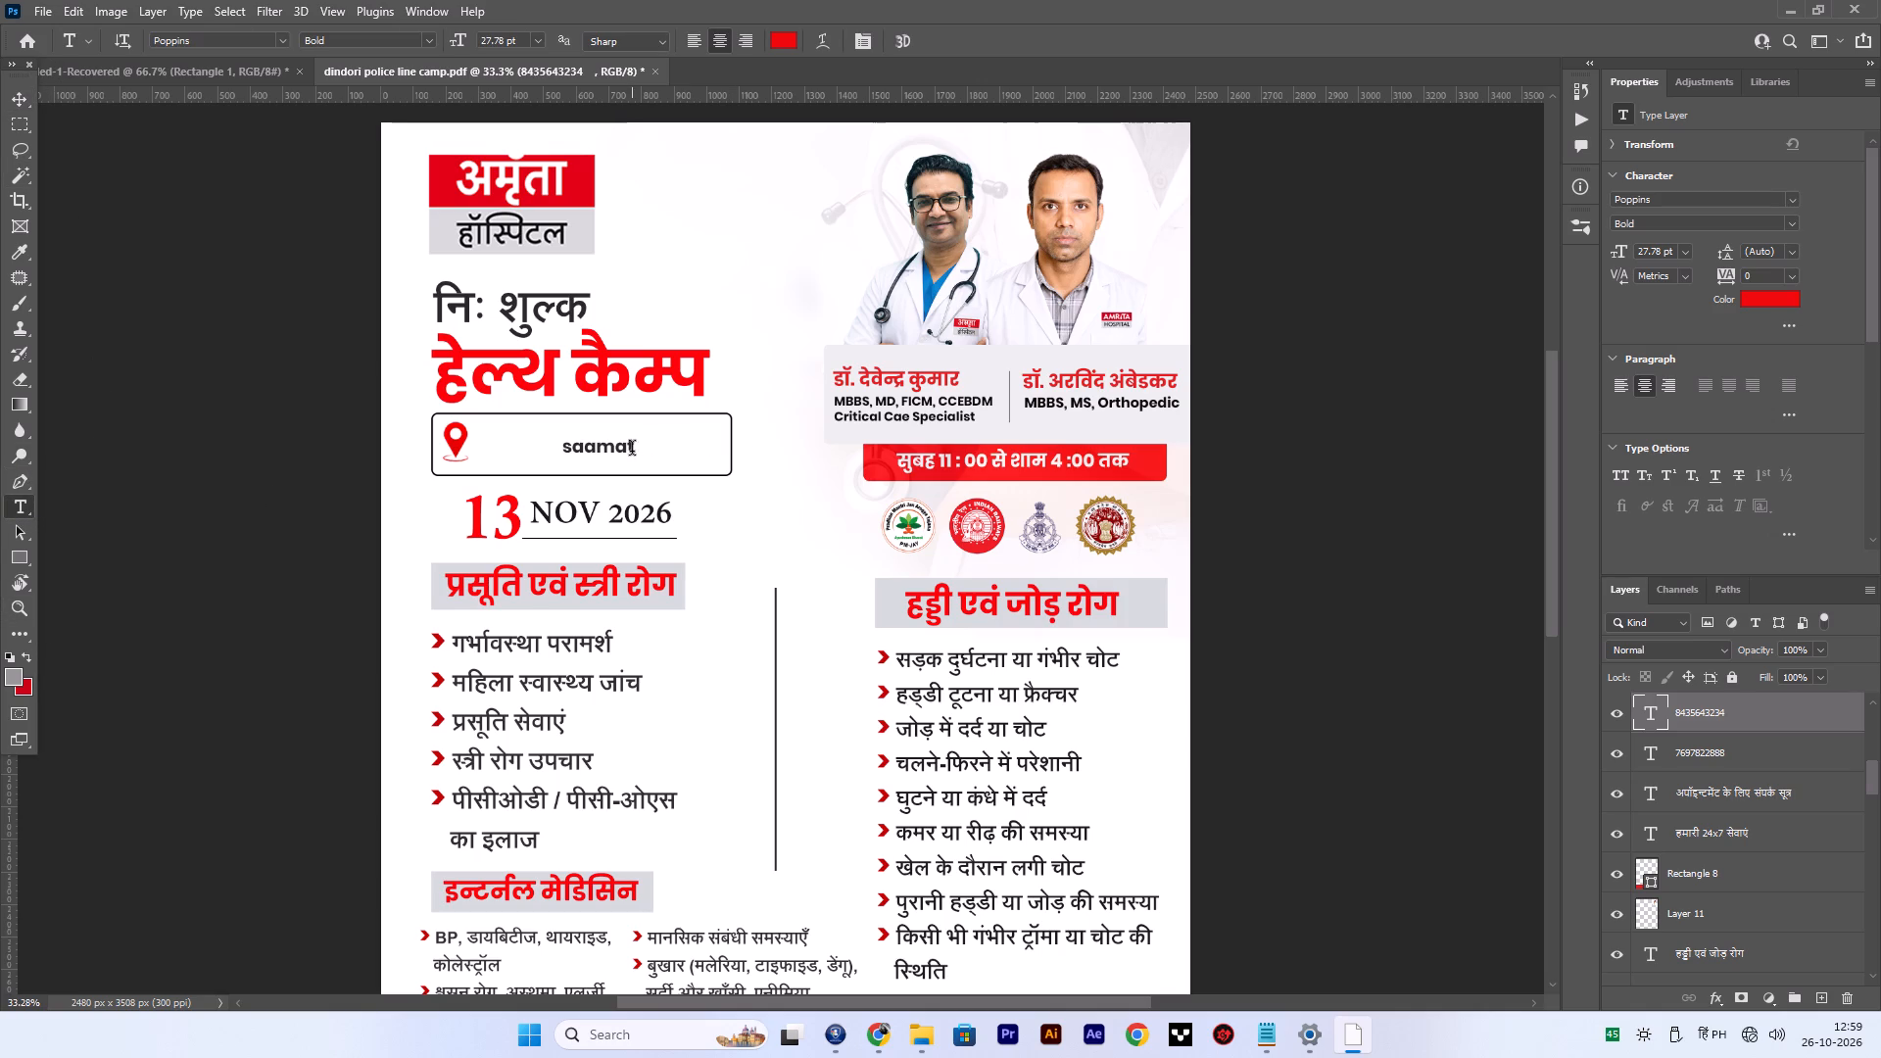
left_click_drag(633, 451, 526, 456)
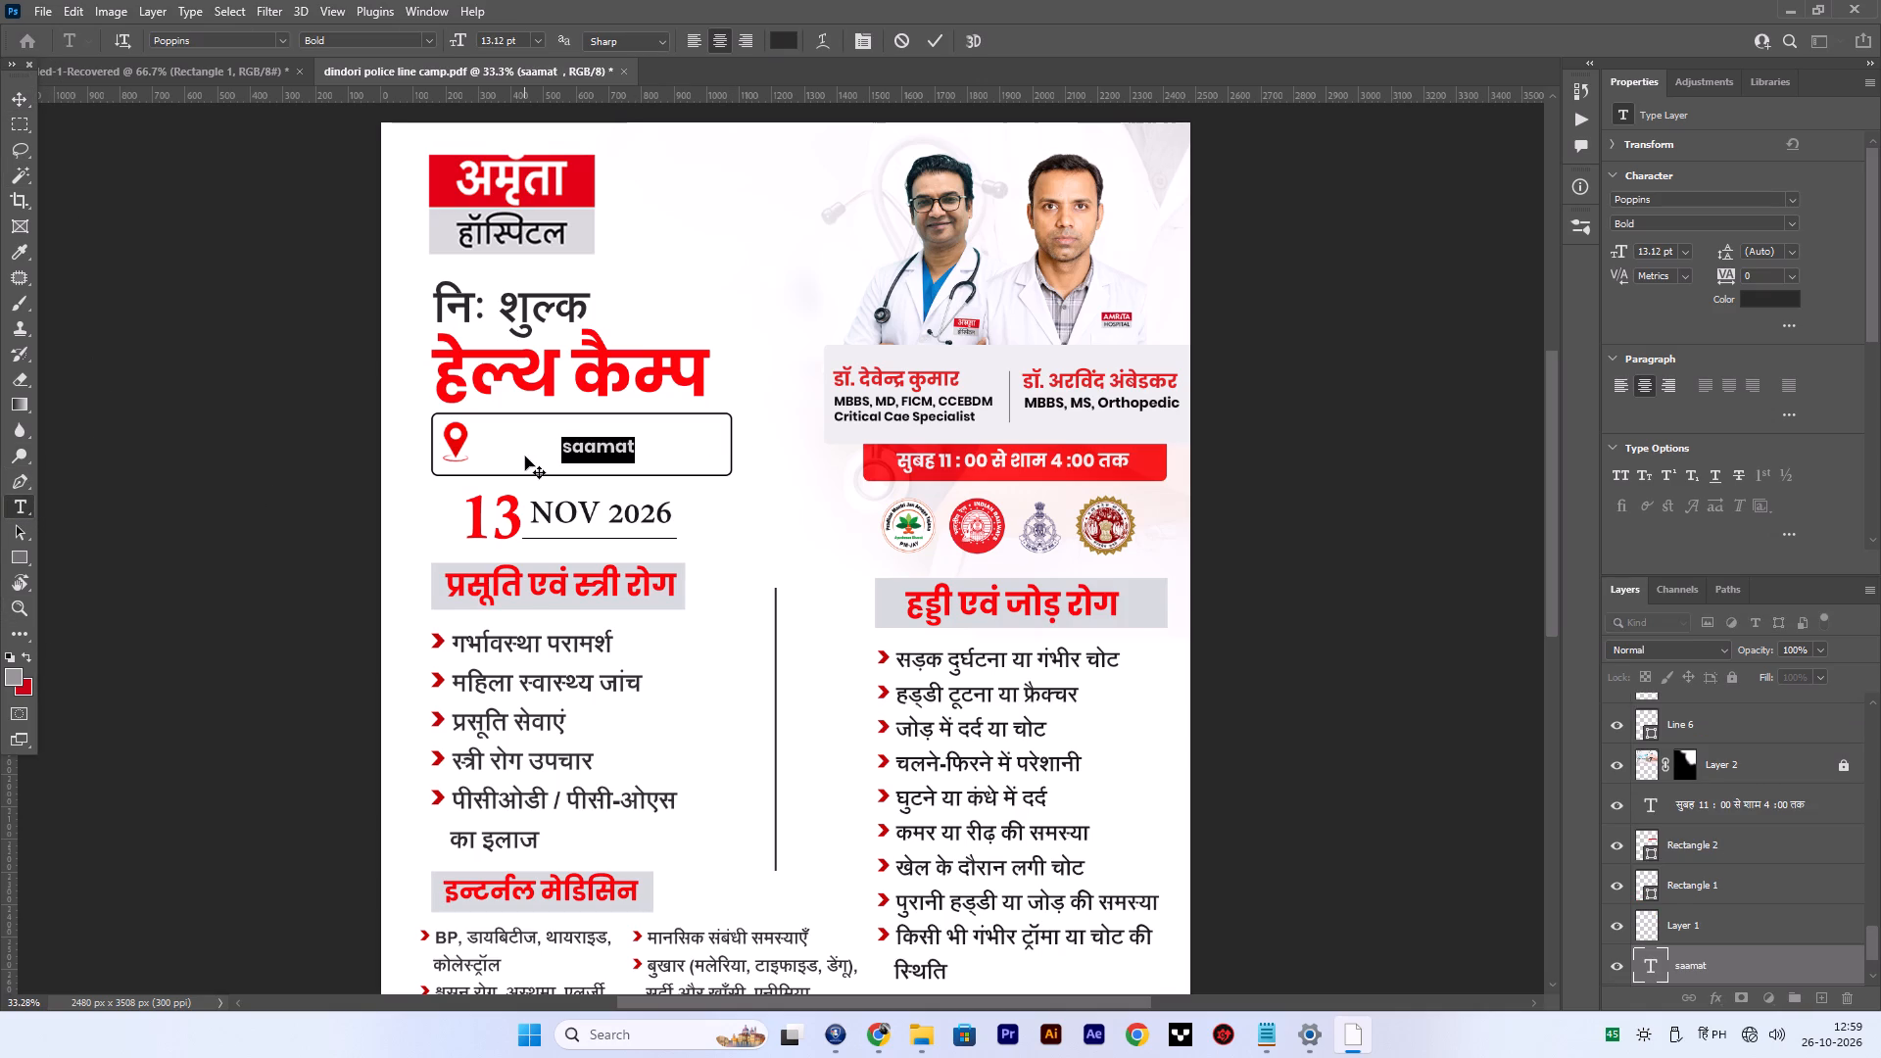
key("BackSpace")
key("super+space")
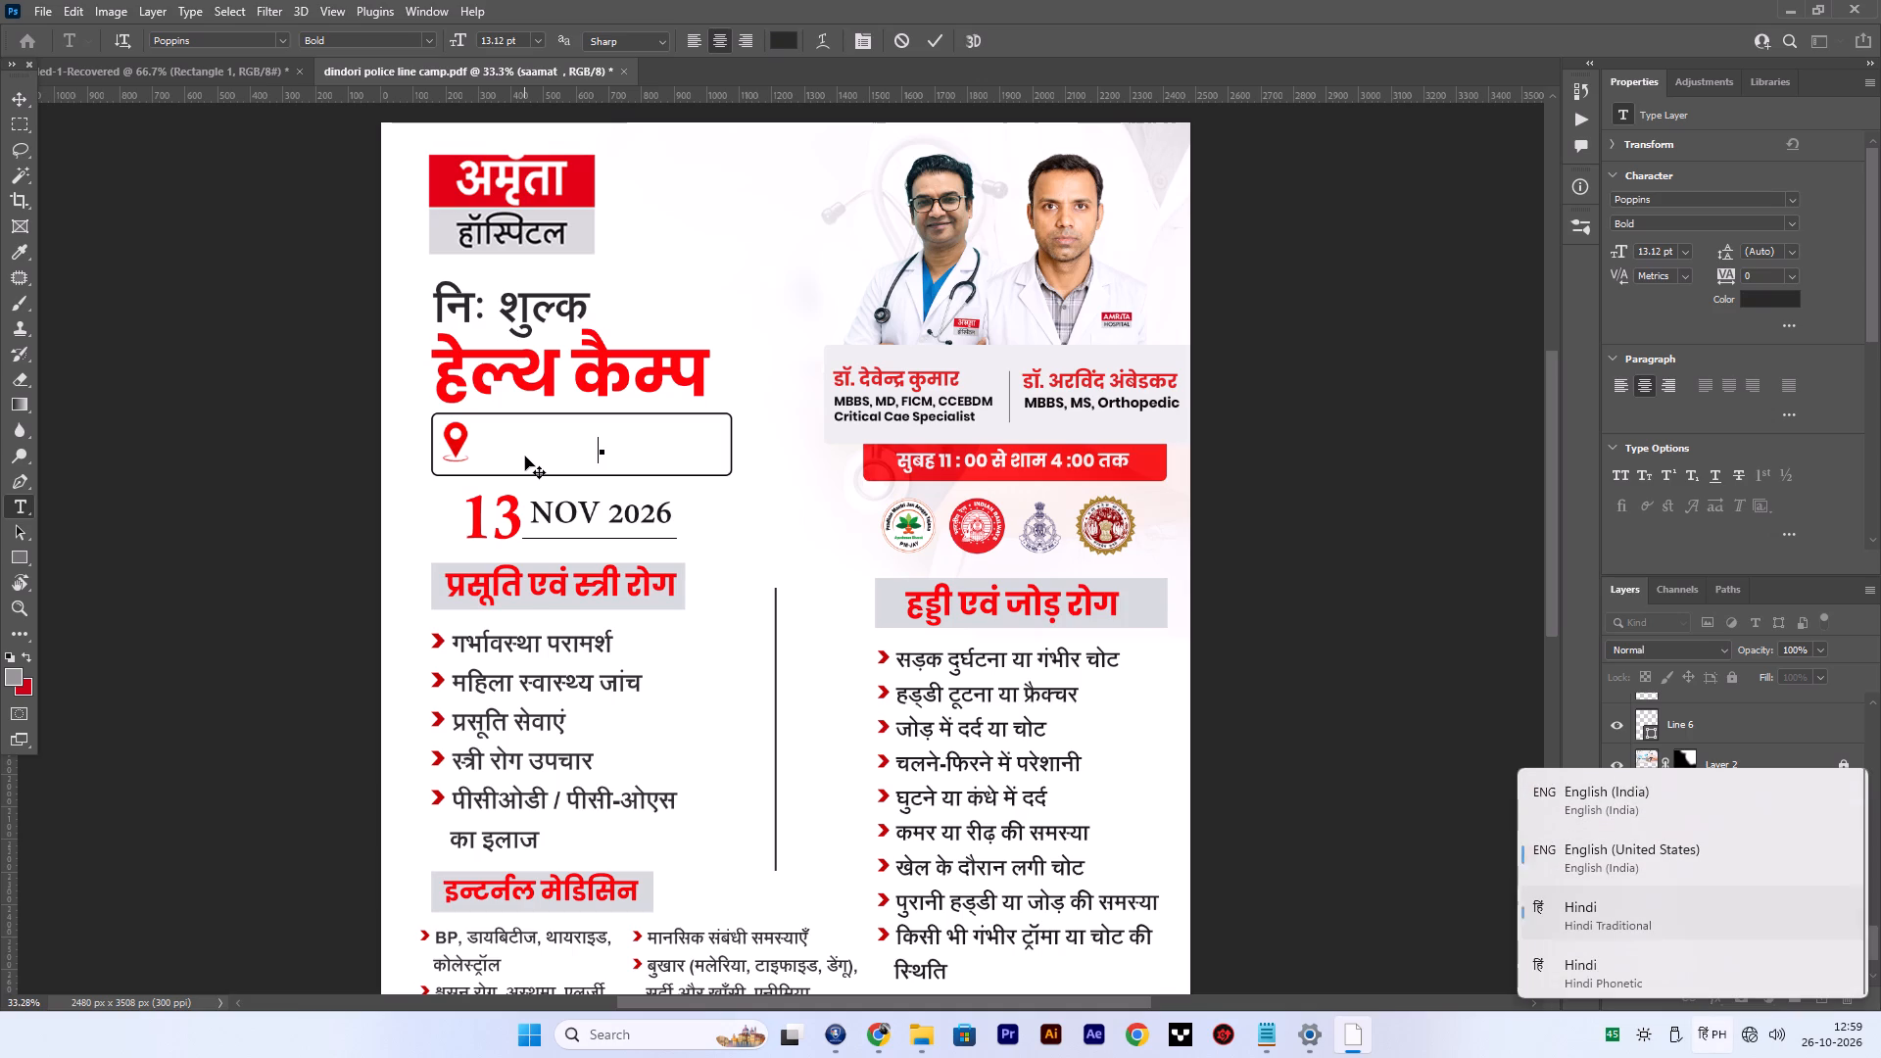
type("saa")
type("mat")
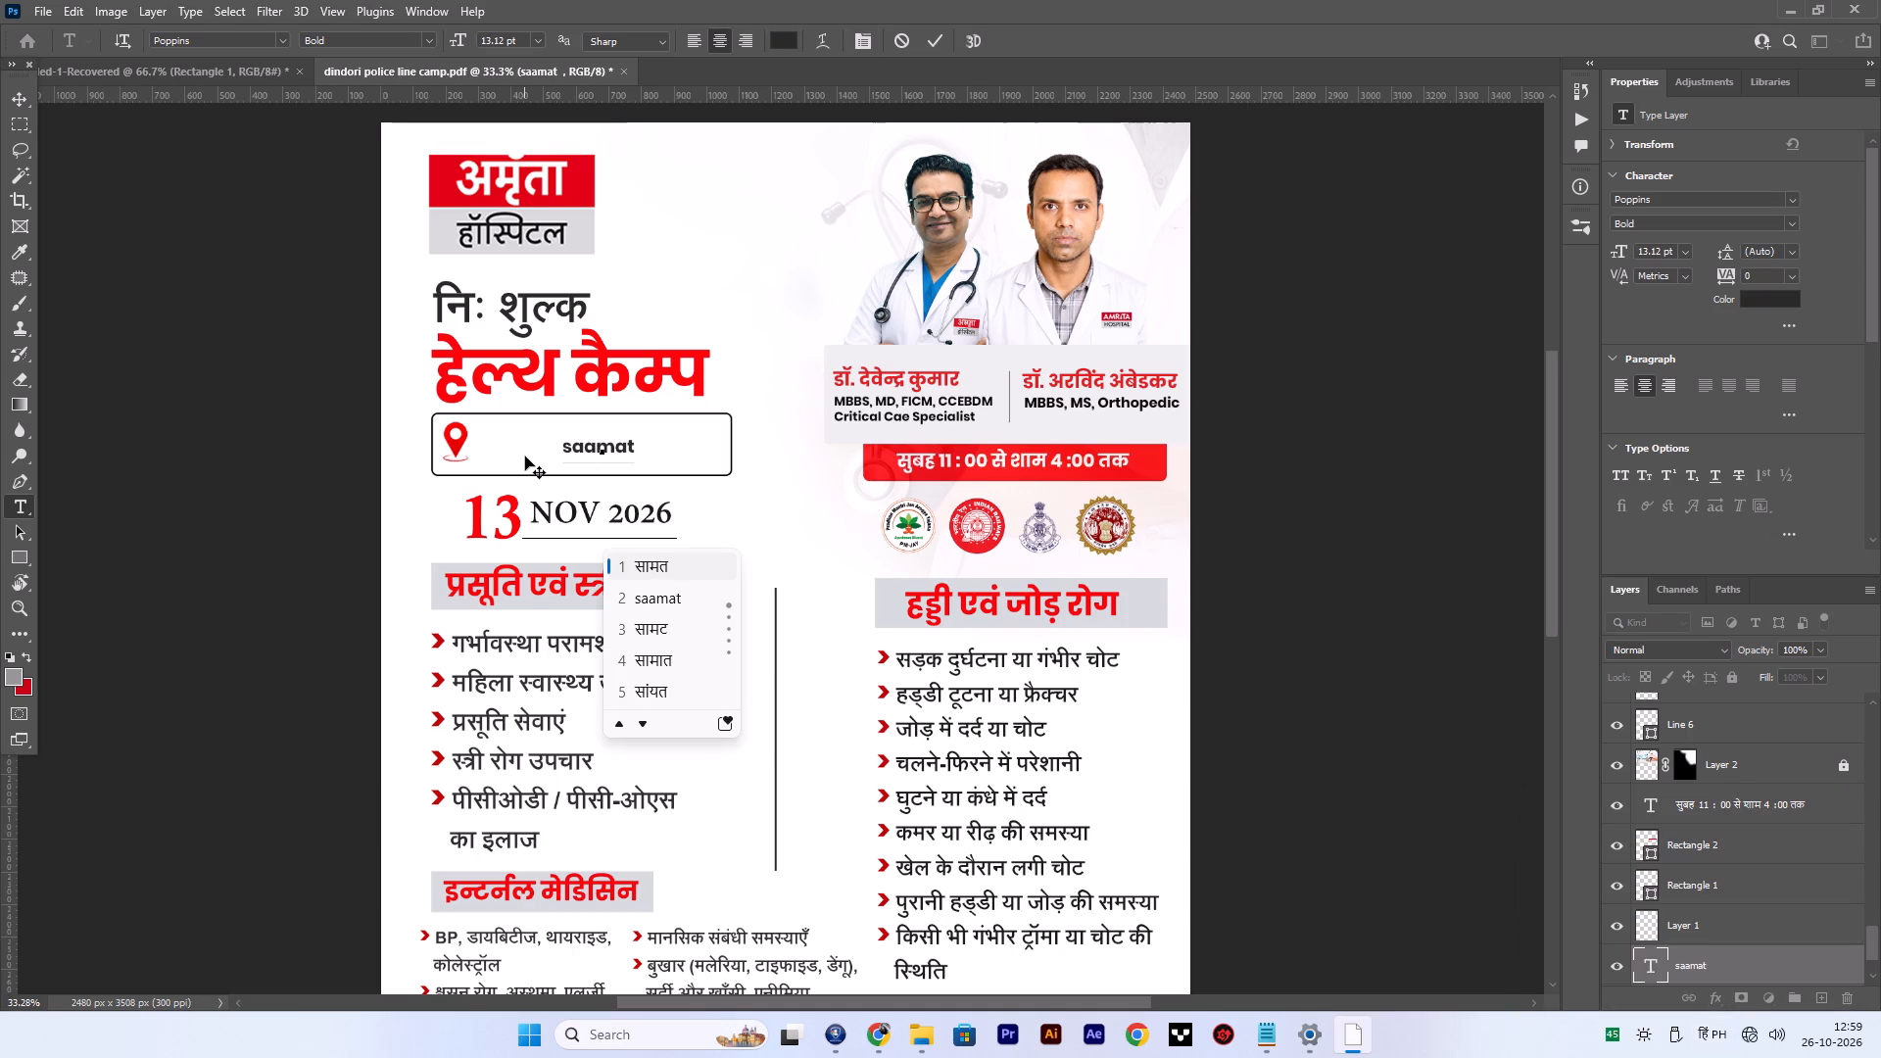
left_click(685, 570)
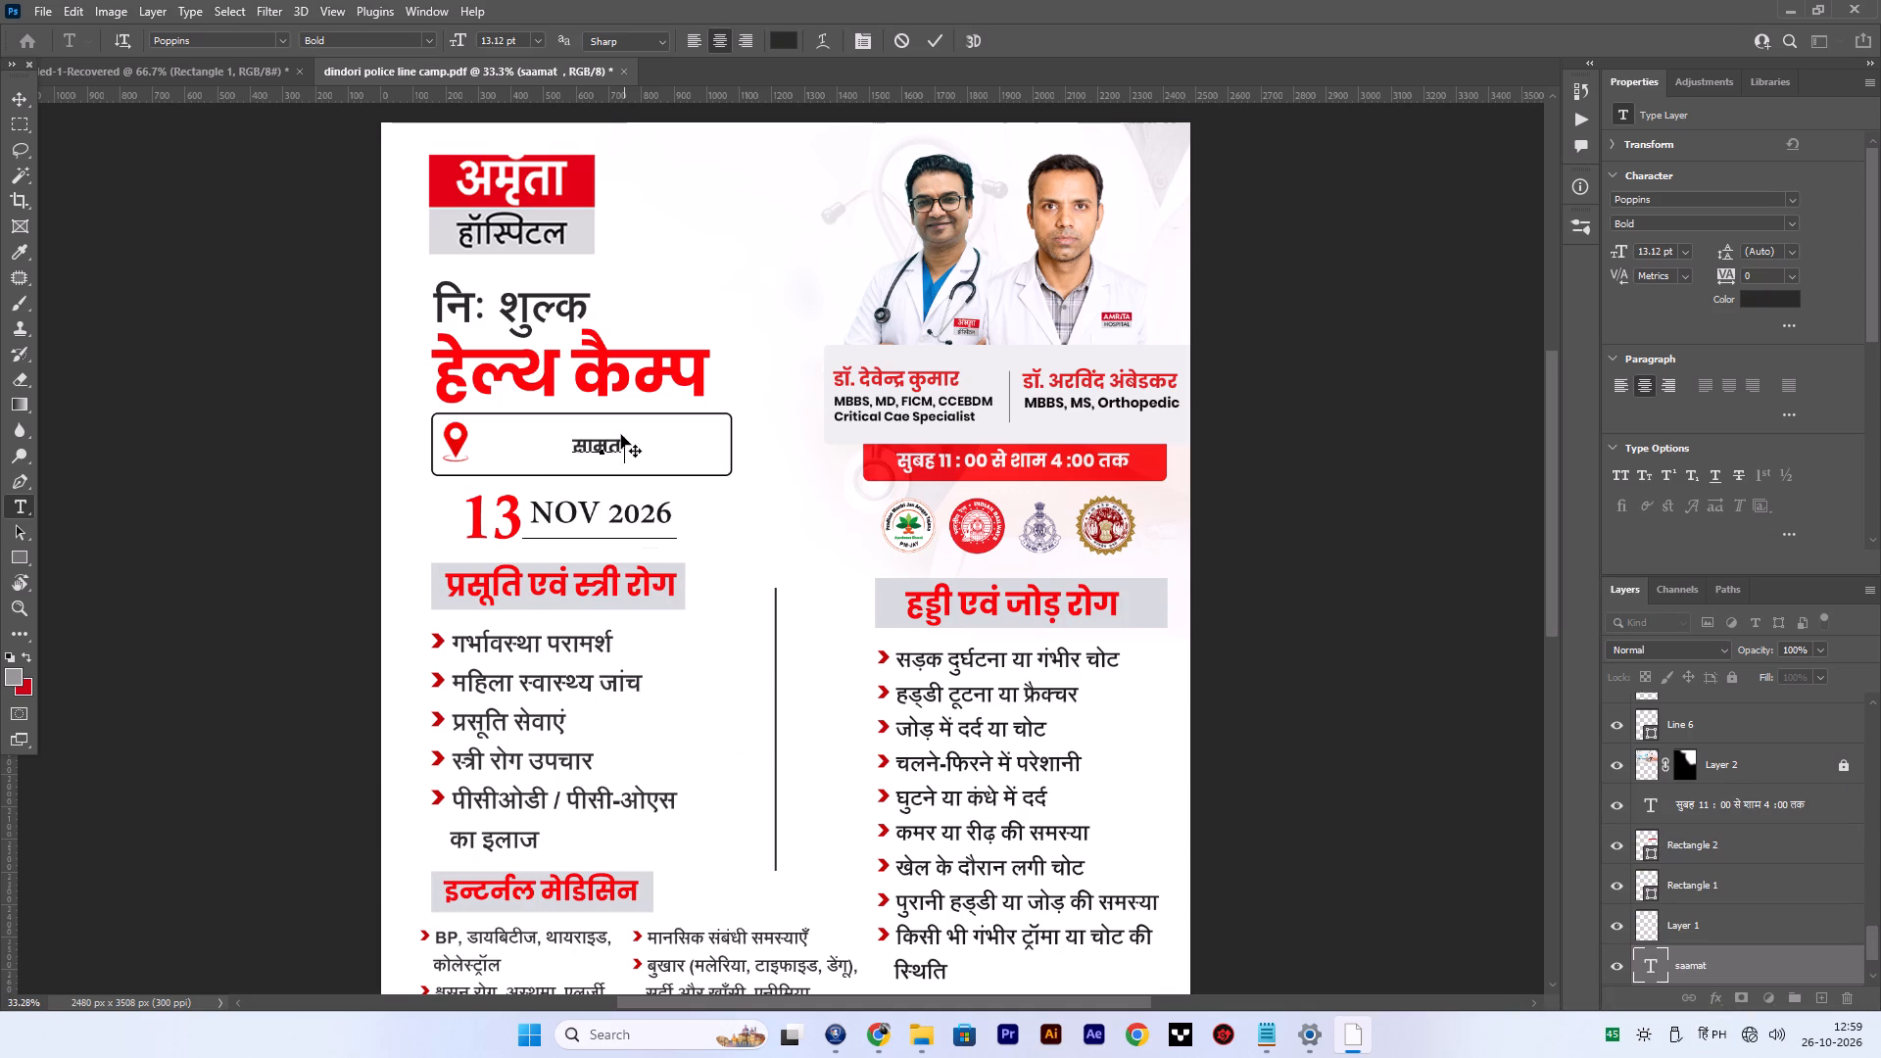
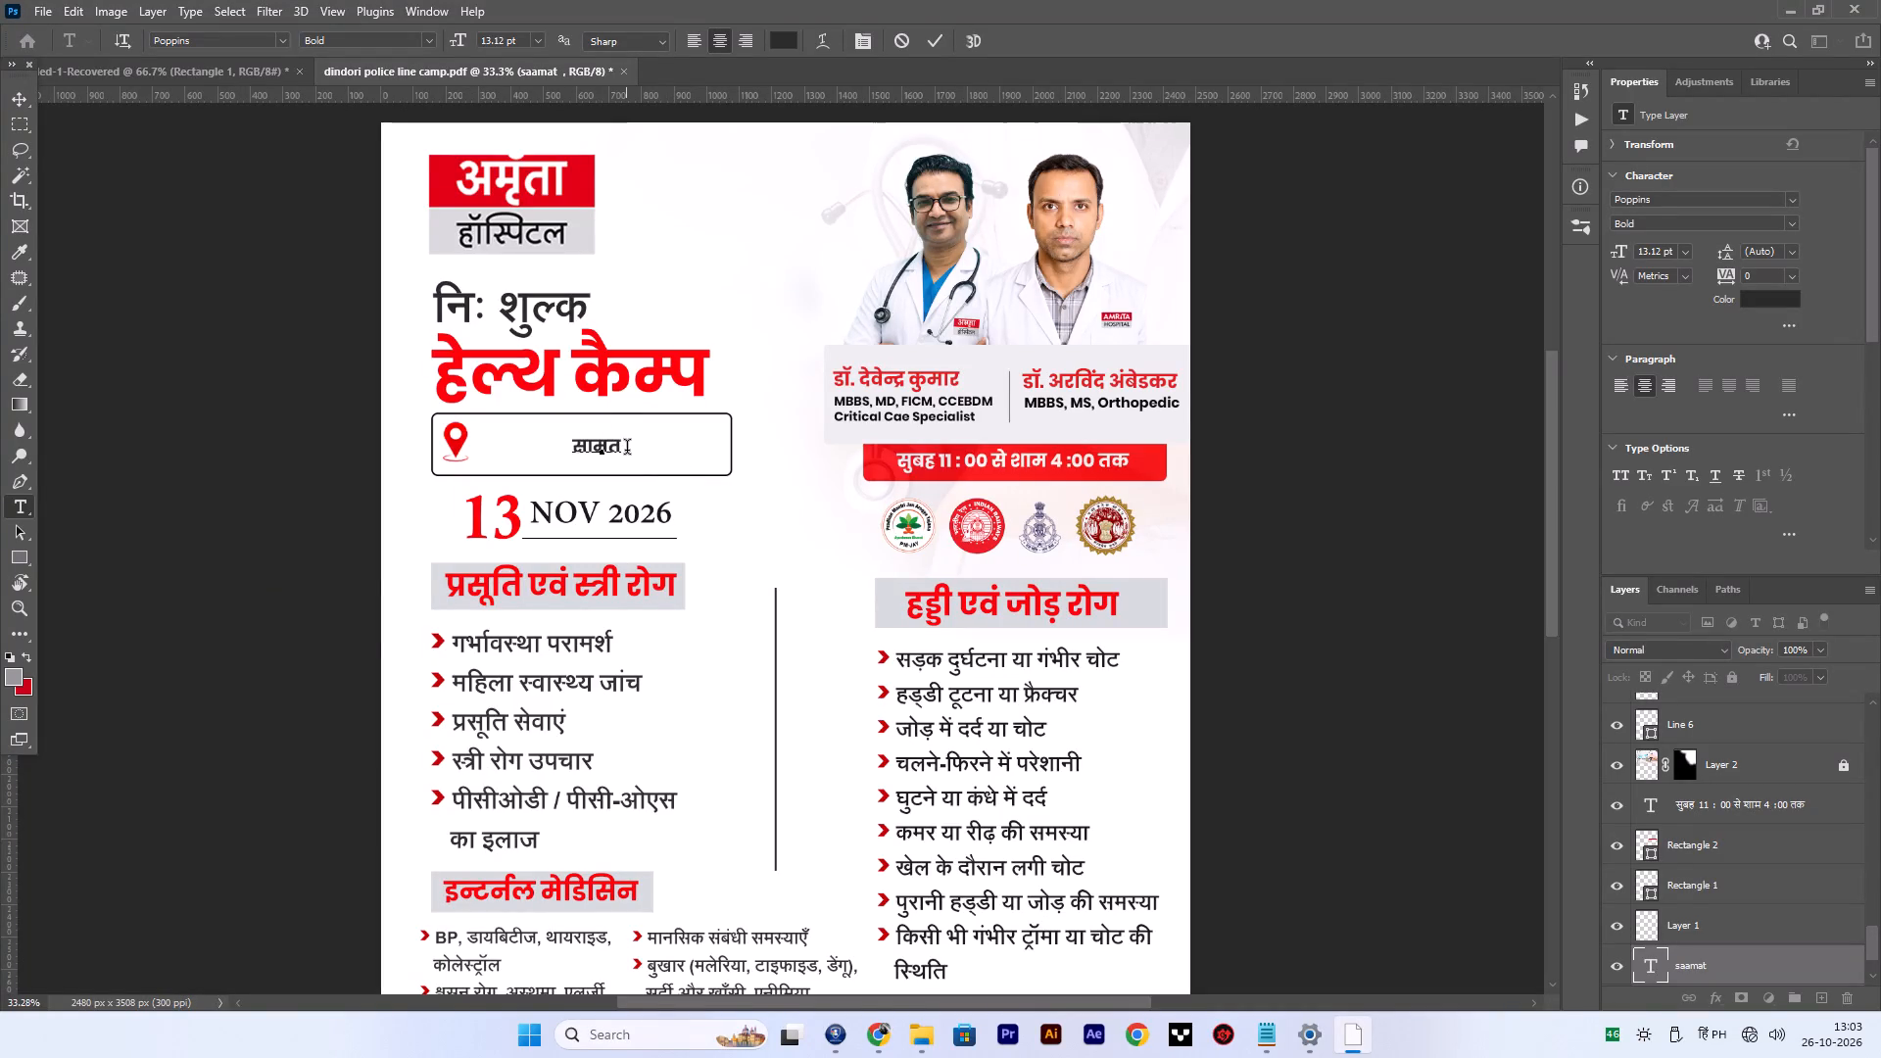
Extend the venue text beside the location pin from "सामत" to the full place name "सामतपुर".
key("BackSpace")
type("pur")
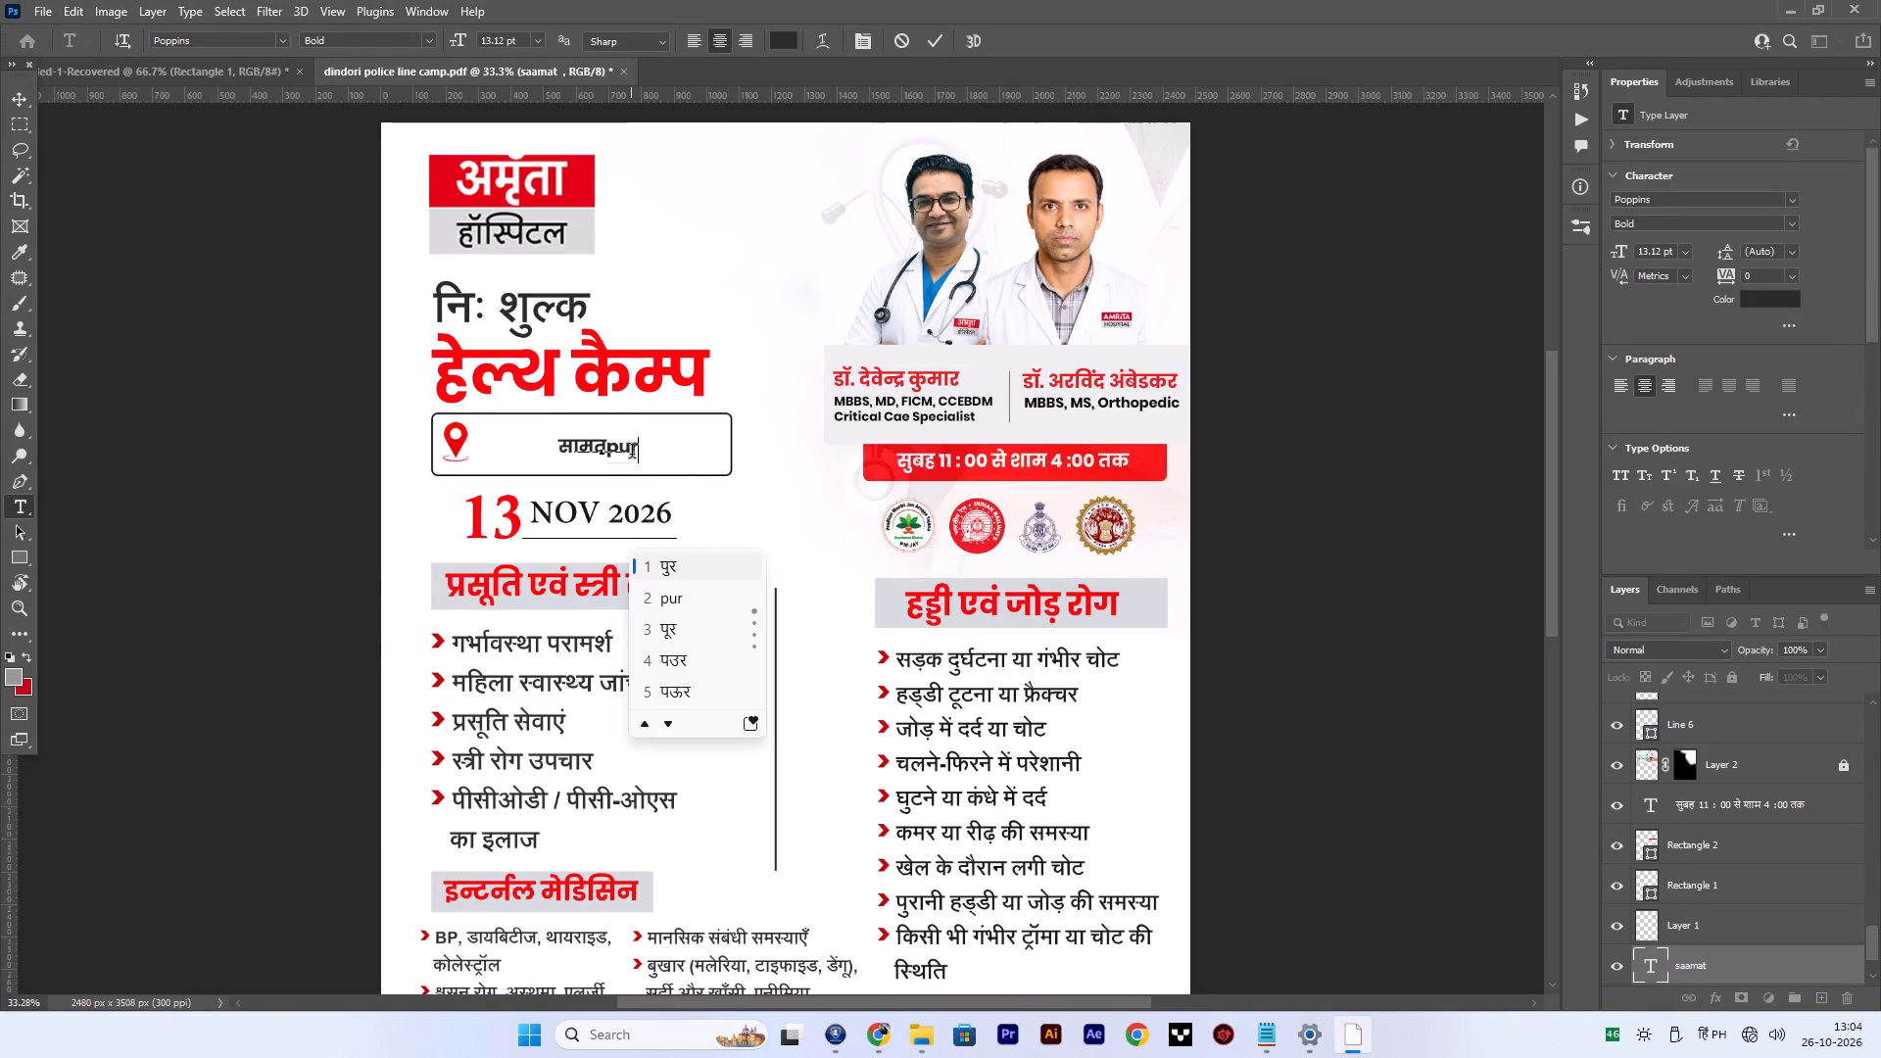
left_click(694, 570)
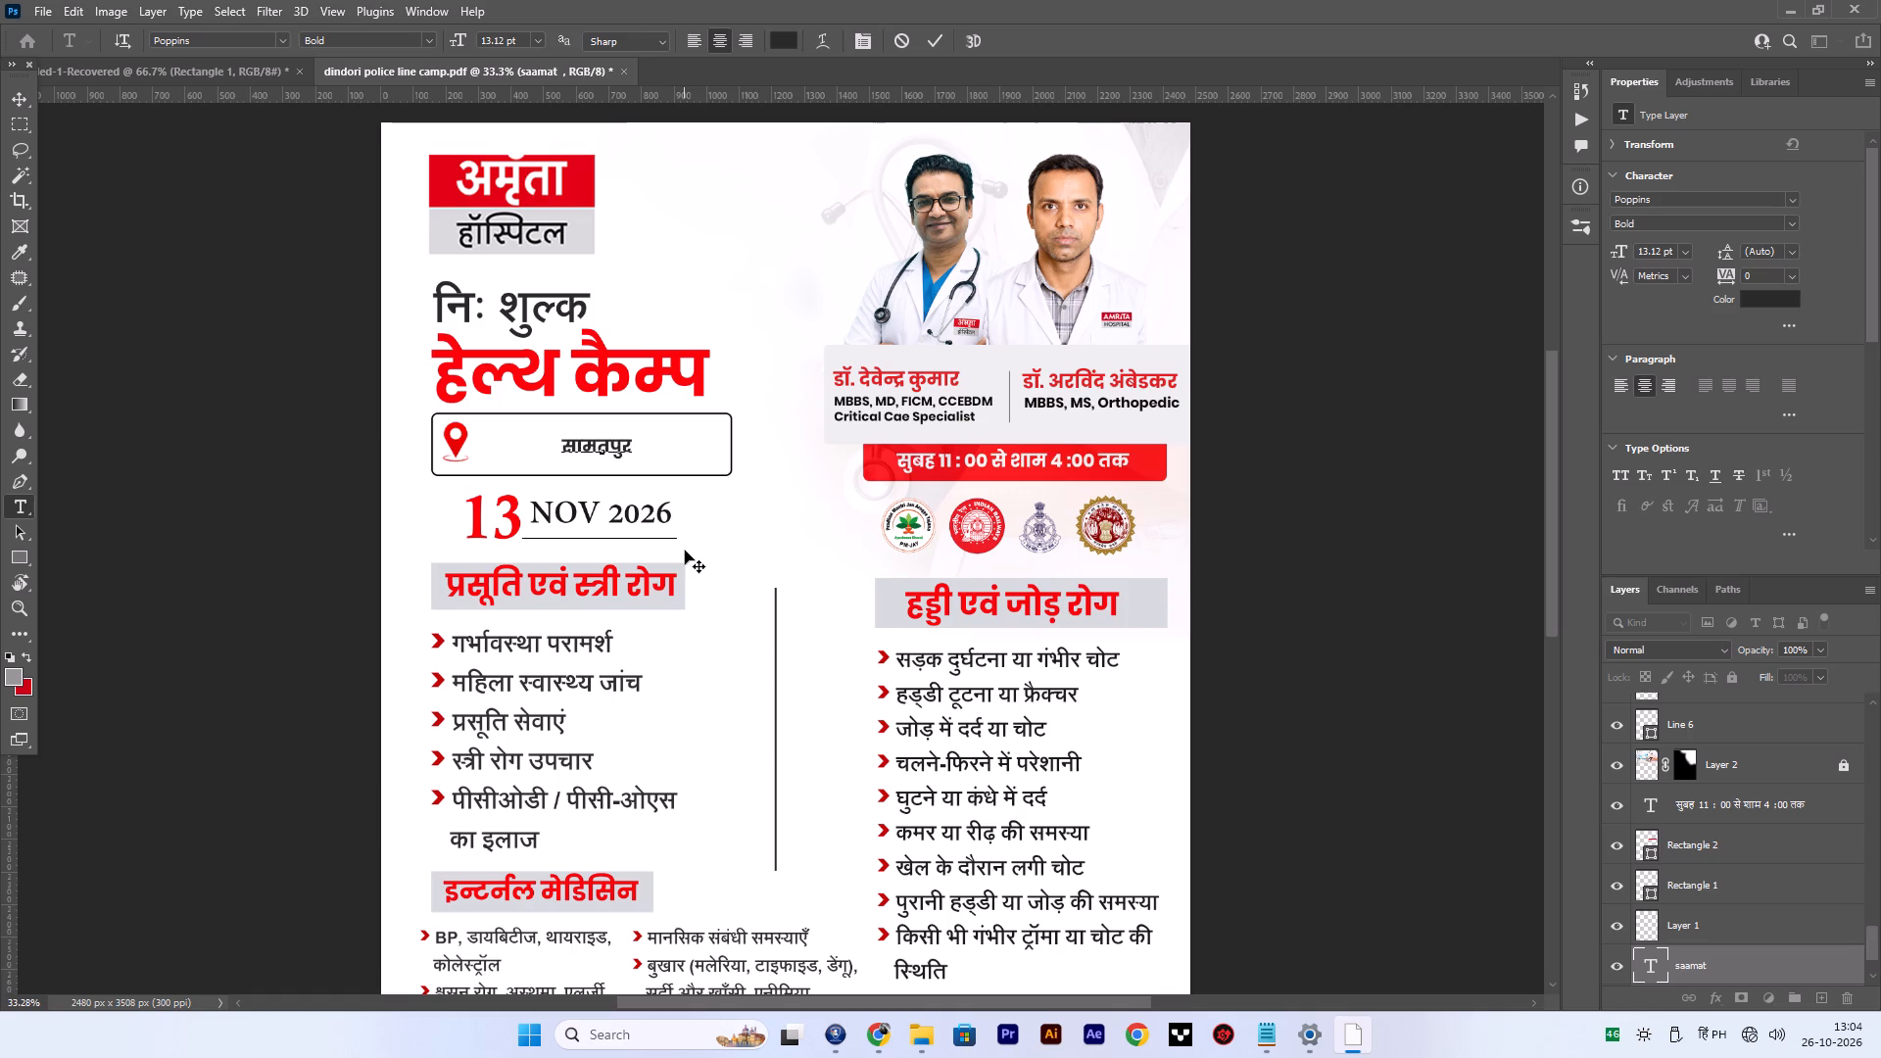
Continue the venue text after "सामतपुर" with the Hindi road name, adding ", कोतमा रोड, ".
type(",")
key("space")
type("kotma")
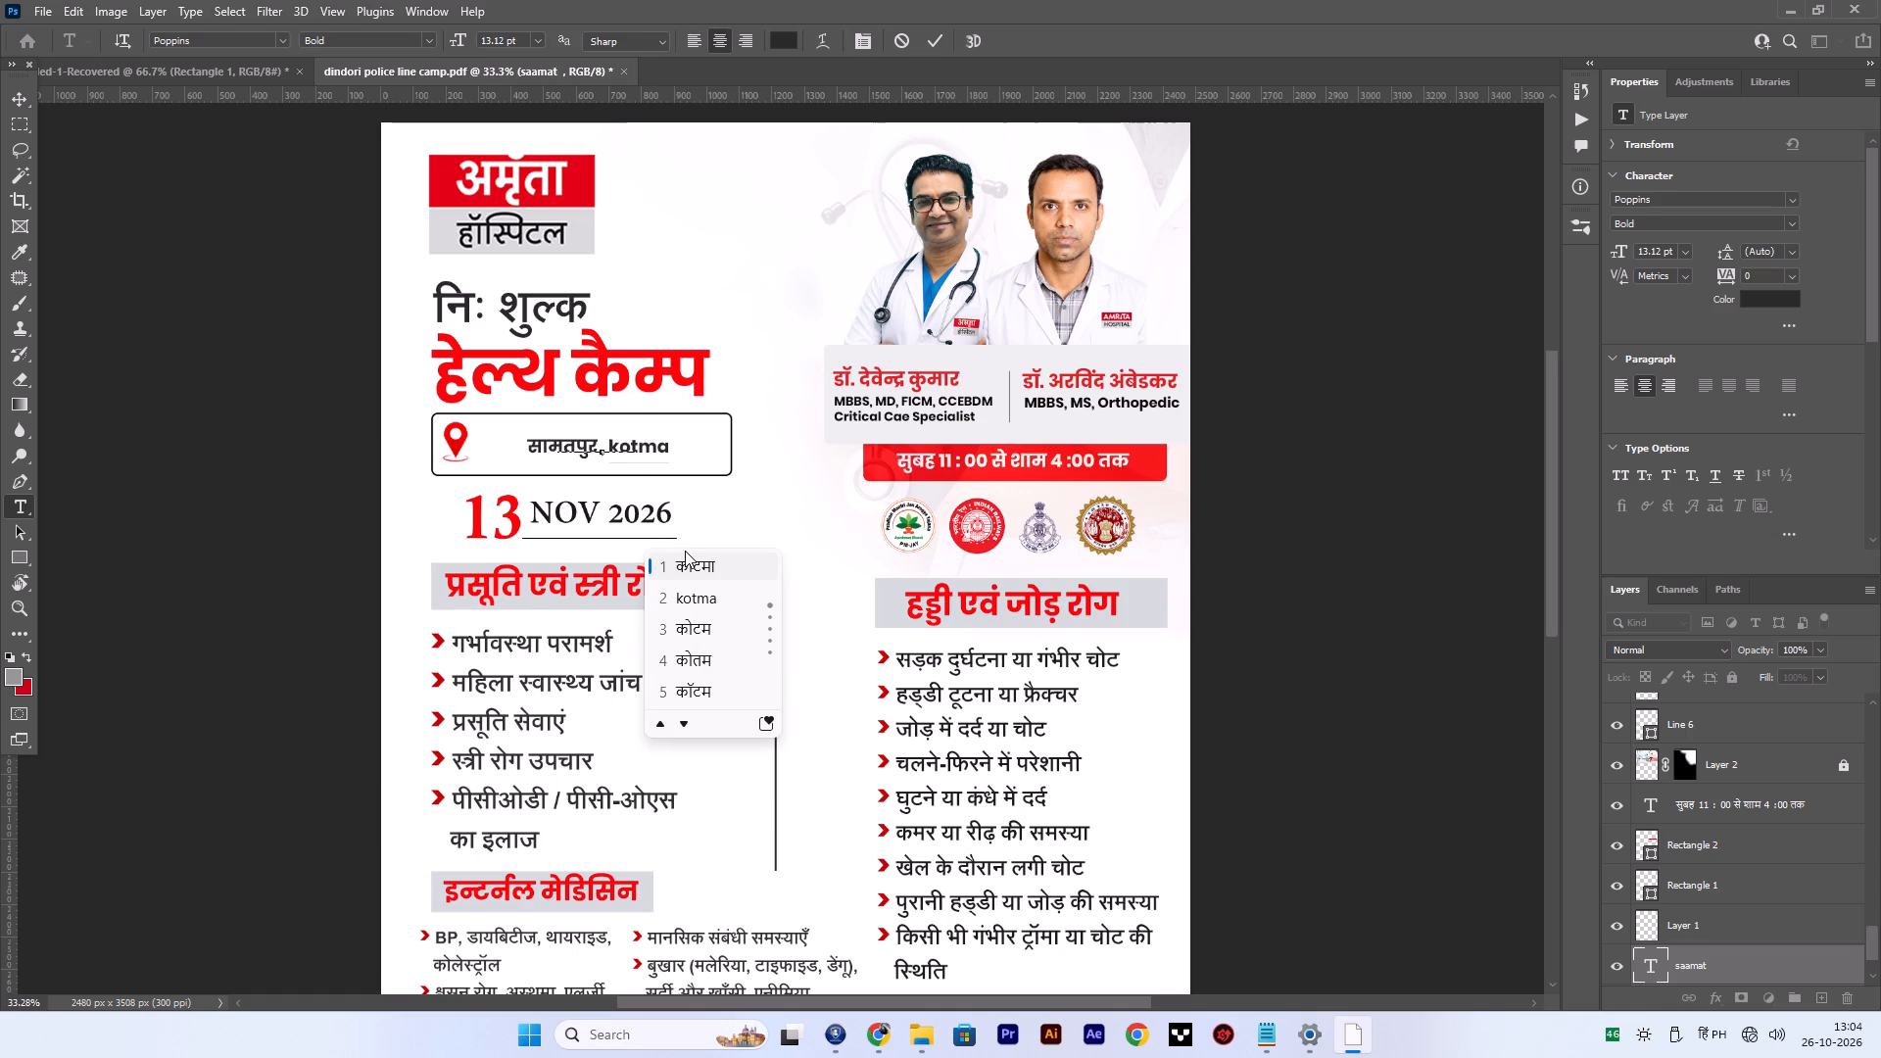
left_click(708, 667)
key("BackSpace")
key("BackSpace")
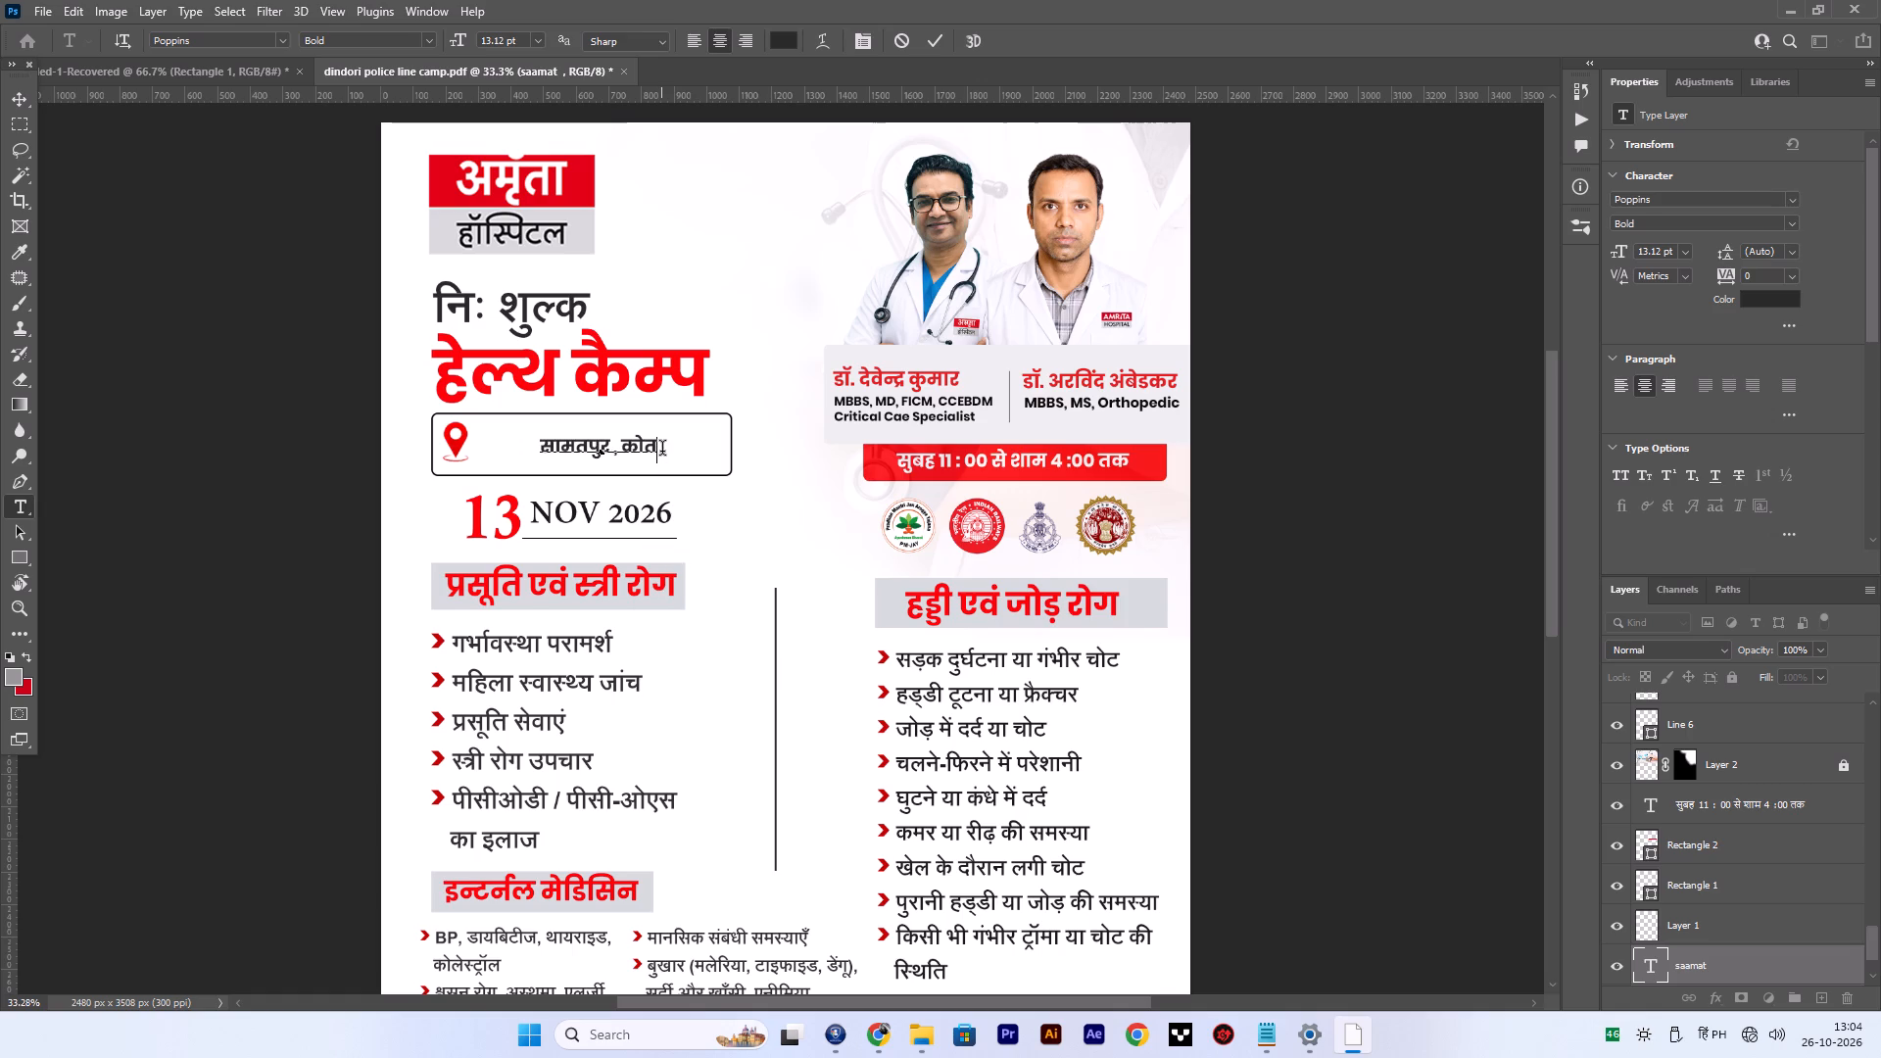
type("maa")
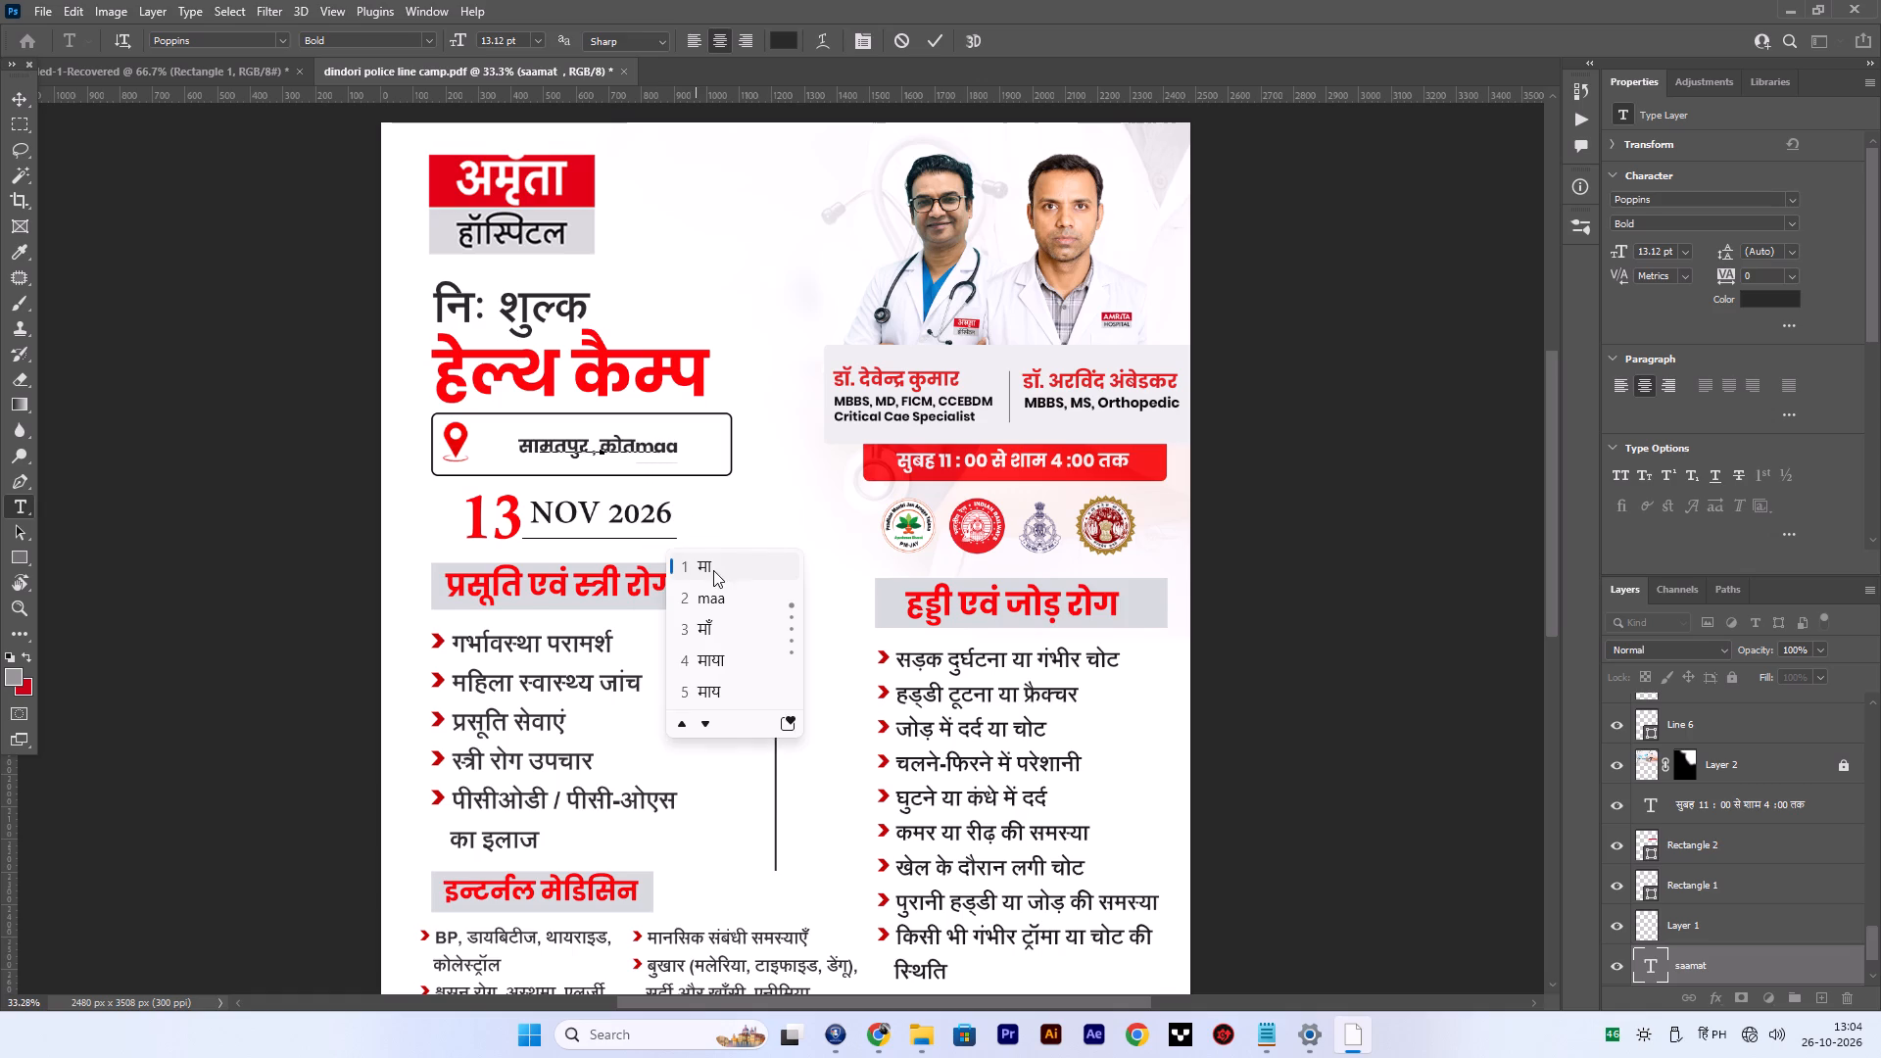
left_click(713, 567)
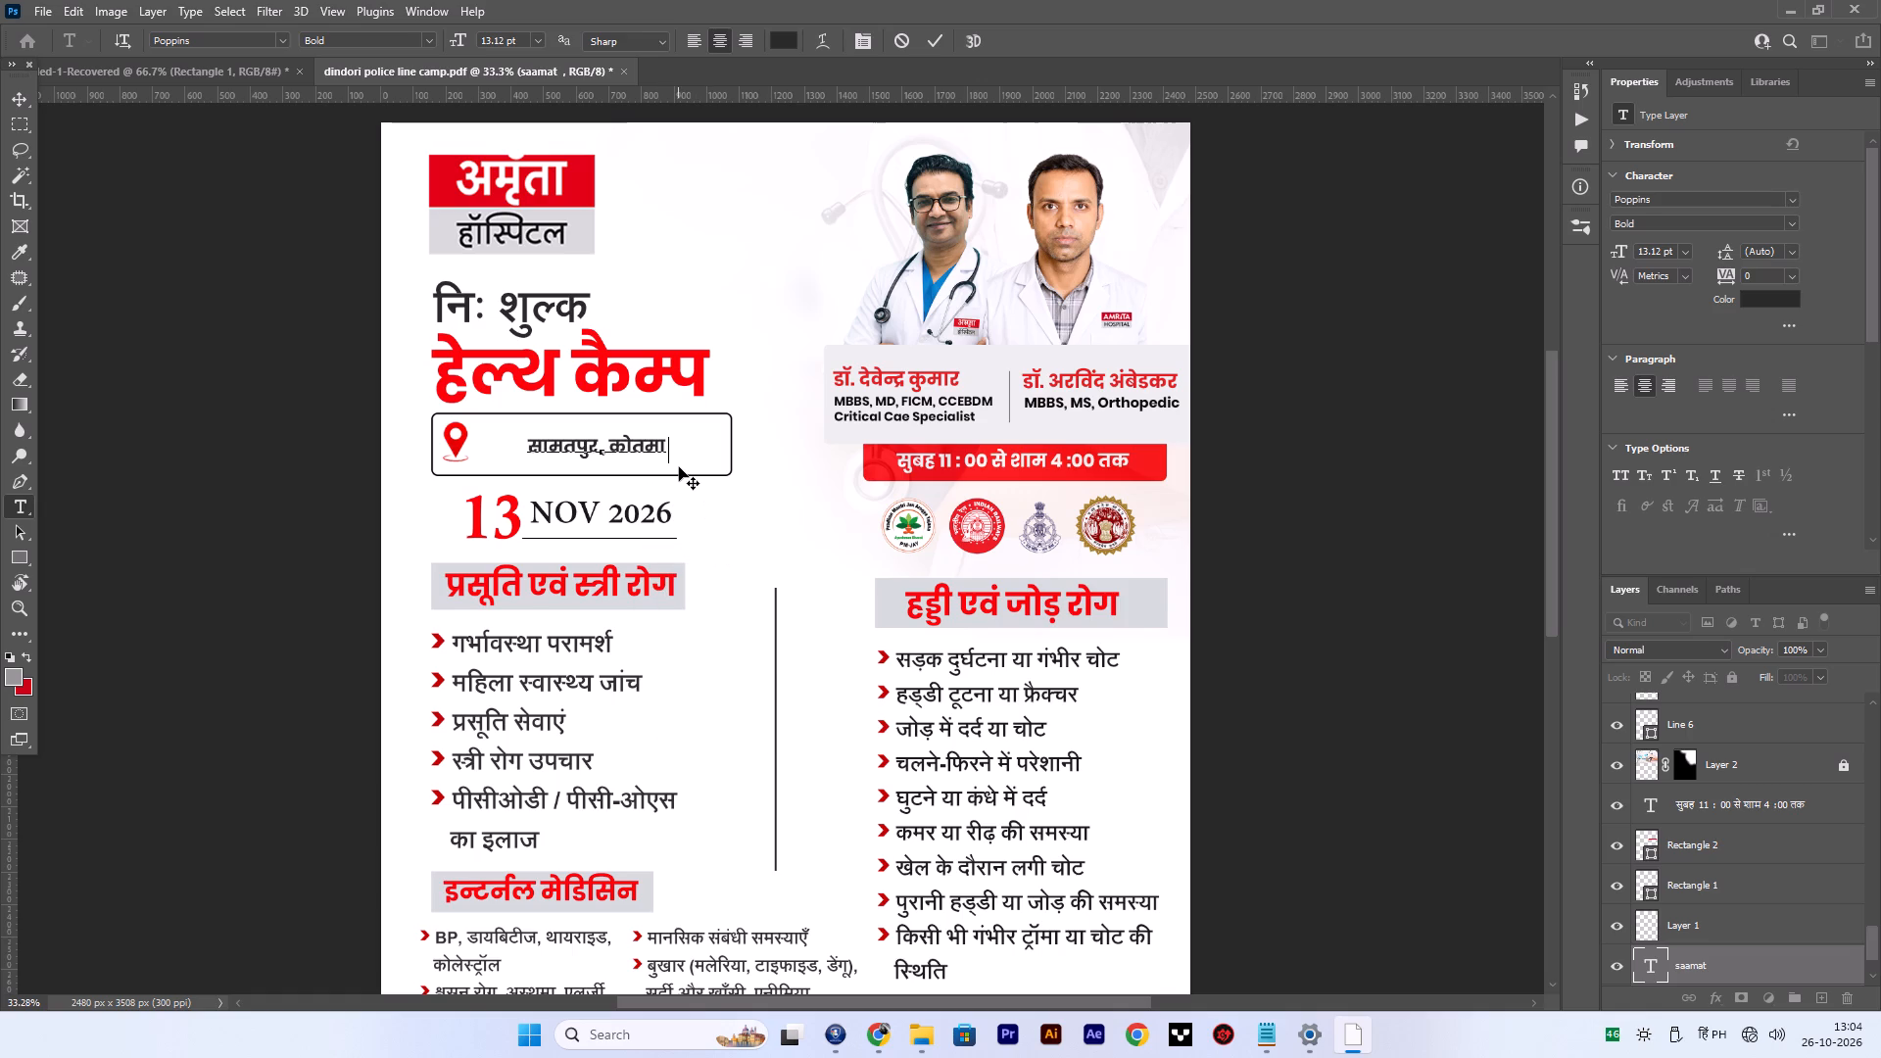
type("road")
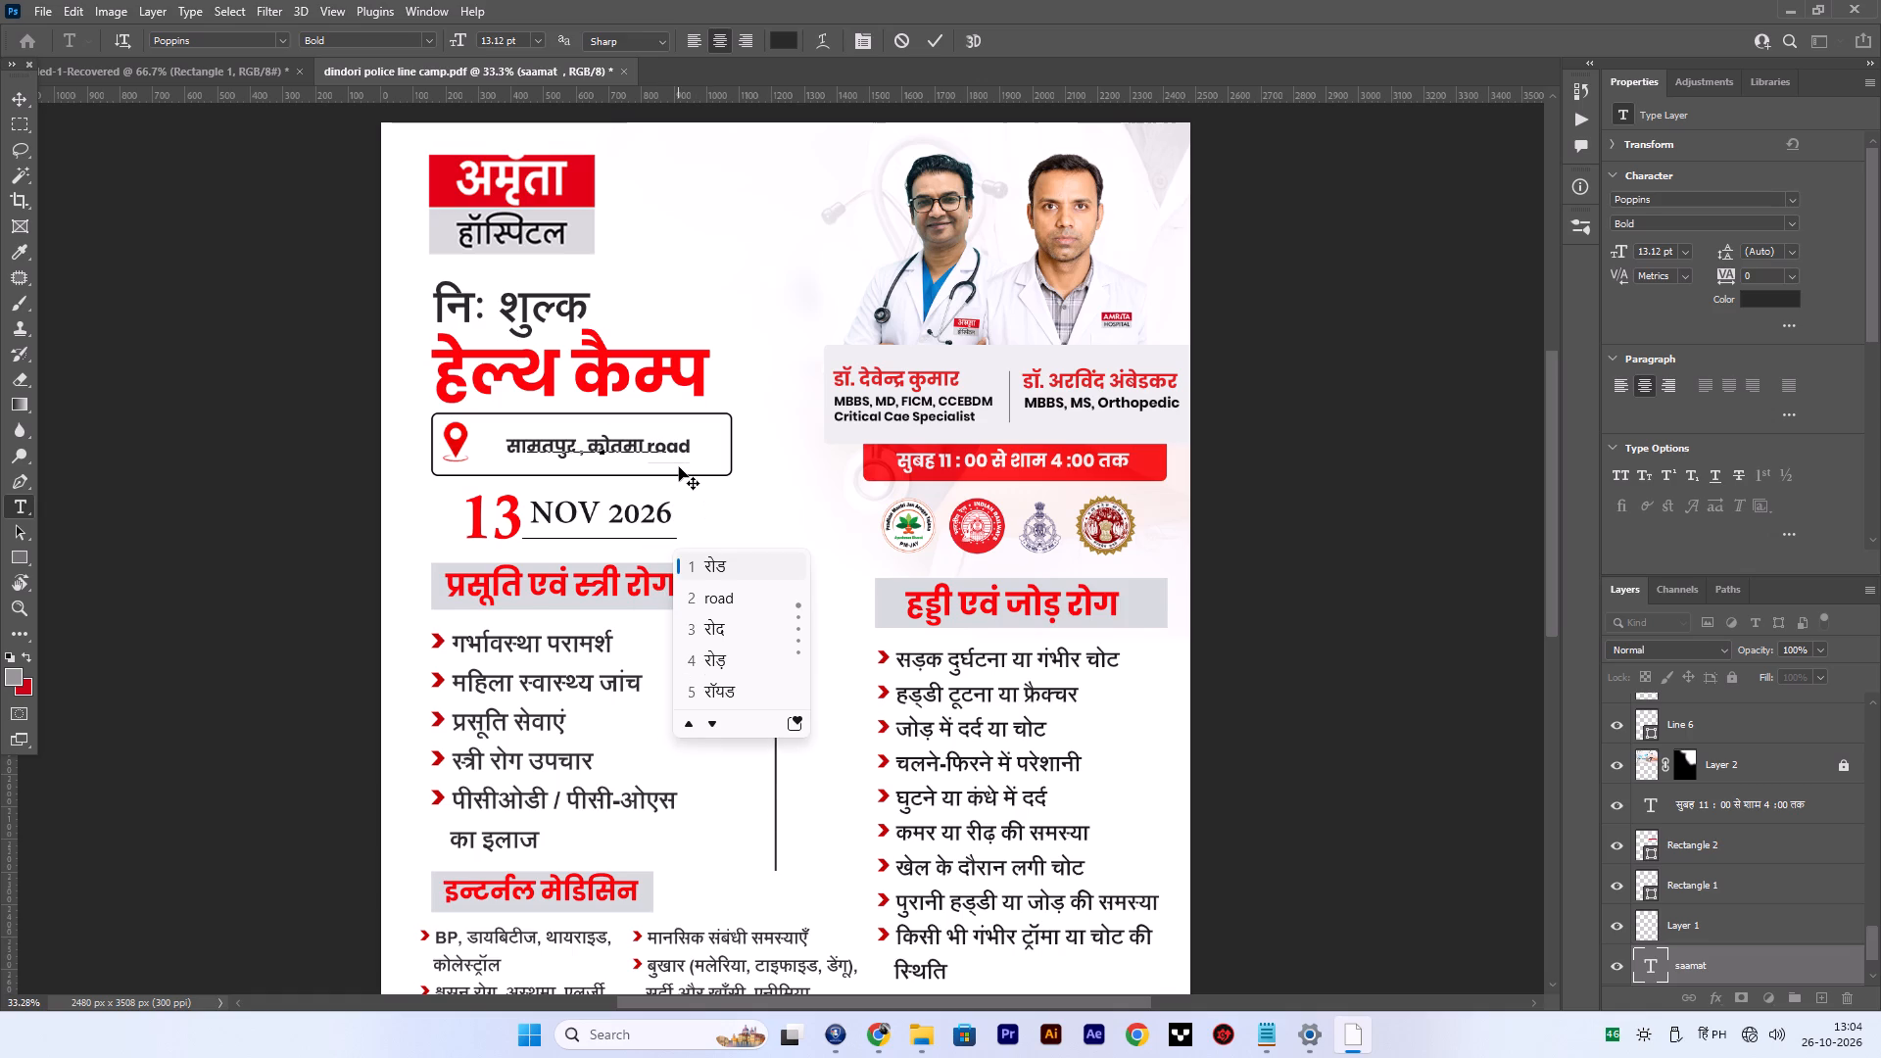
left_click(723, 569)
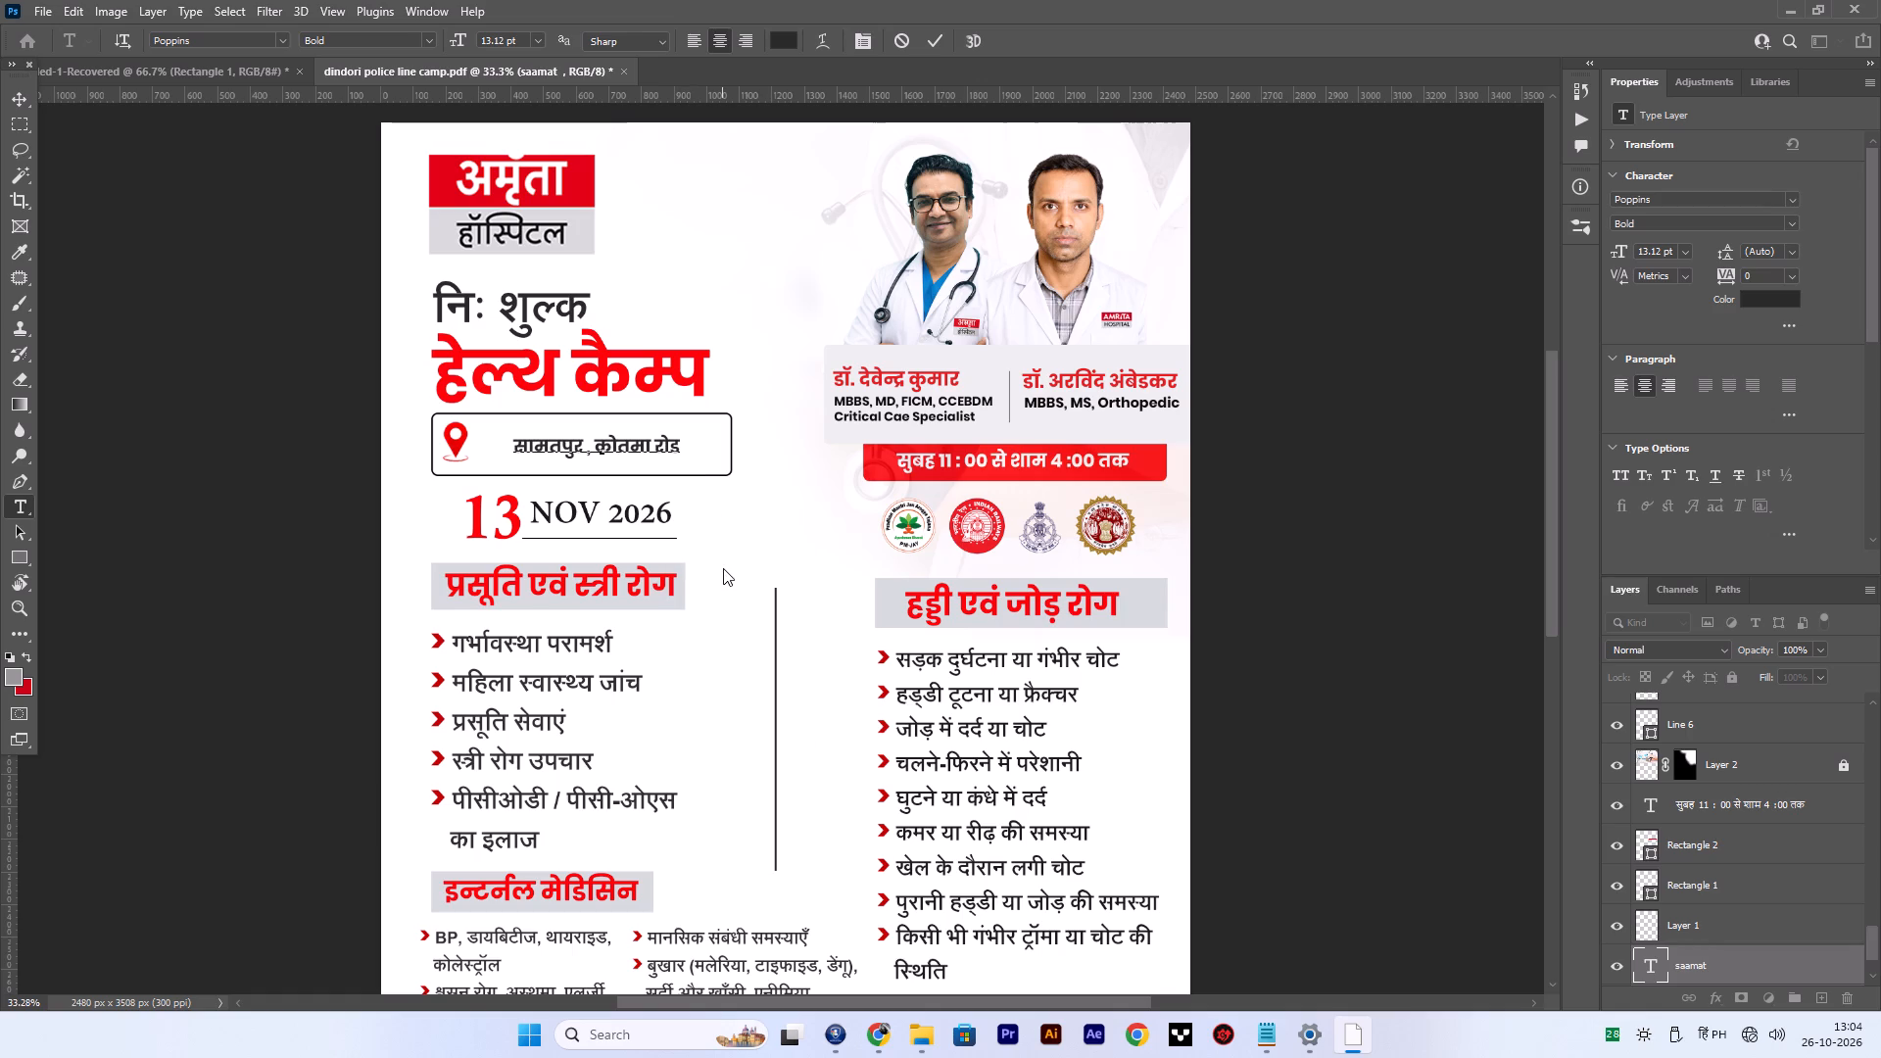
key("Left")
type(",")
key("space")
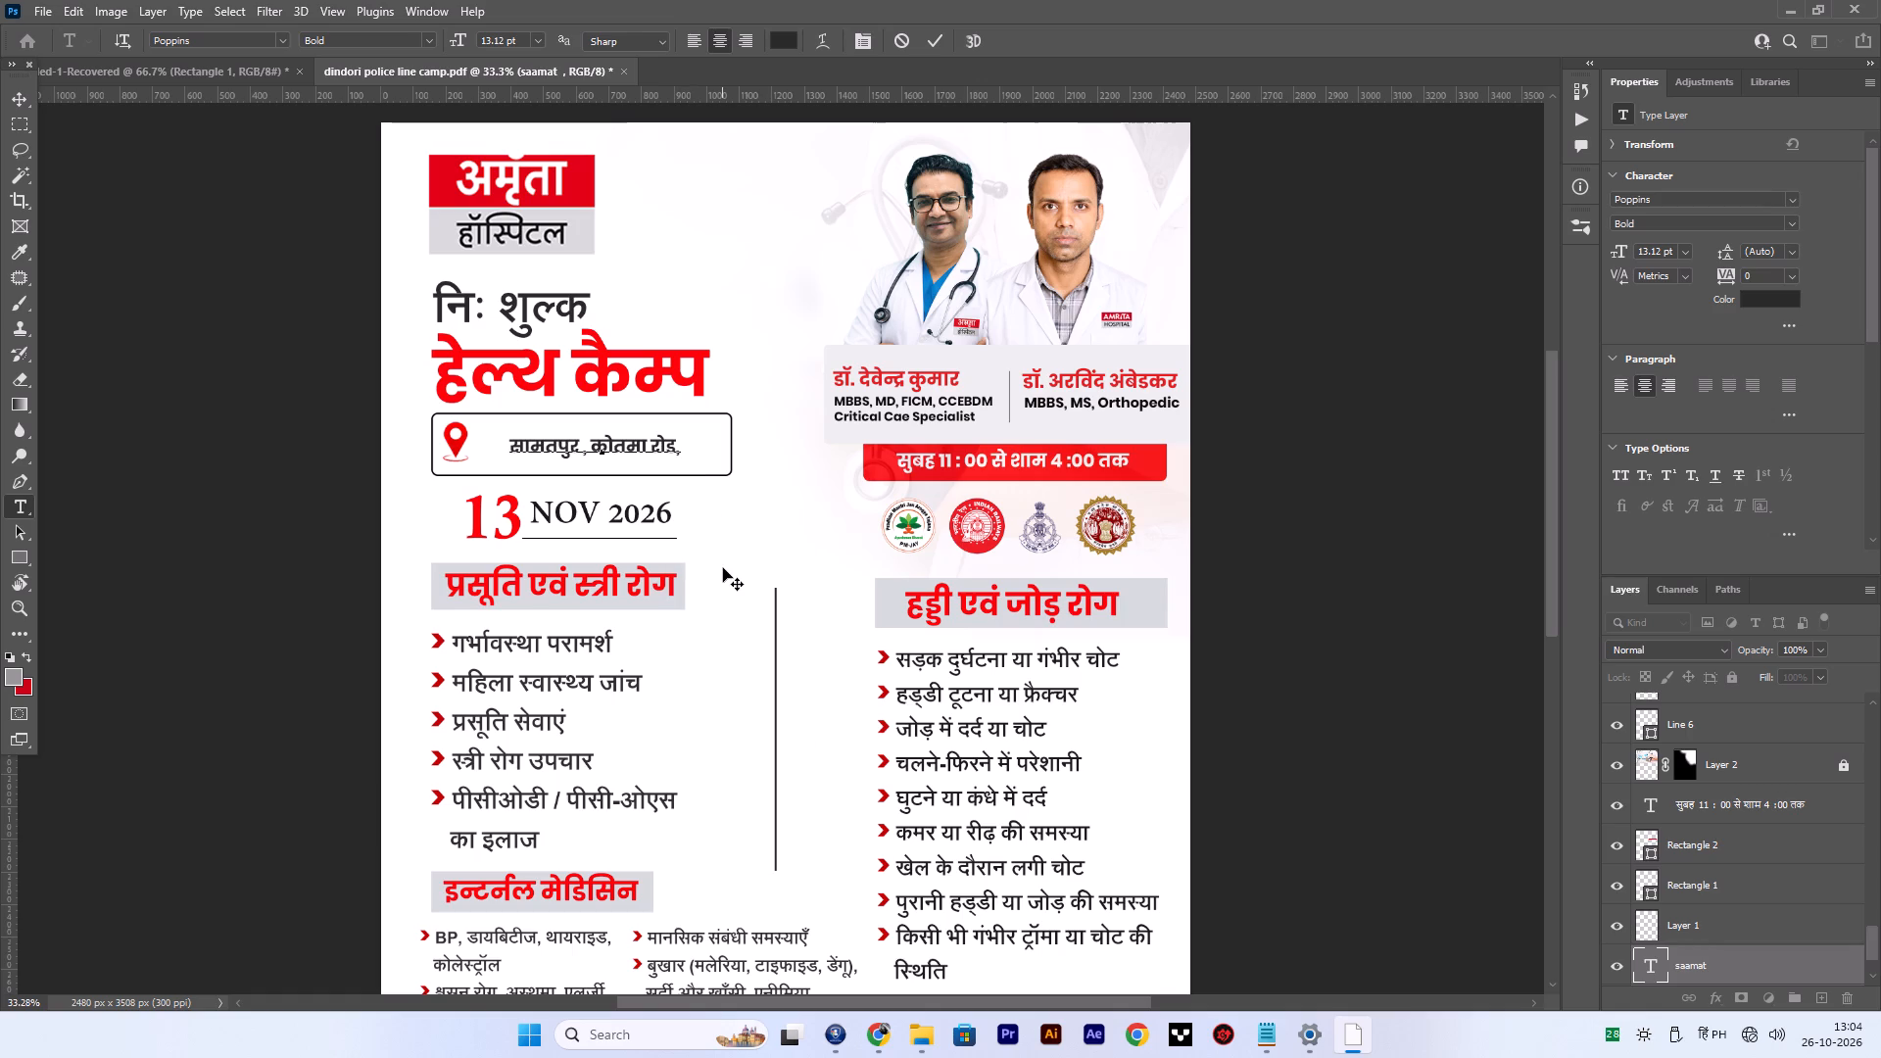
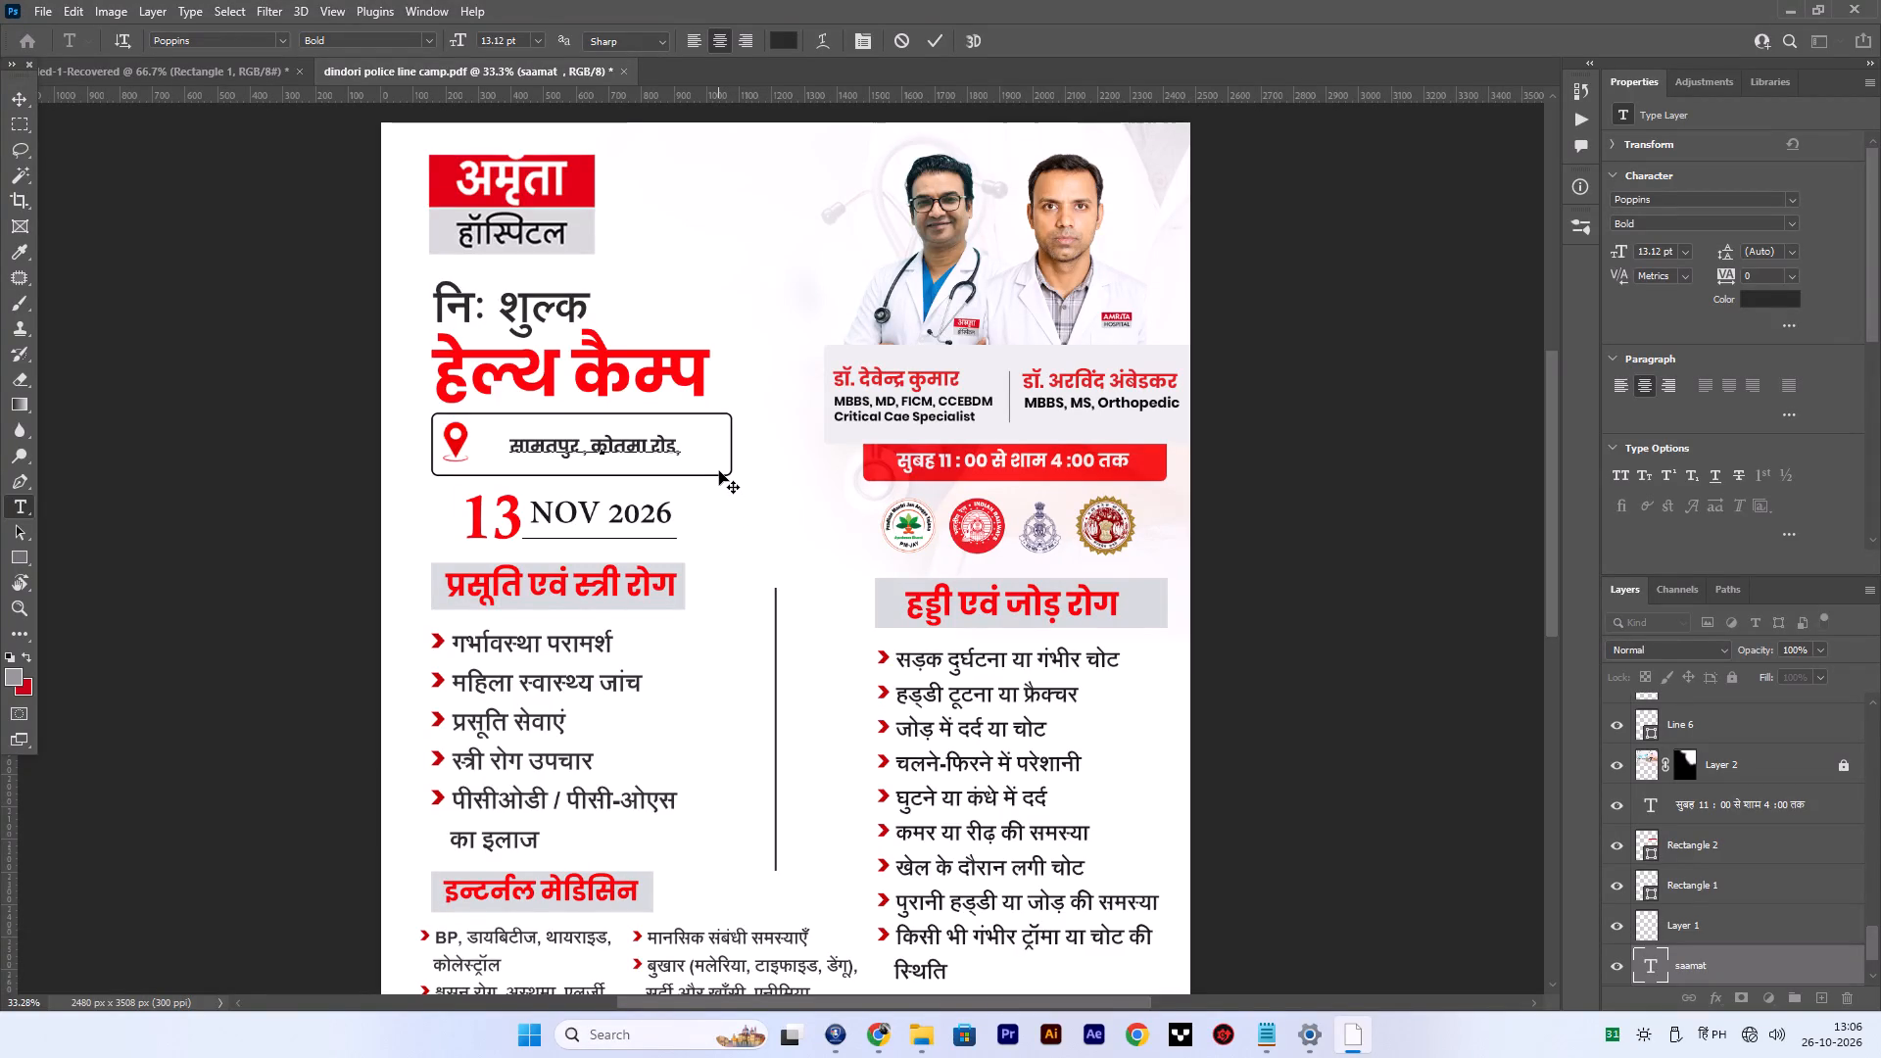
Continue the venue text with the landmark "PHE ऑफिस के पास, " after the road name, keeping "PHE" in Latin letters.
type("HE")
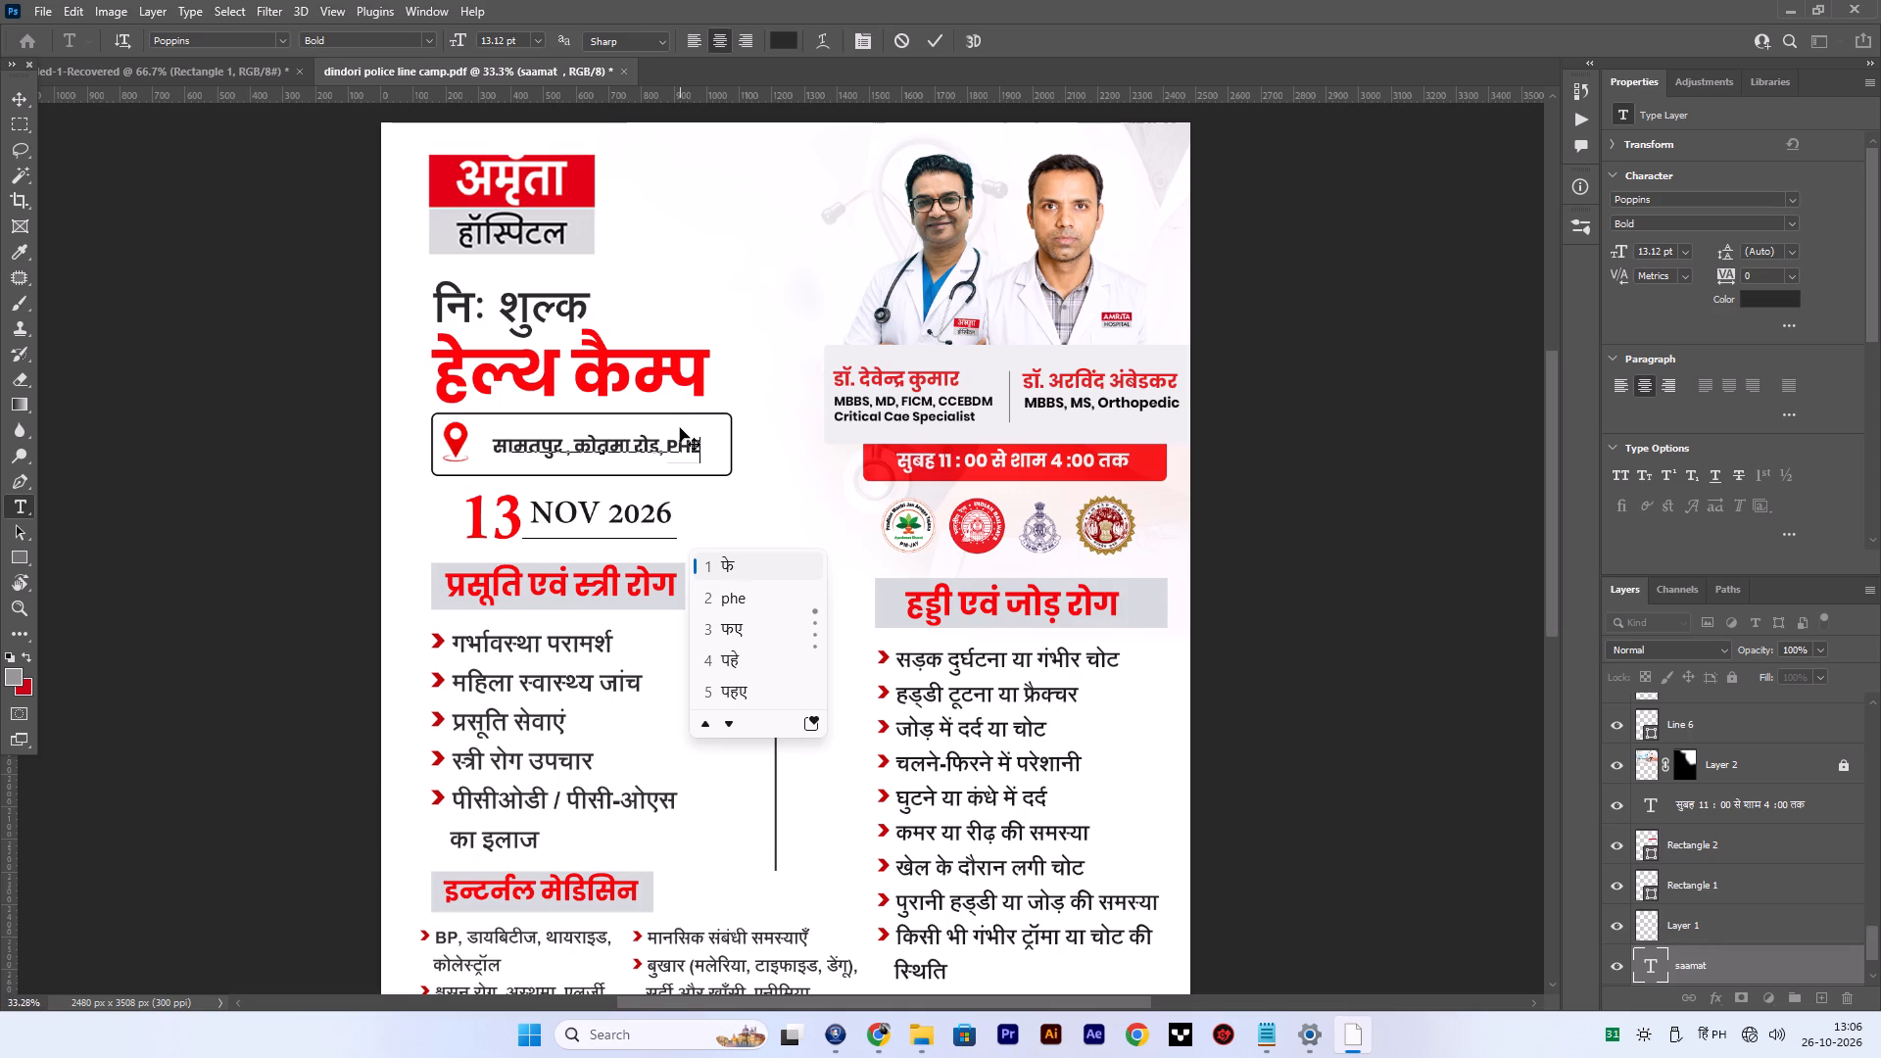
key("BackSpace")
key("BackSpace")
key("BackSpace")
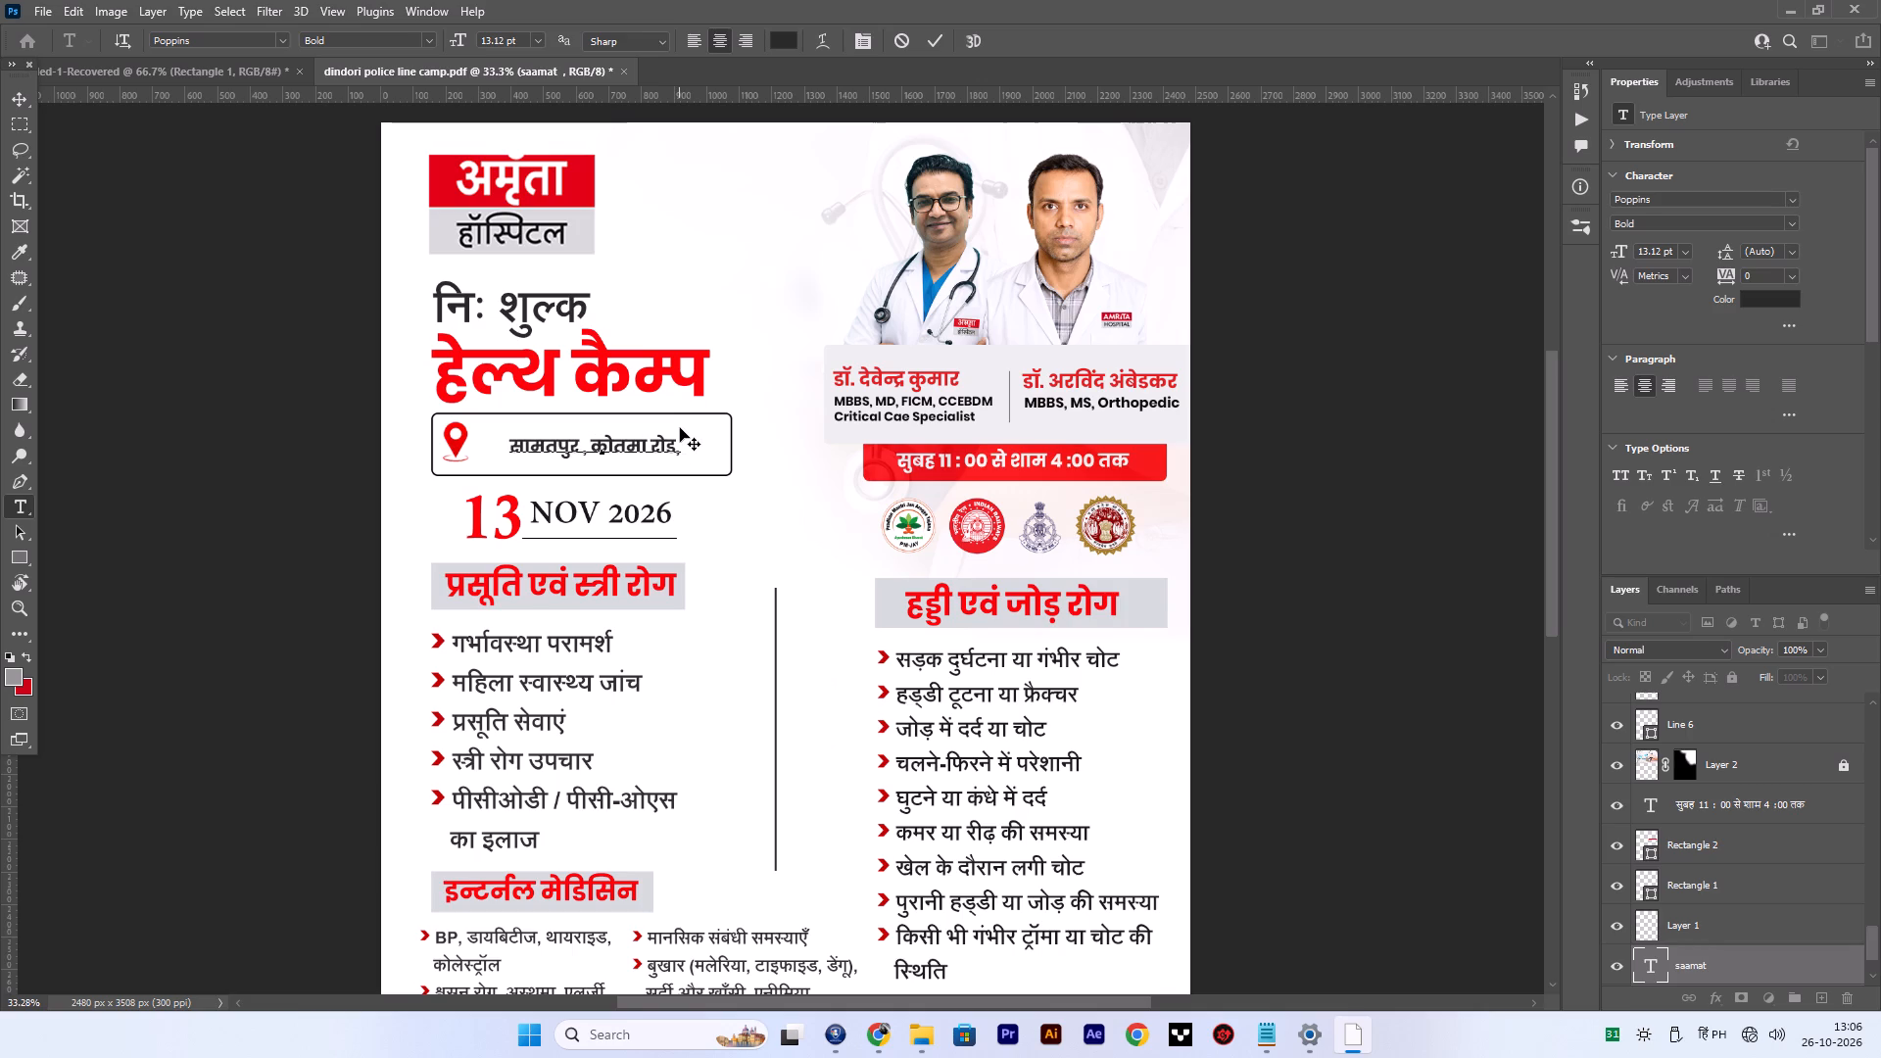
key("super+space")
type("PHE")
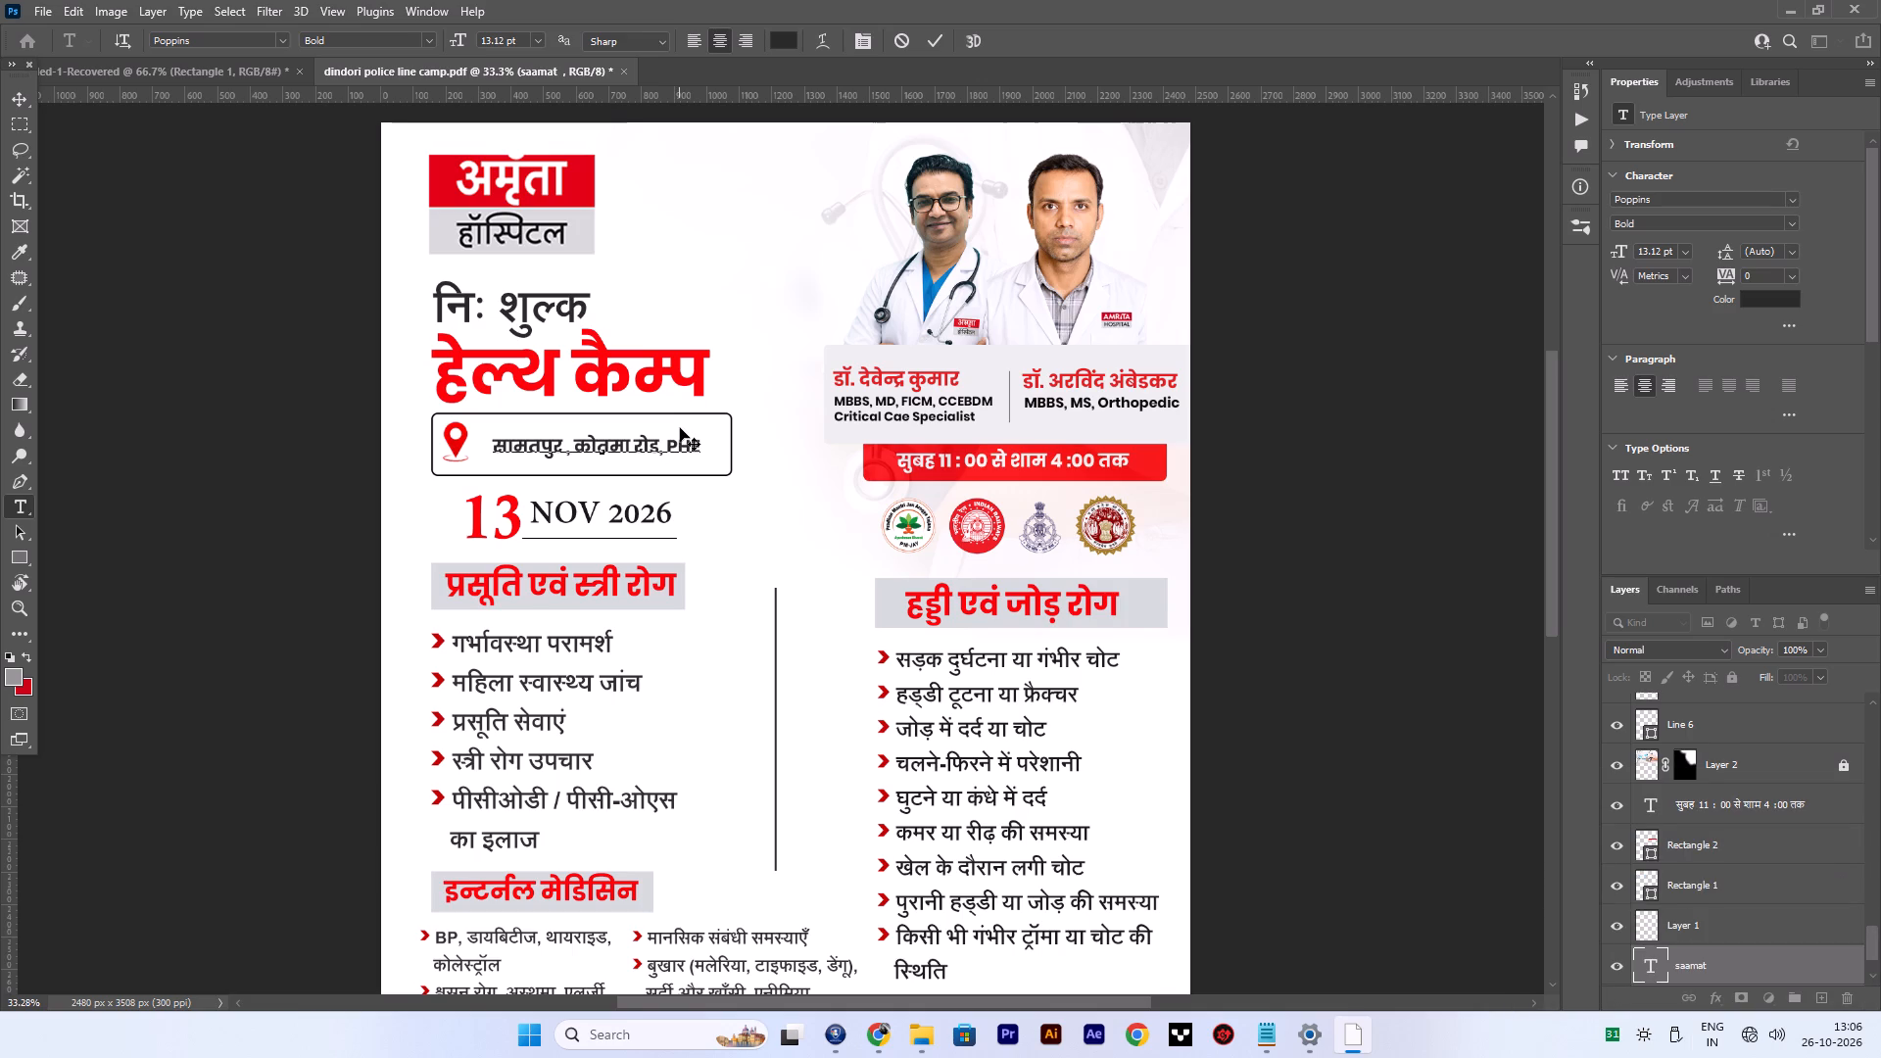
key("space")
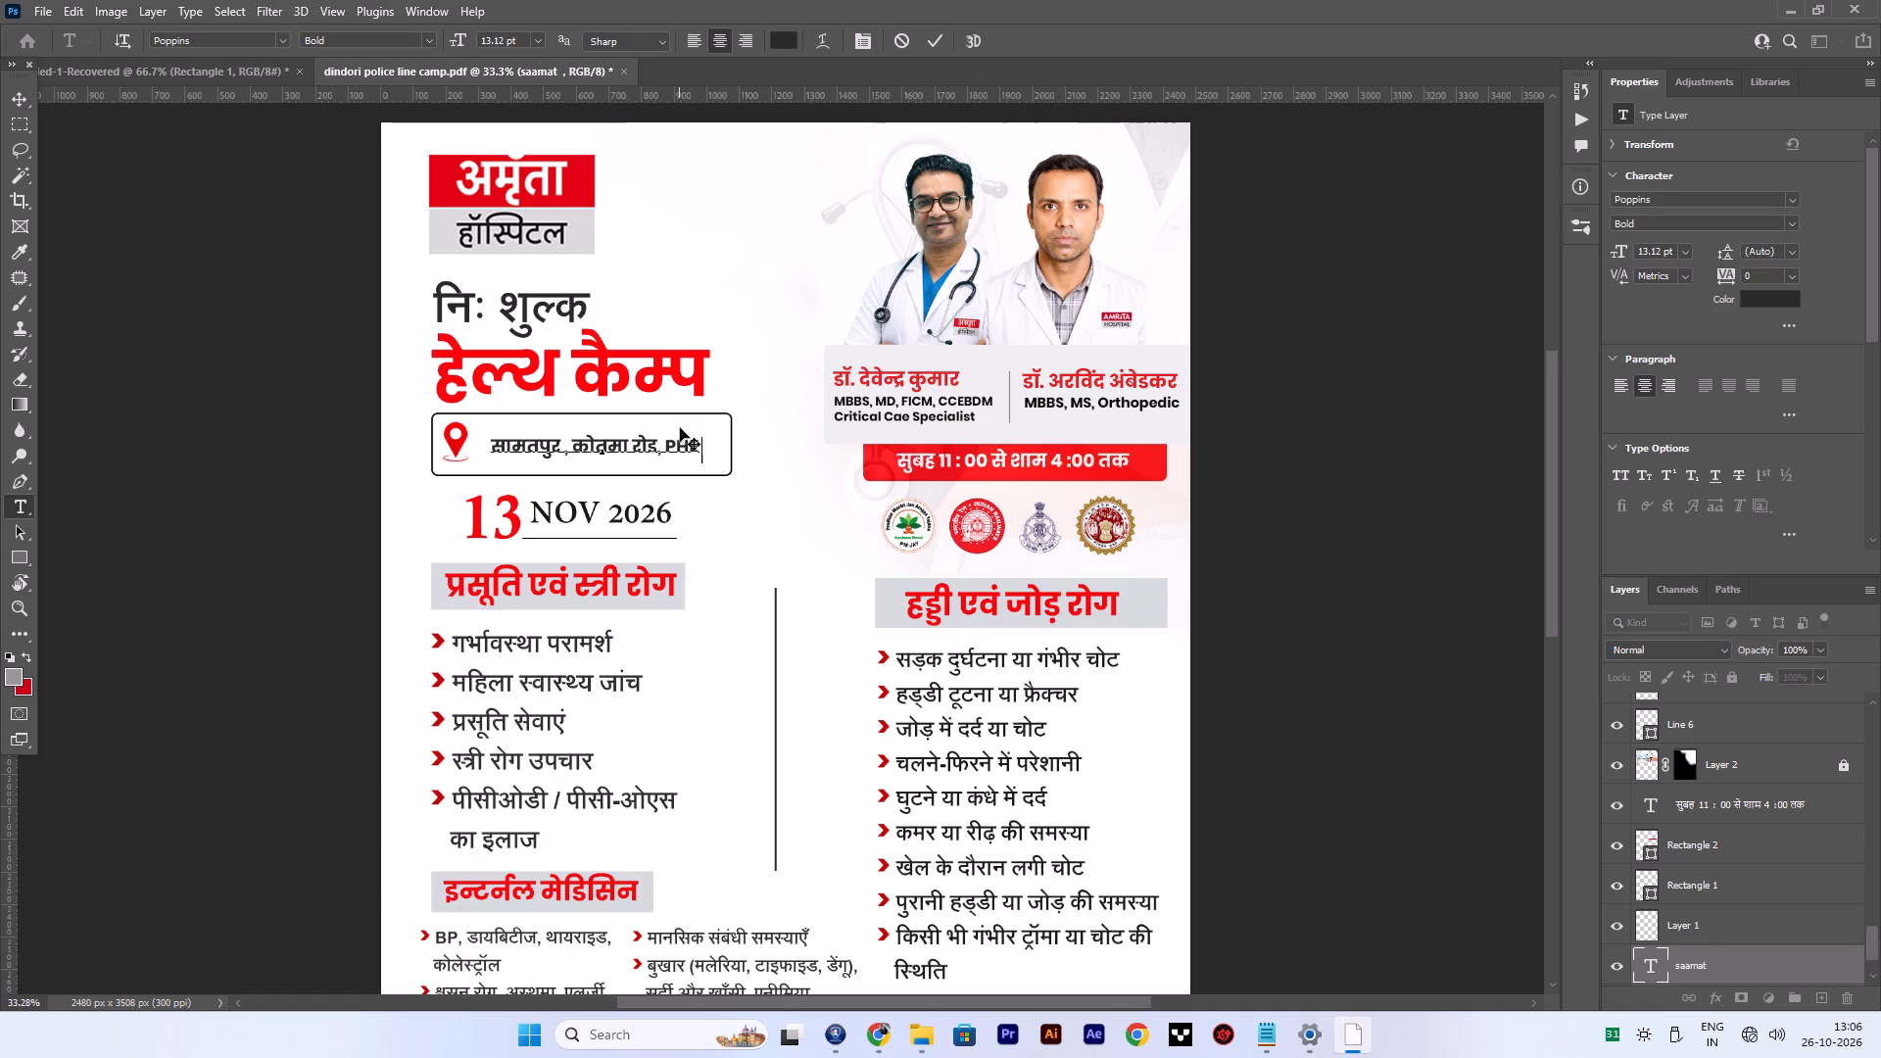
key("super+space")
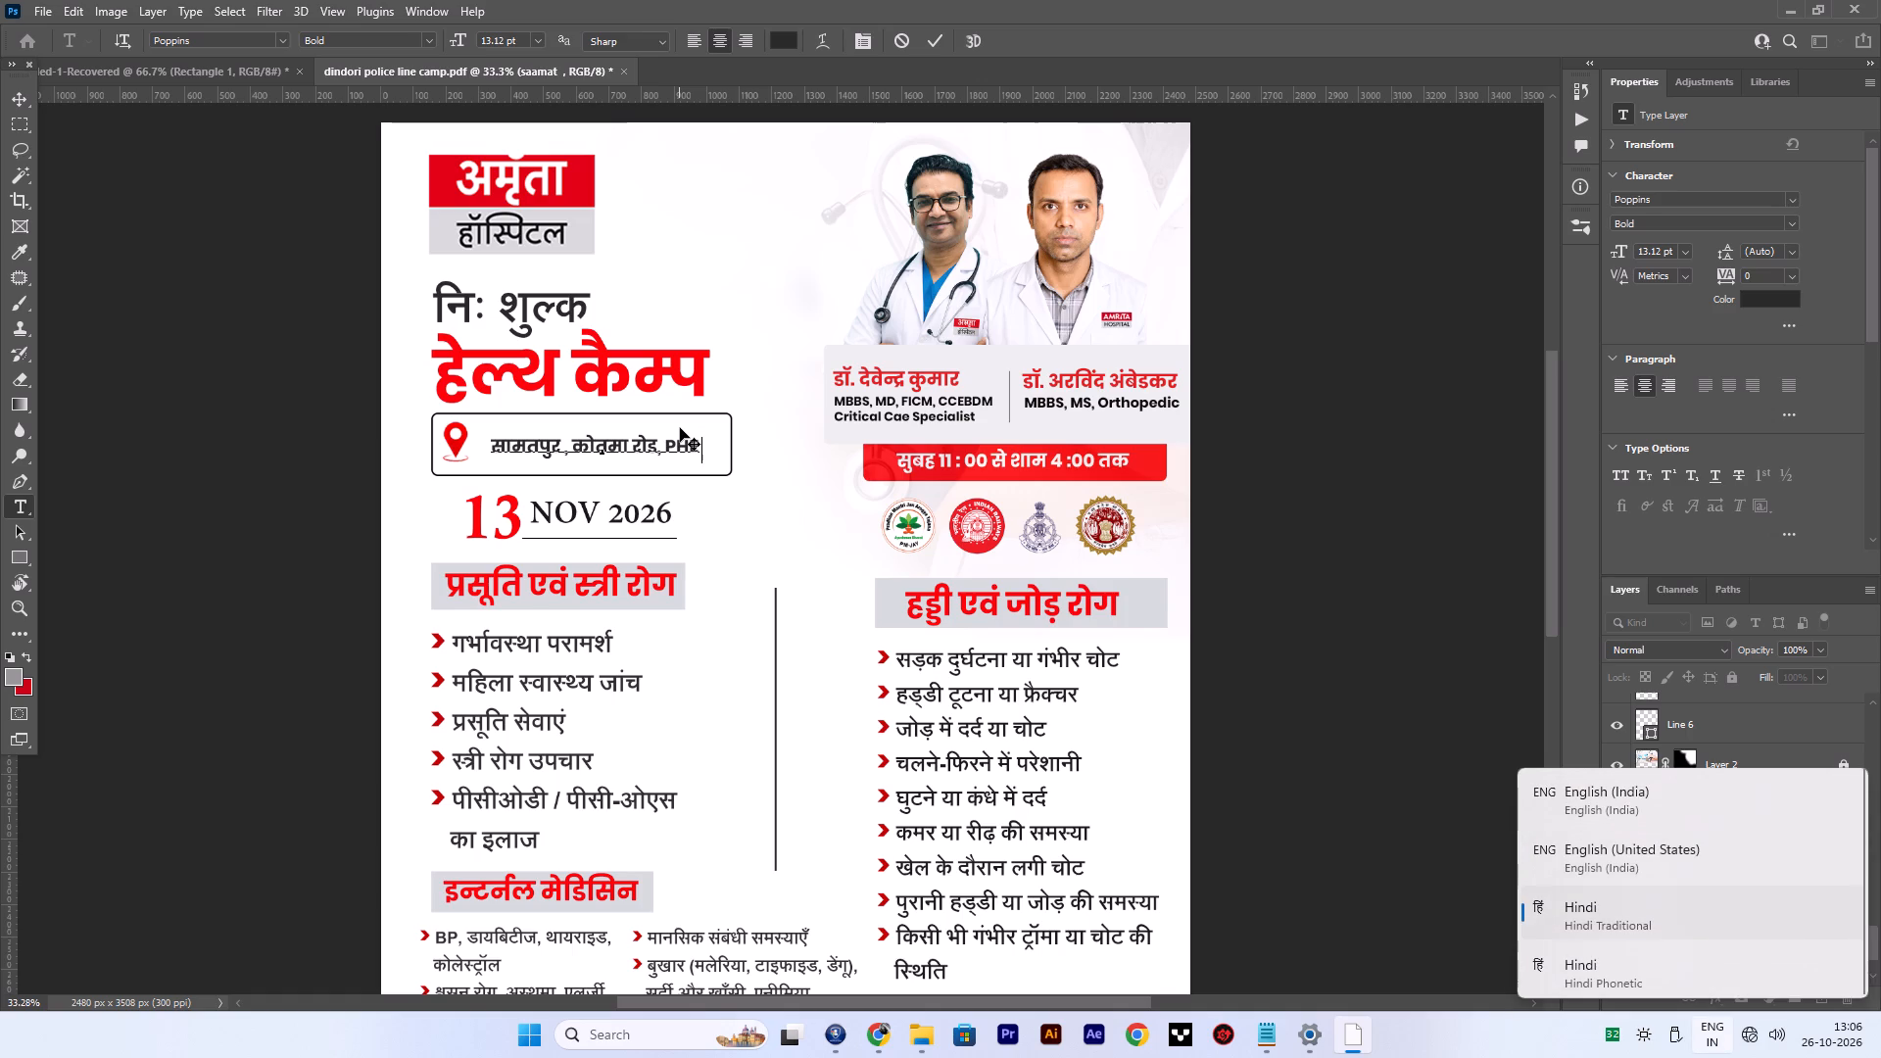
key("super+space")
type("OFFICE")
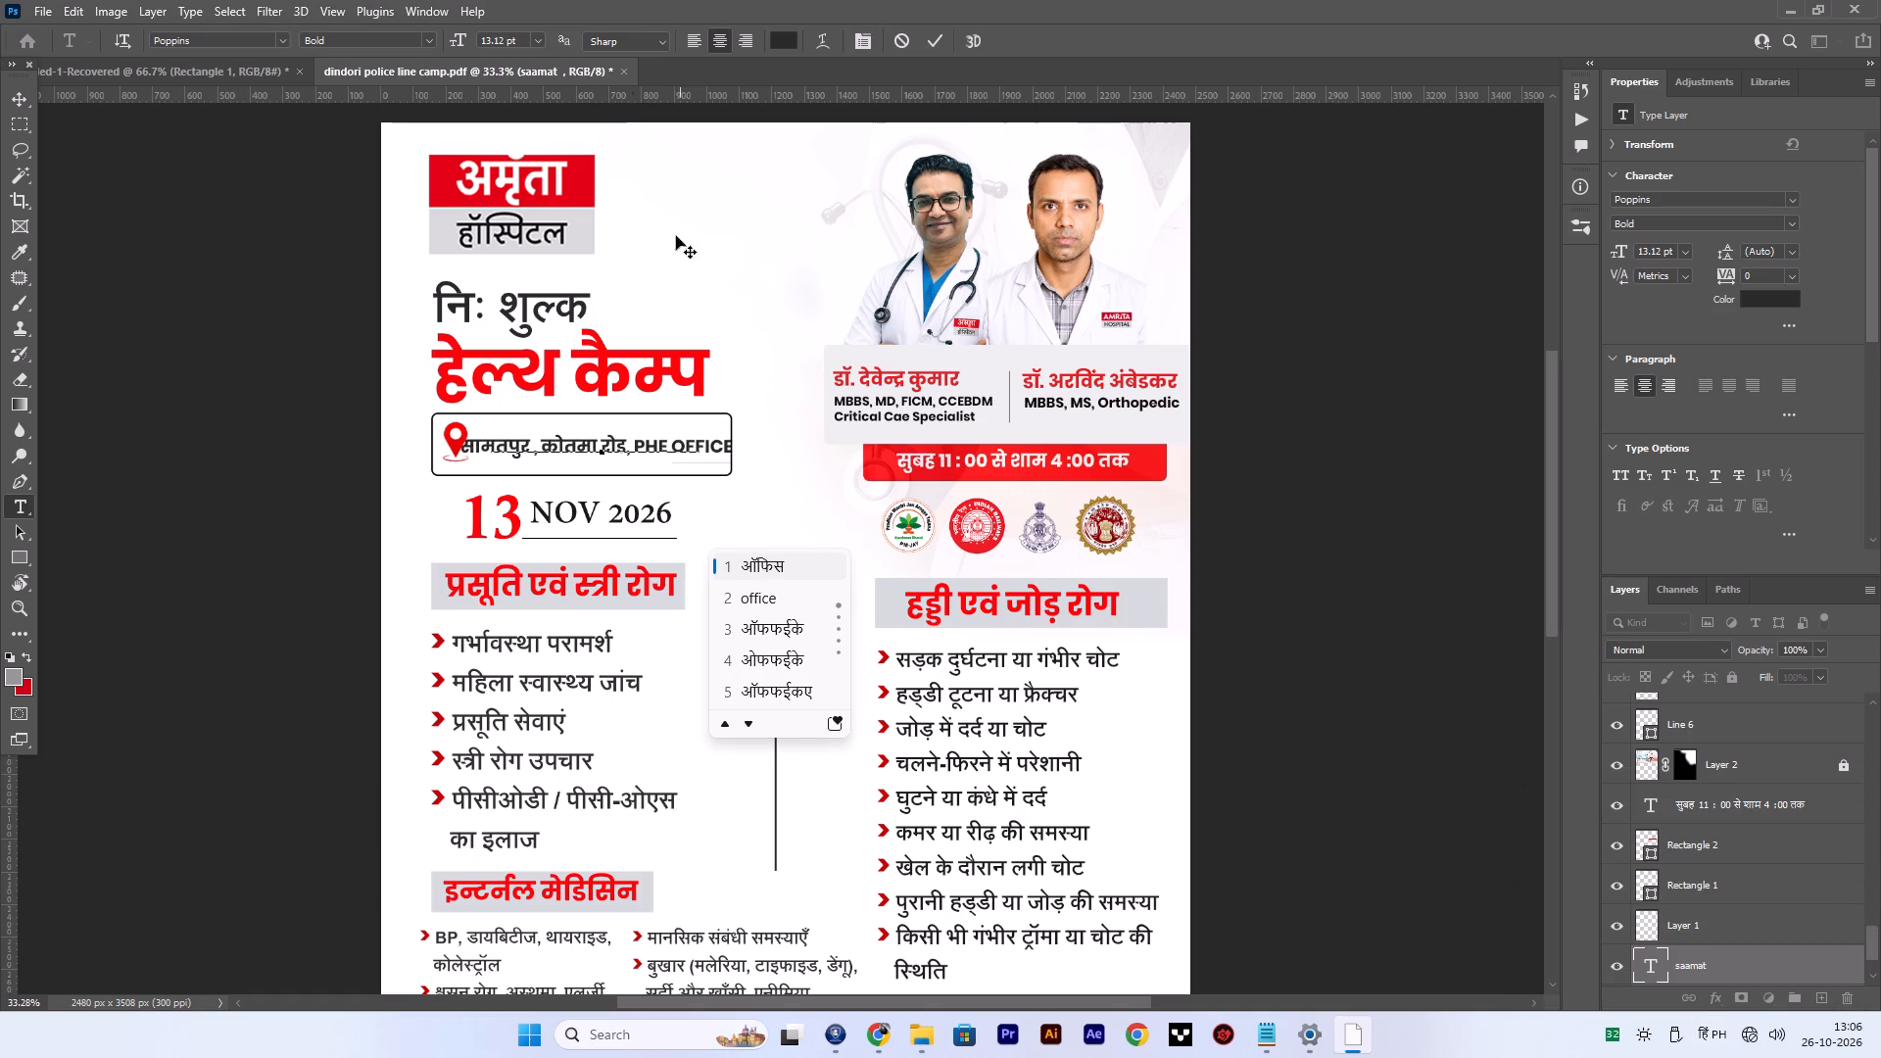
left_click(769, 566)
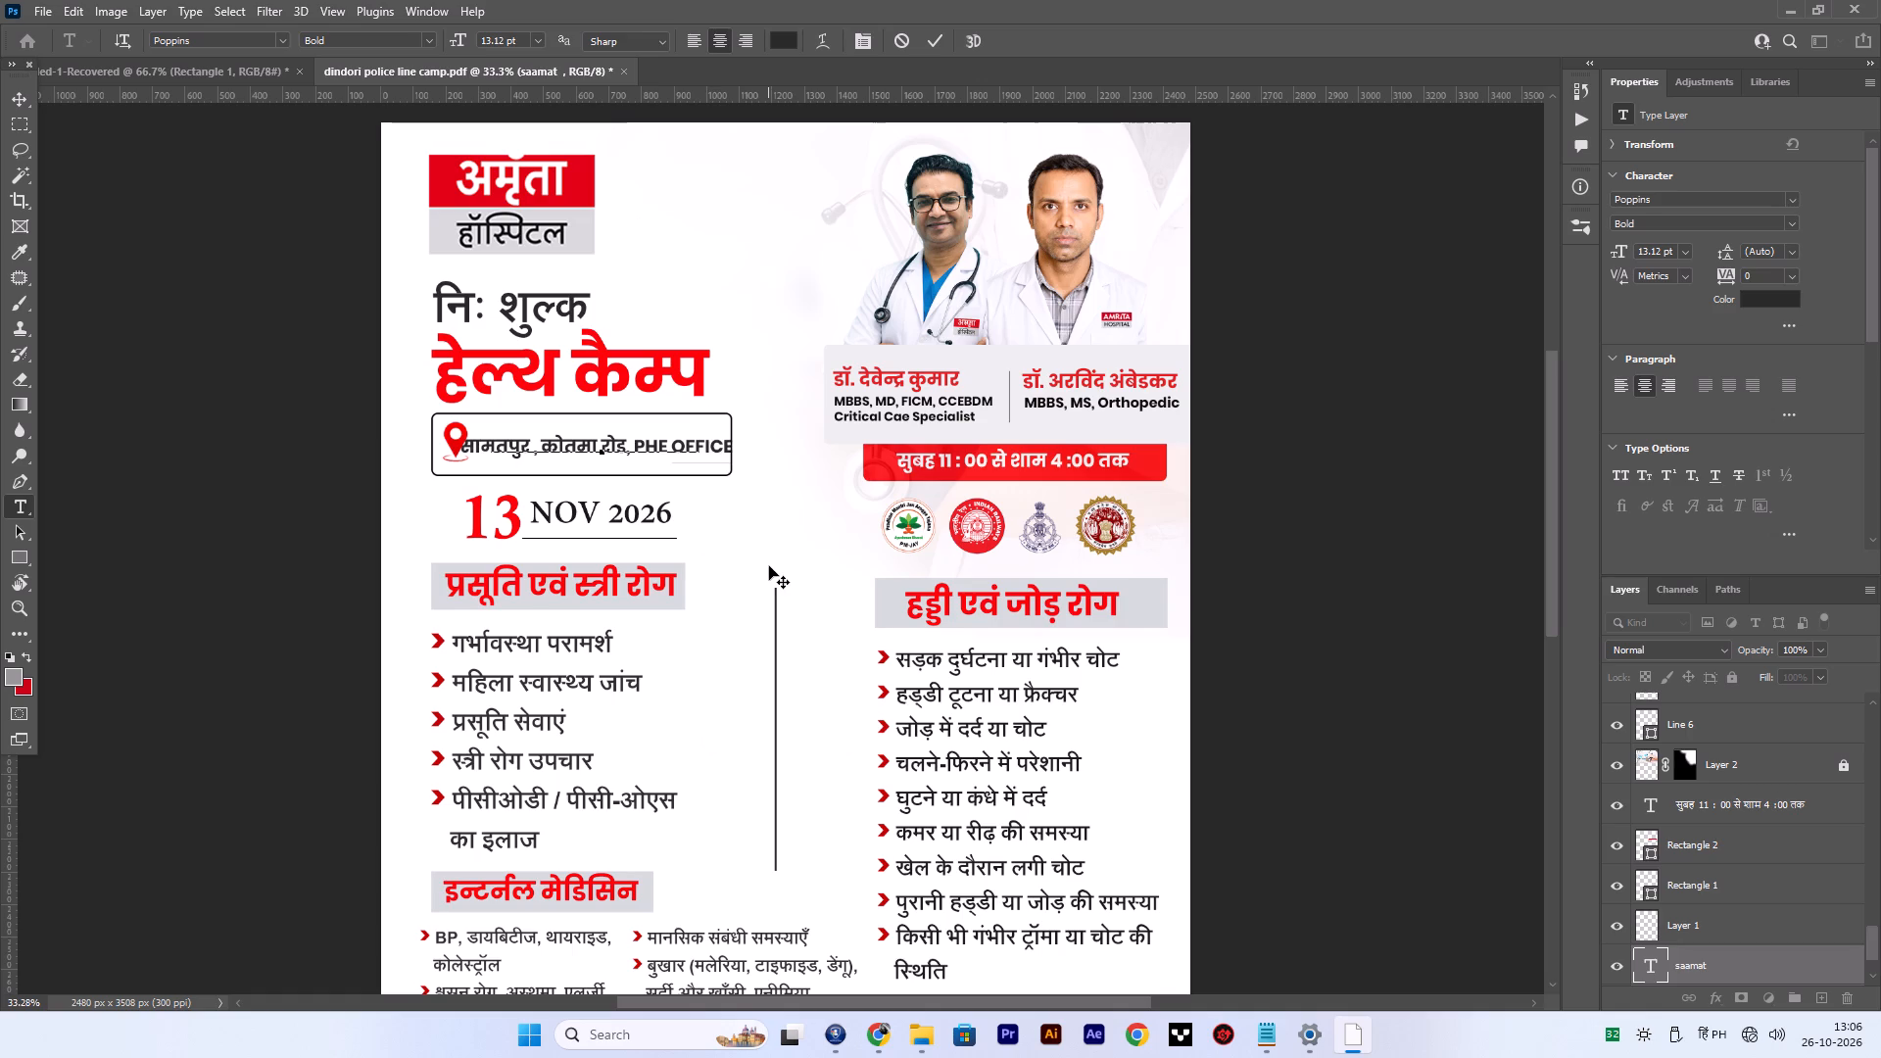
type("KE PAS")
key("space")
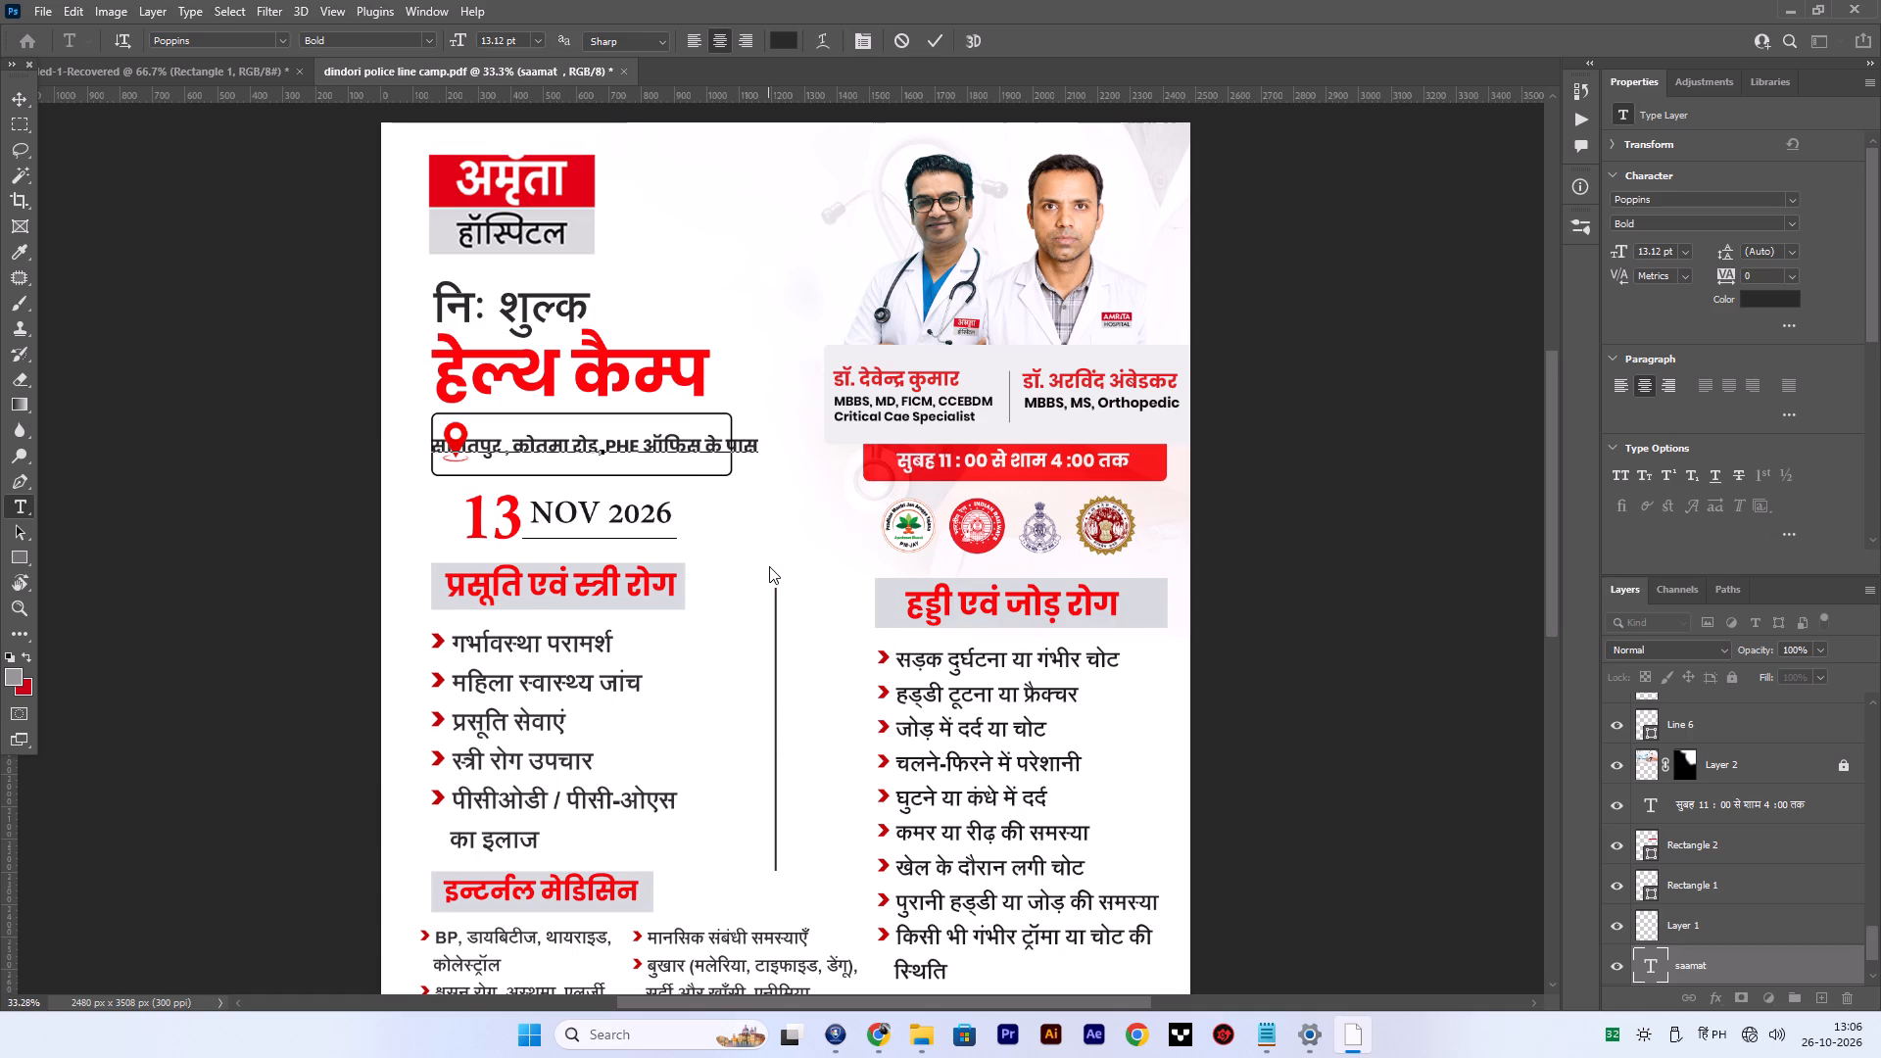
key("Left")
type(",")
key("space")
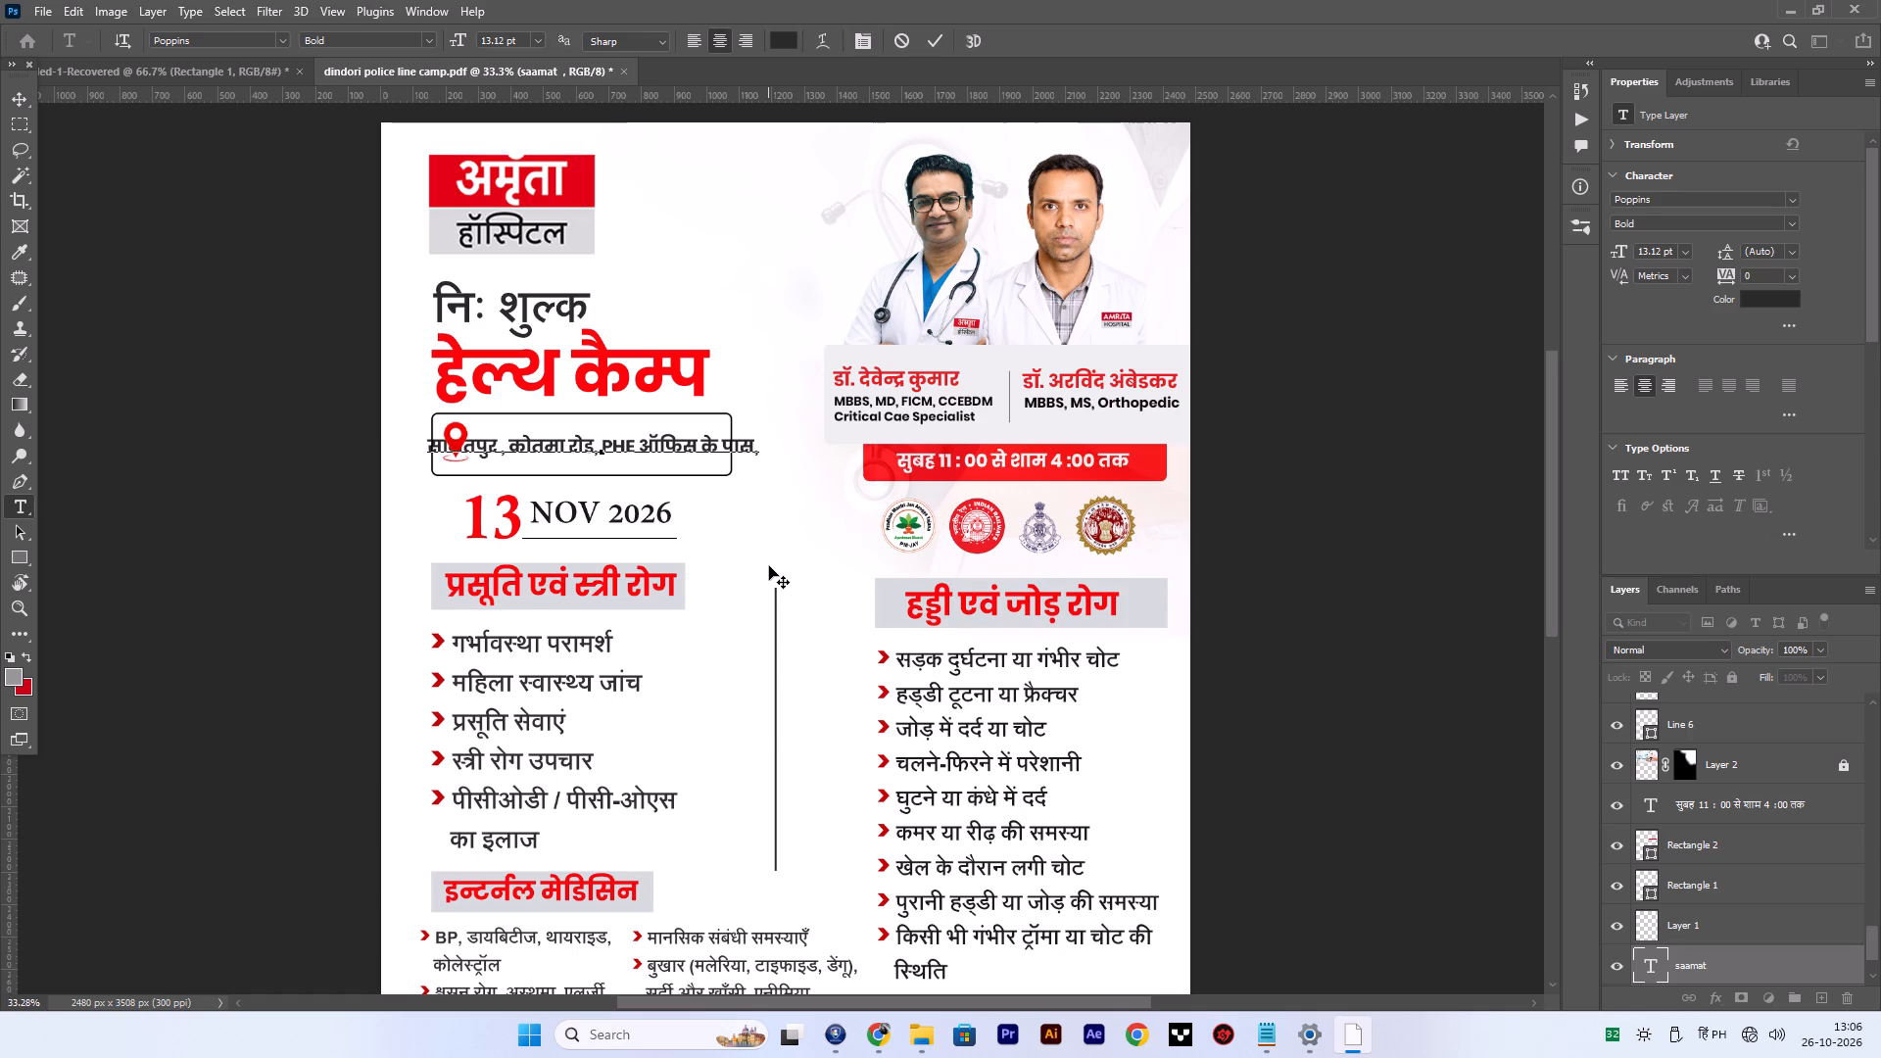
Add the town name "अनुपपुर" to the end of the venue text, correcting its Hindi spelling.
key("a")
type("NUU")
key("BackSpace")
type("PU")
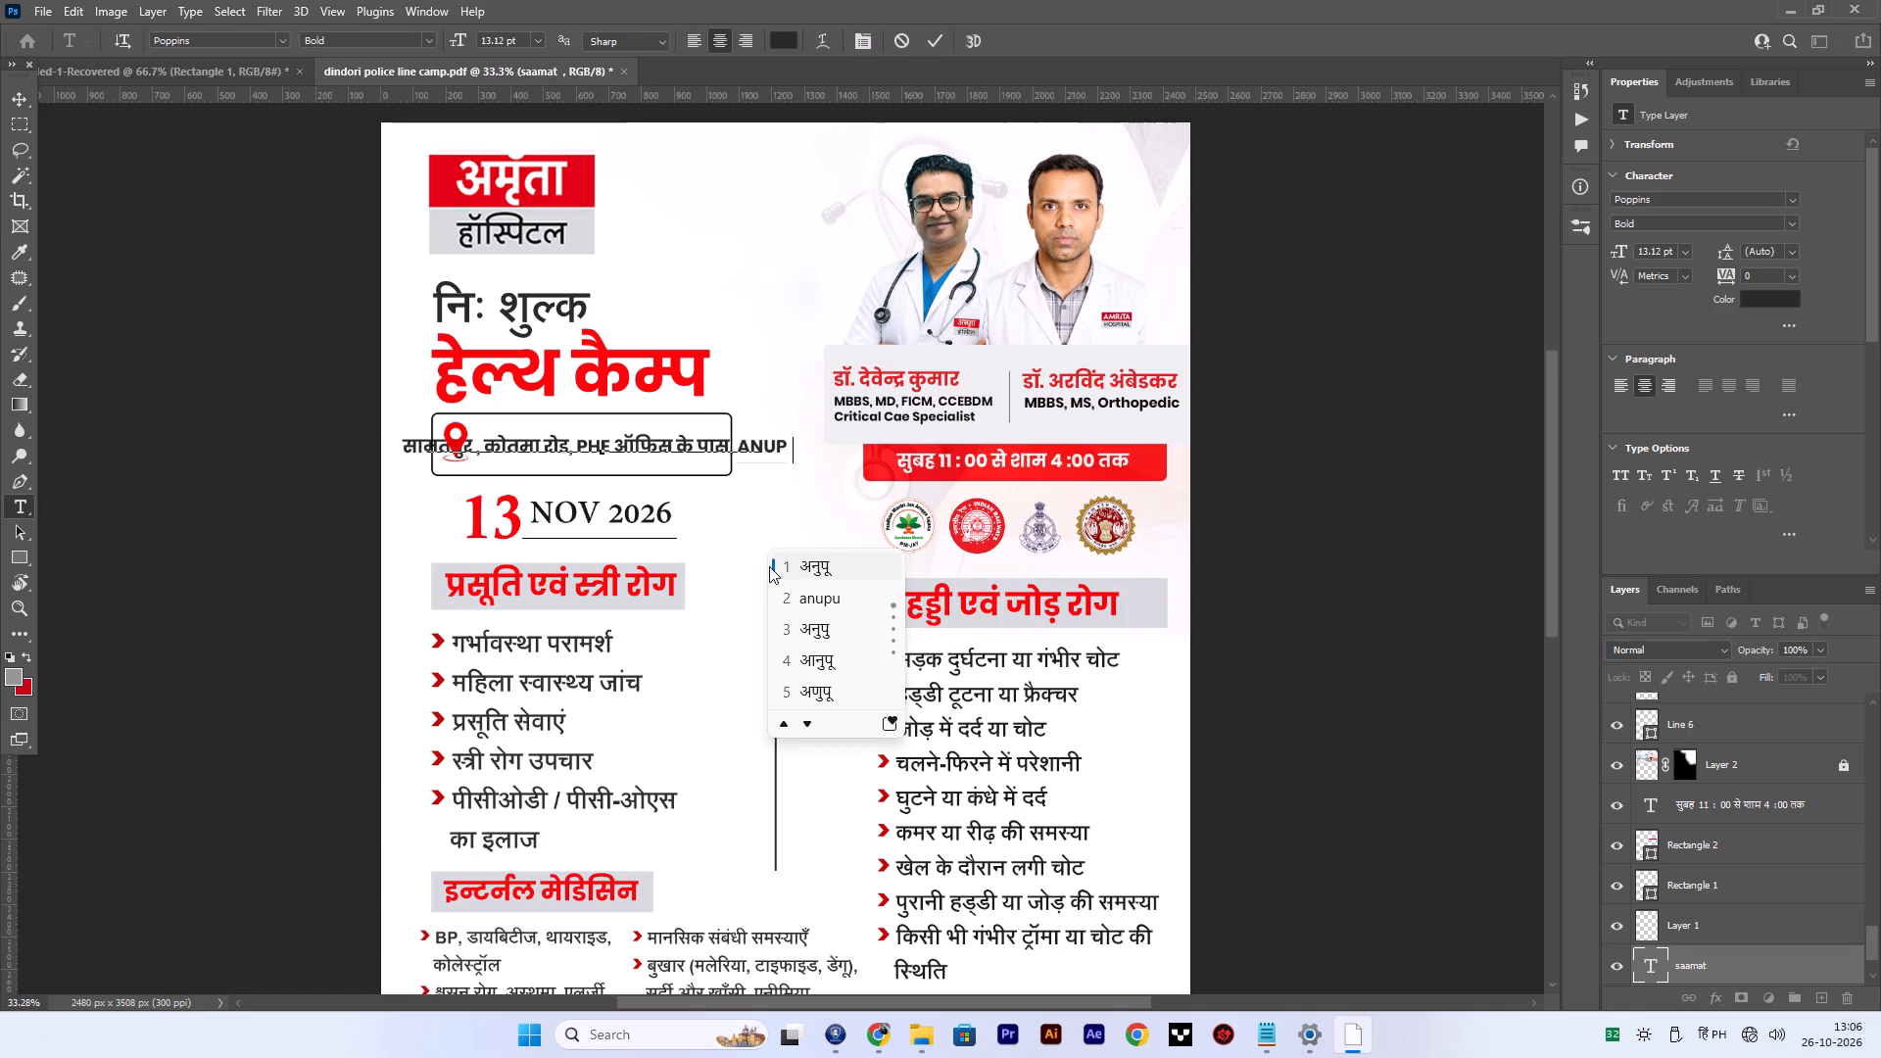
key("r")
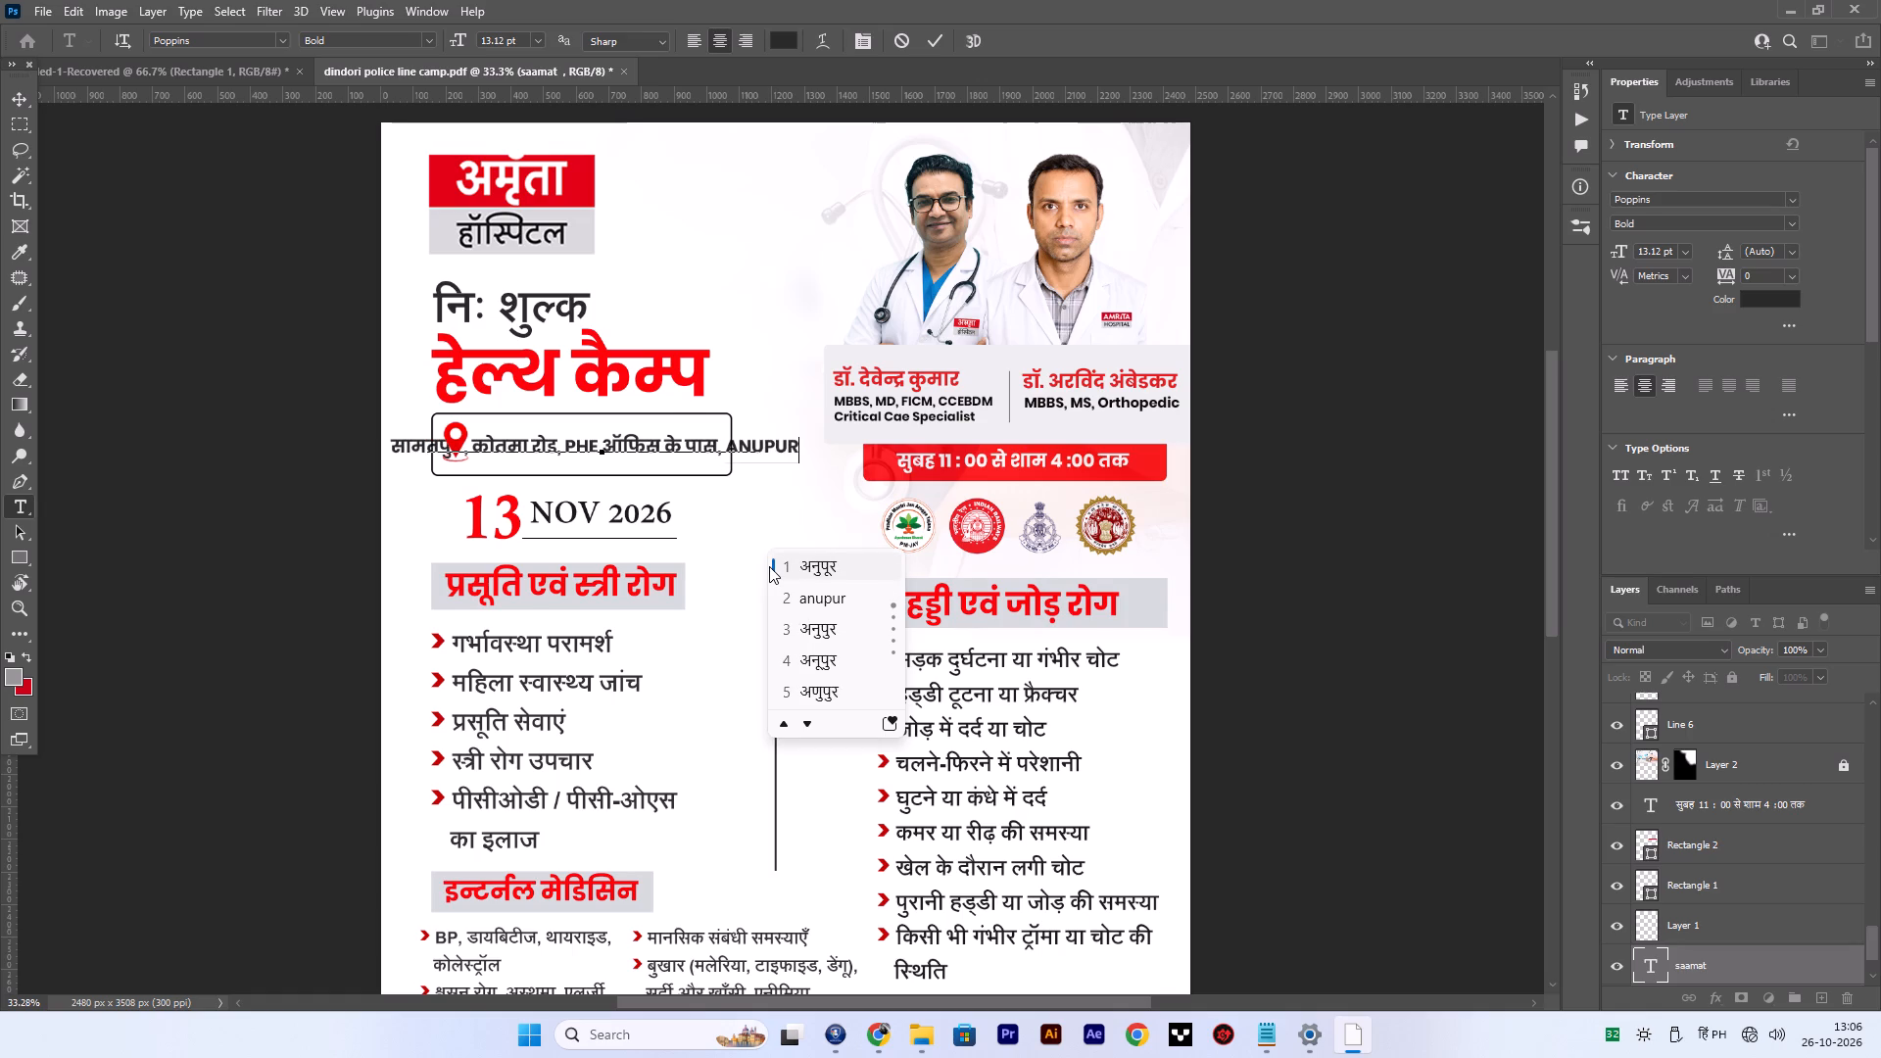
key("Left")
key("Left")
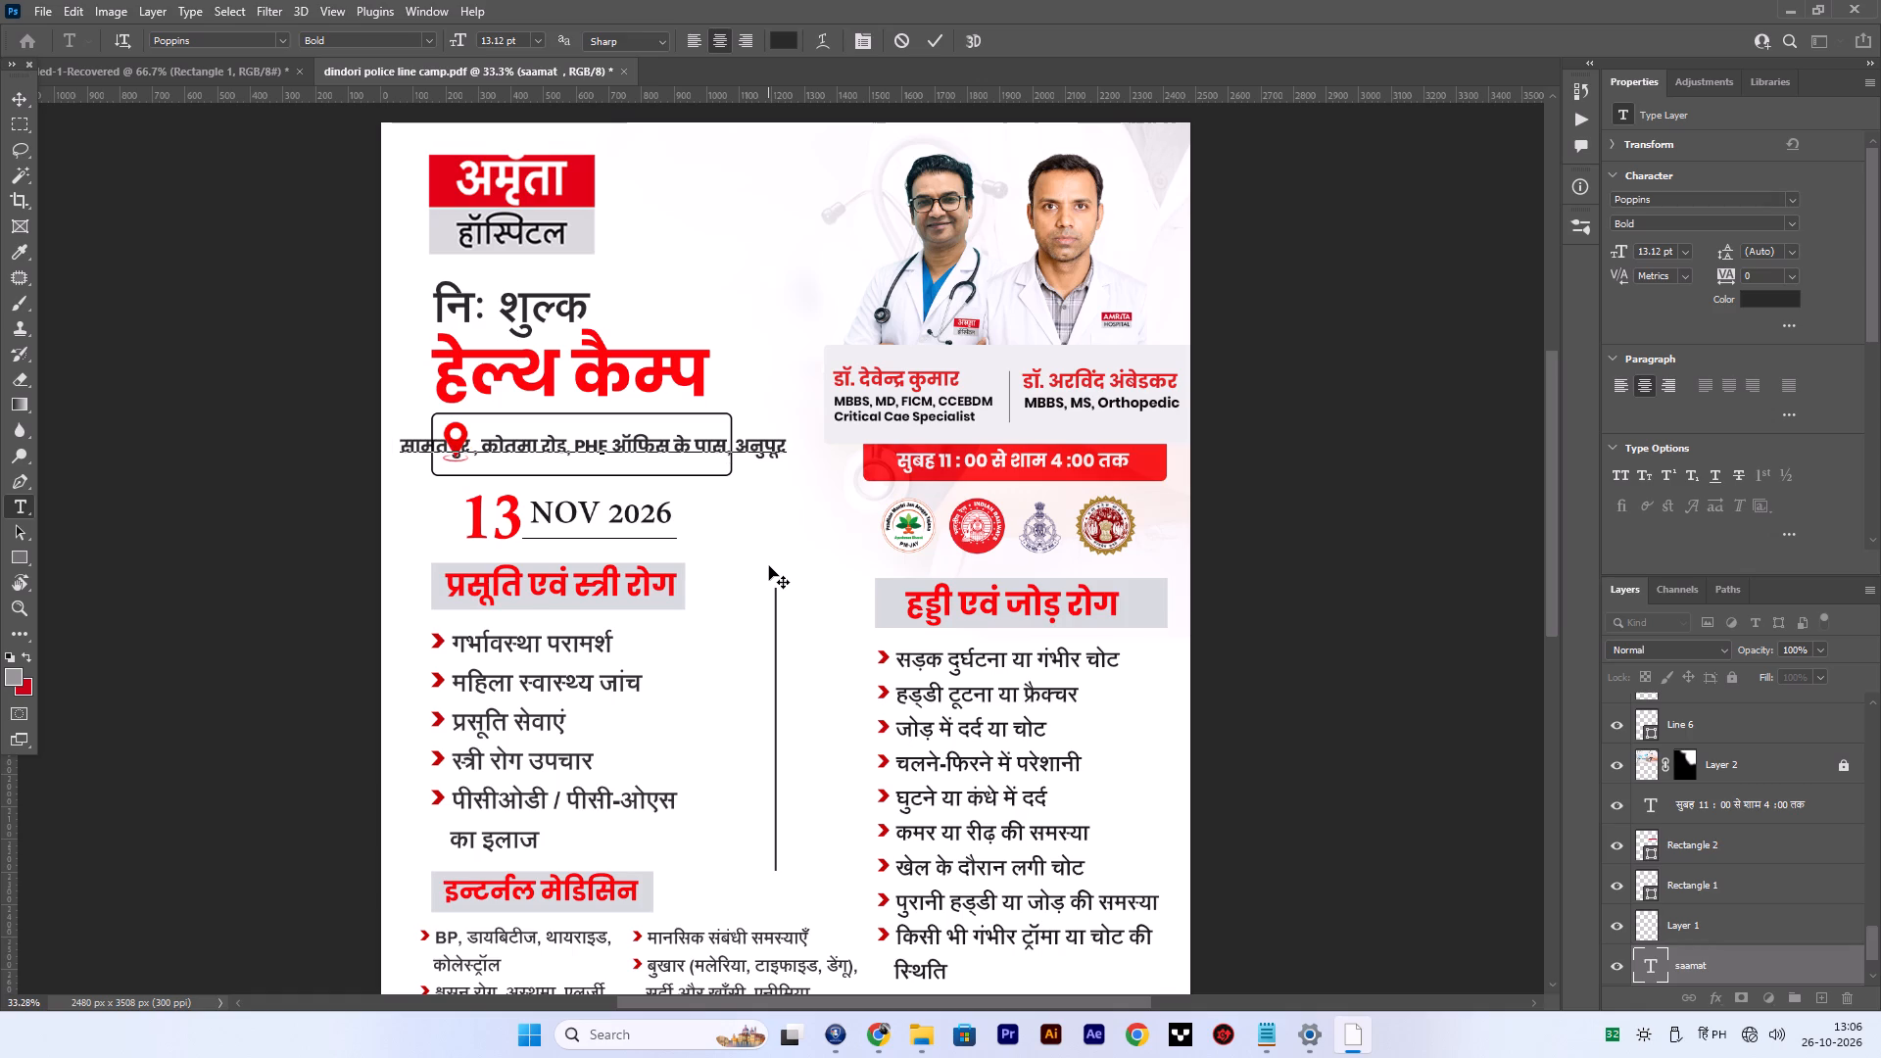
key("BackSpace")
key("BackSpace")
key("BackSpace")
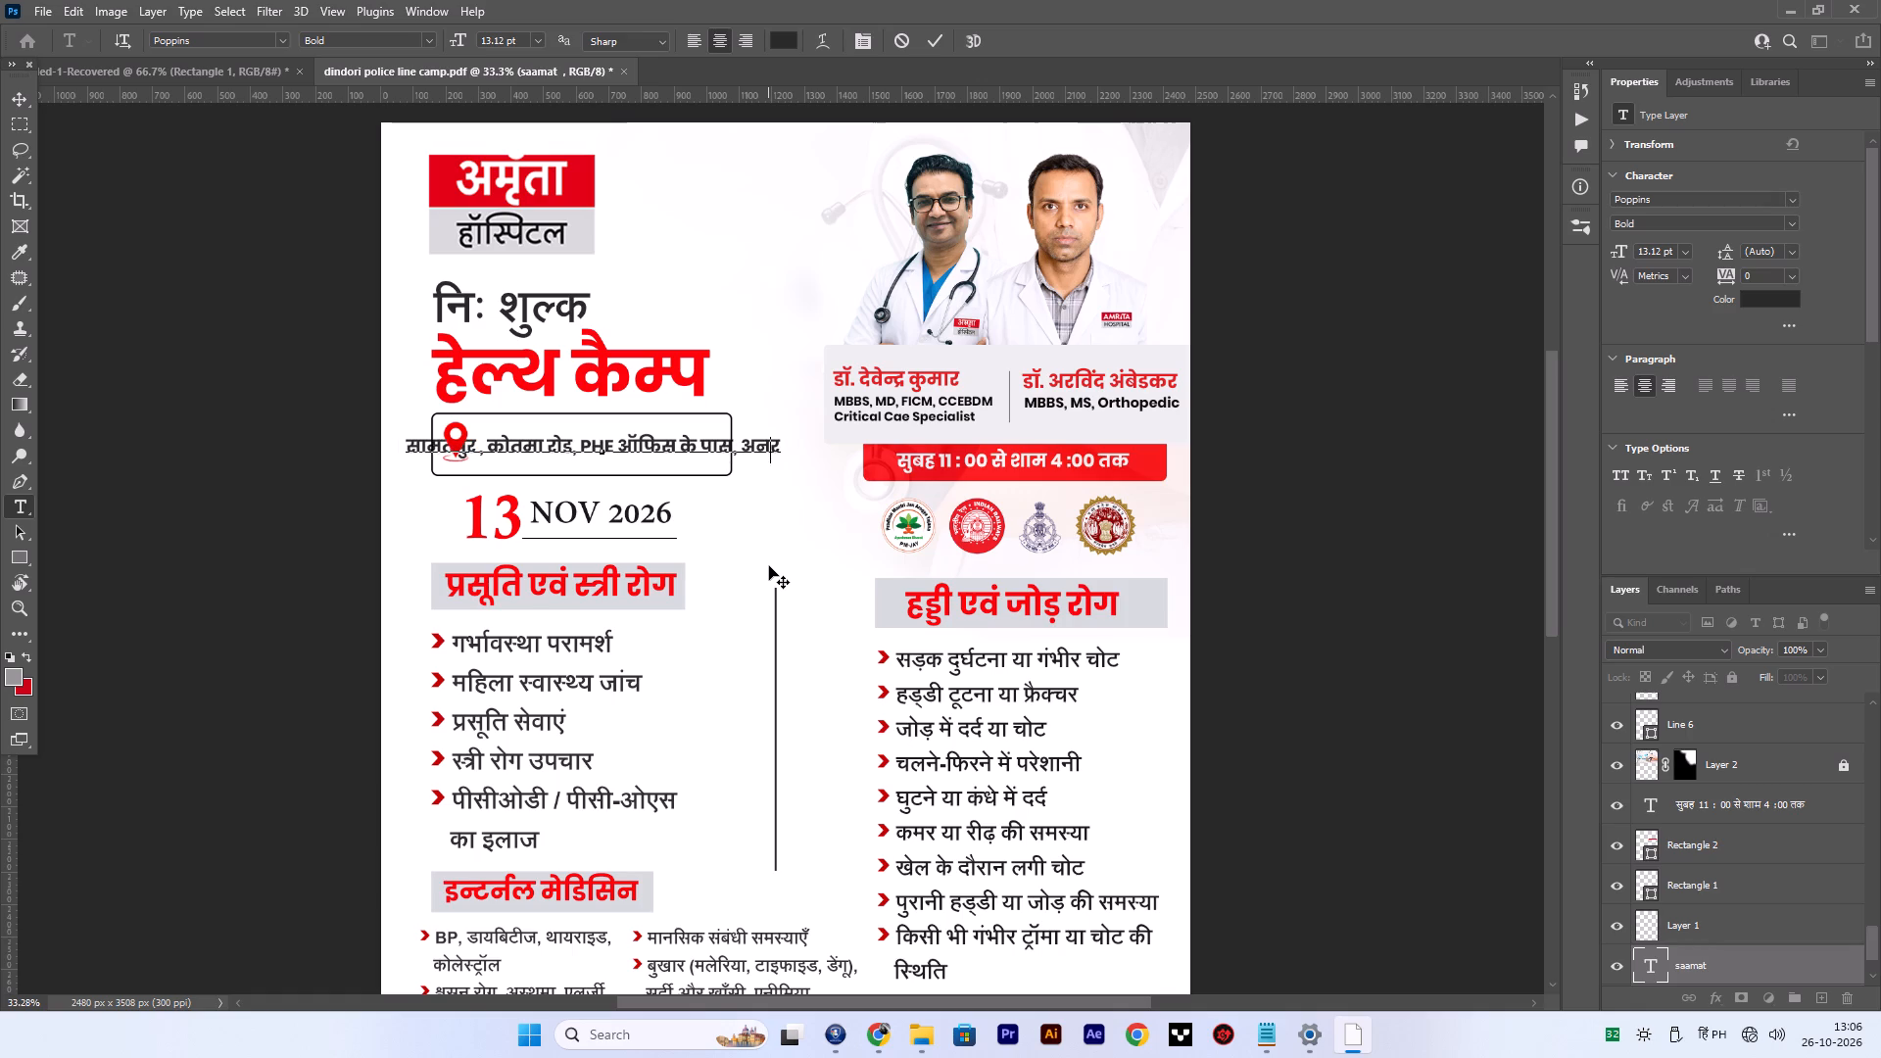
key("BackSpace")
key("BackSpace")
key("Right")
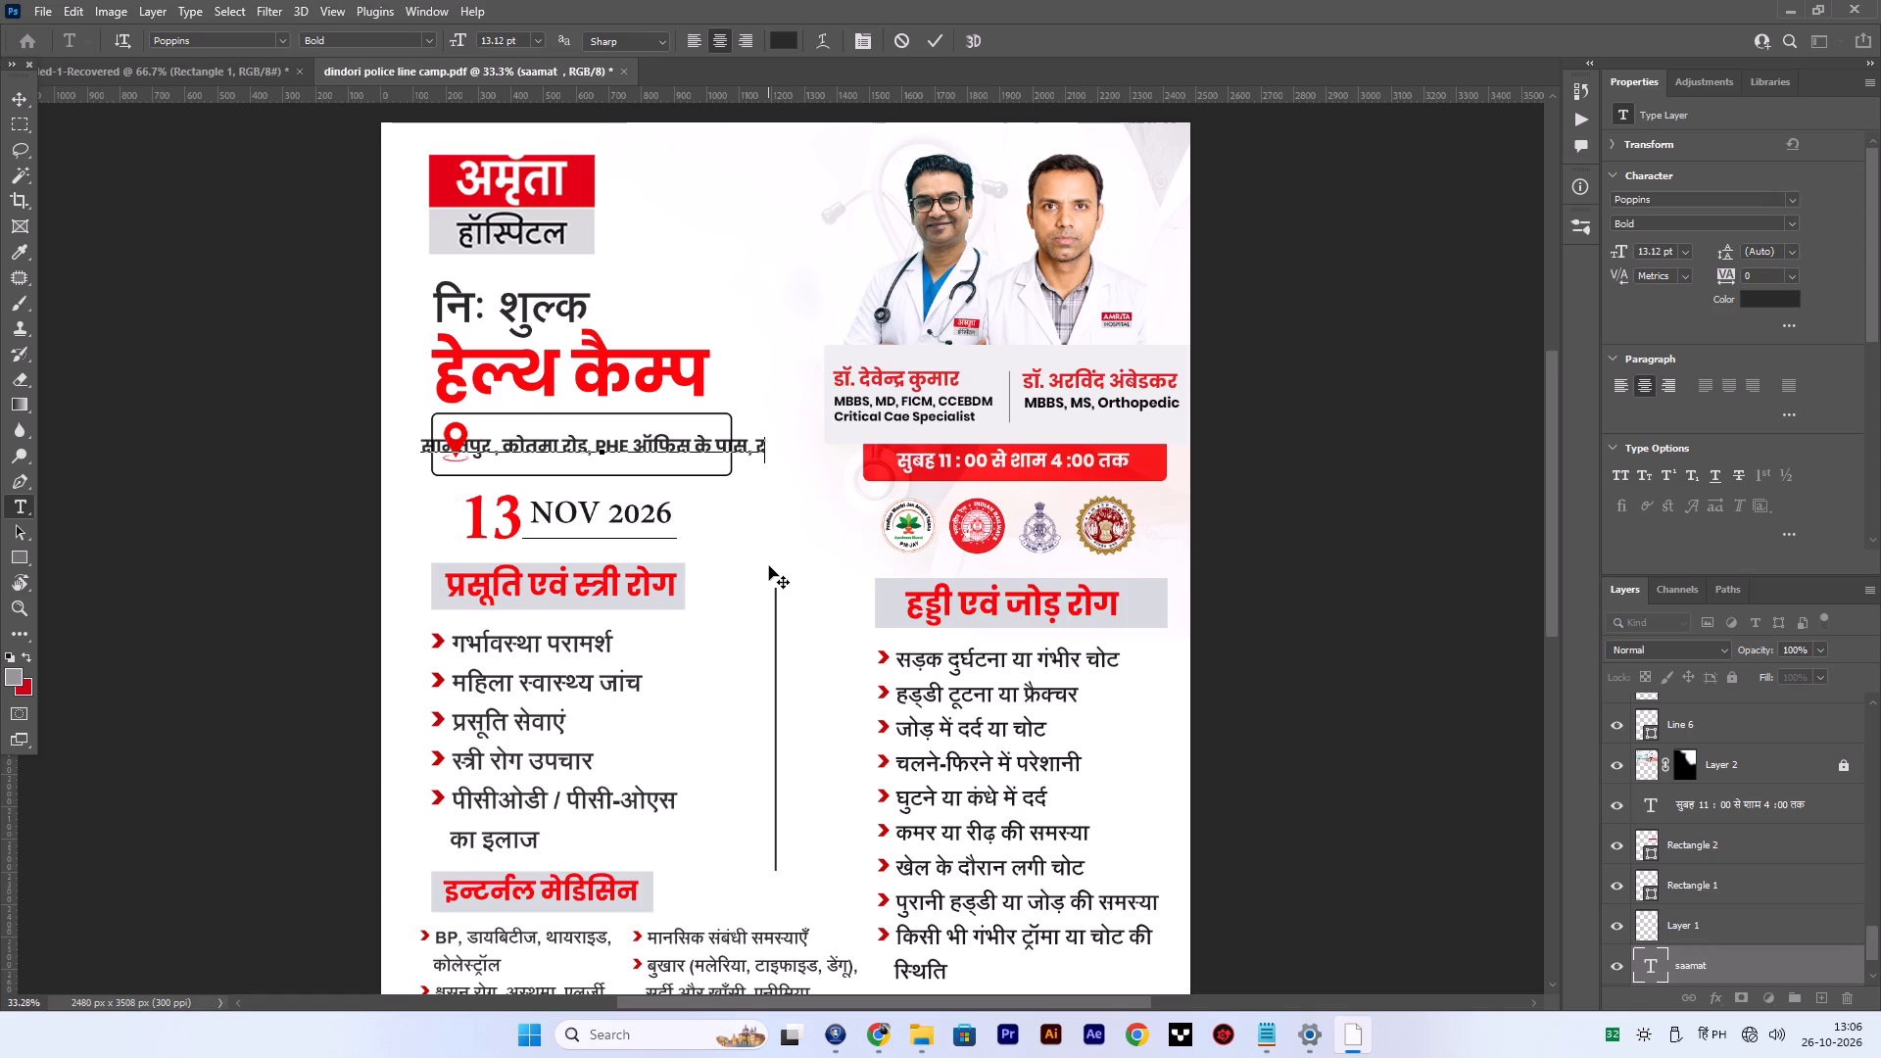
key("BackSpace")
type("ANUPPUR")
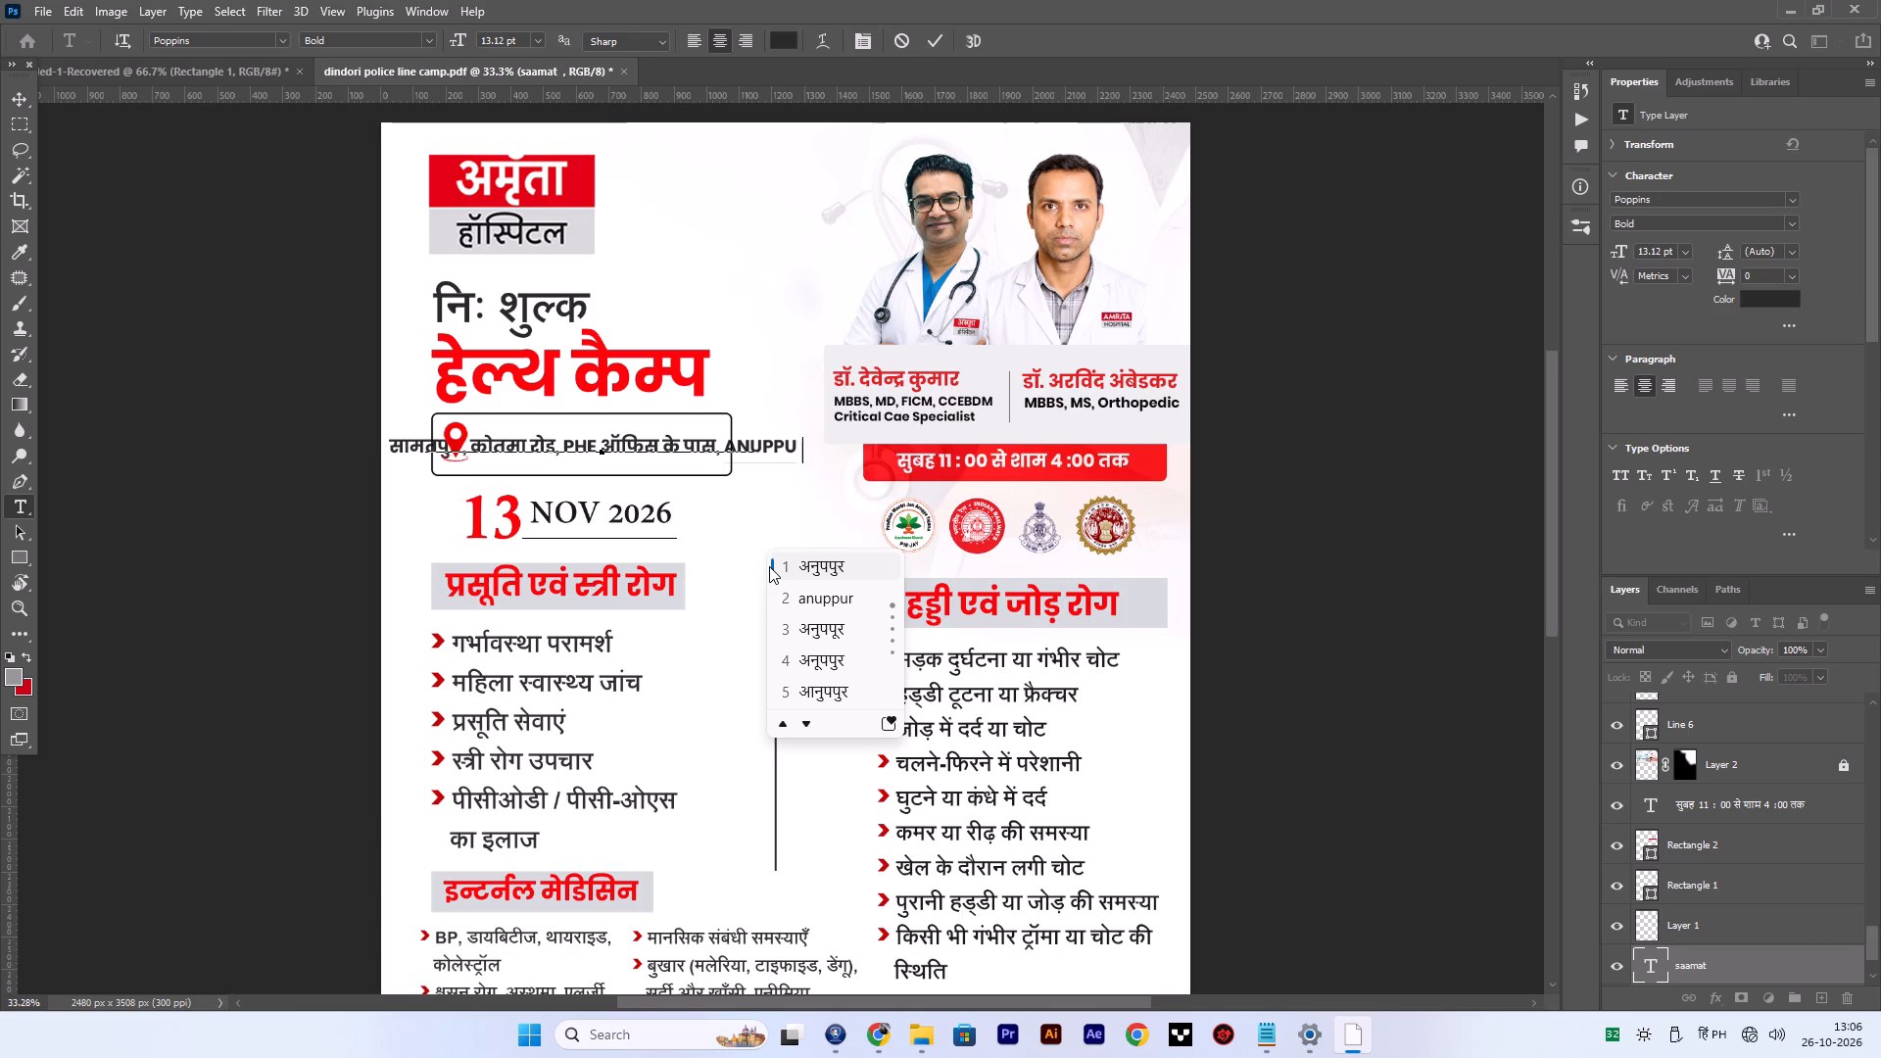
left_click(828, 568)
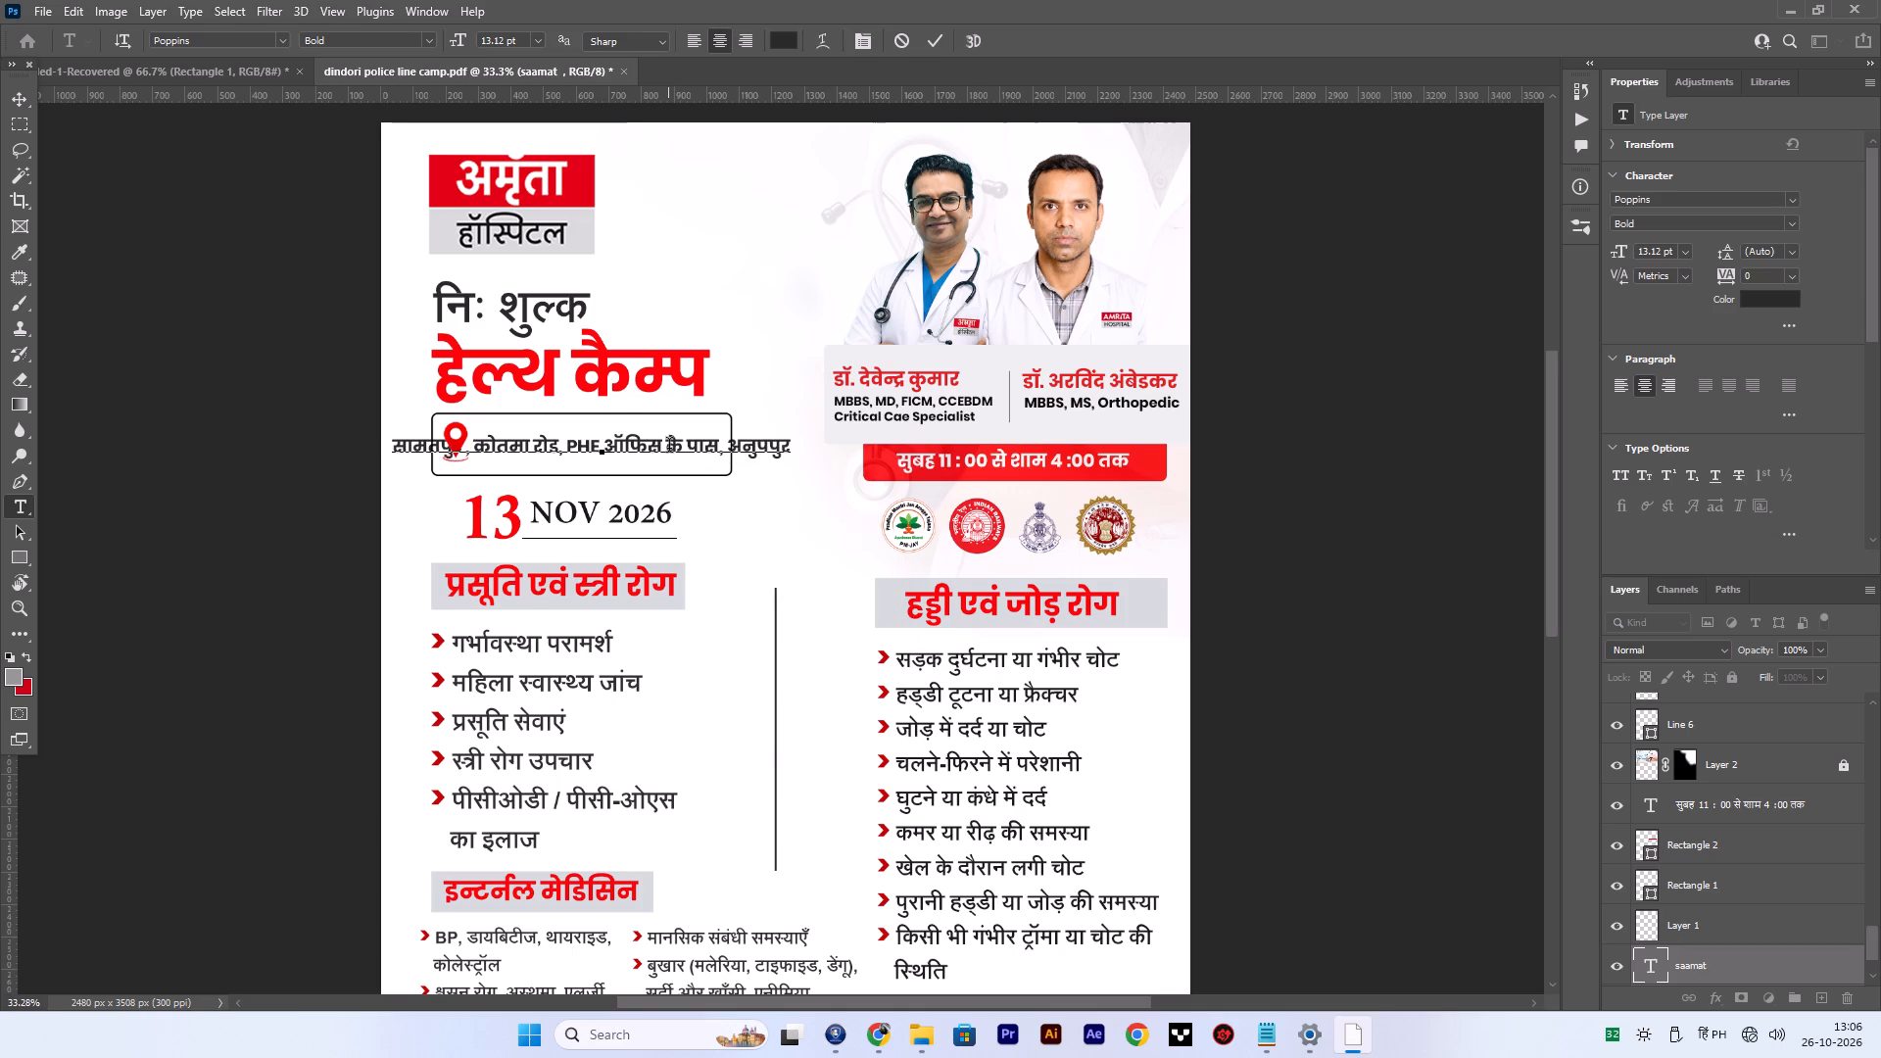
Break the venue text into two lines before "PHE" and shift it slightly up to fit inside the outlined box.
left_click(571, 451)
key("Return")
left_click(15, 101)
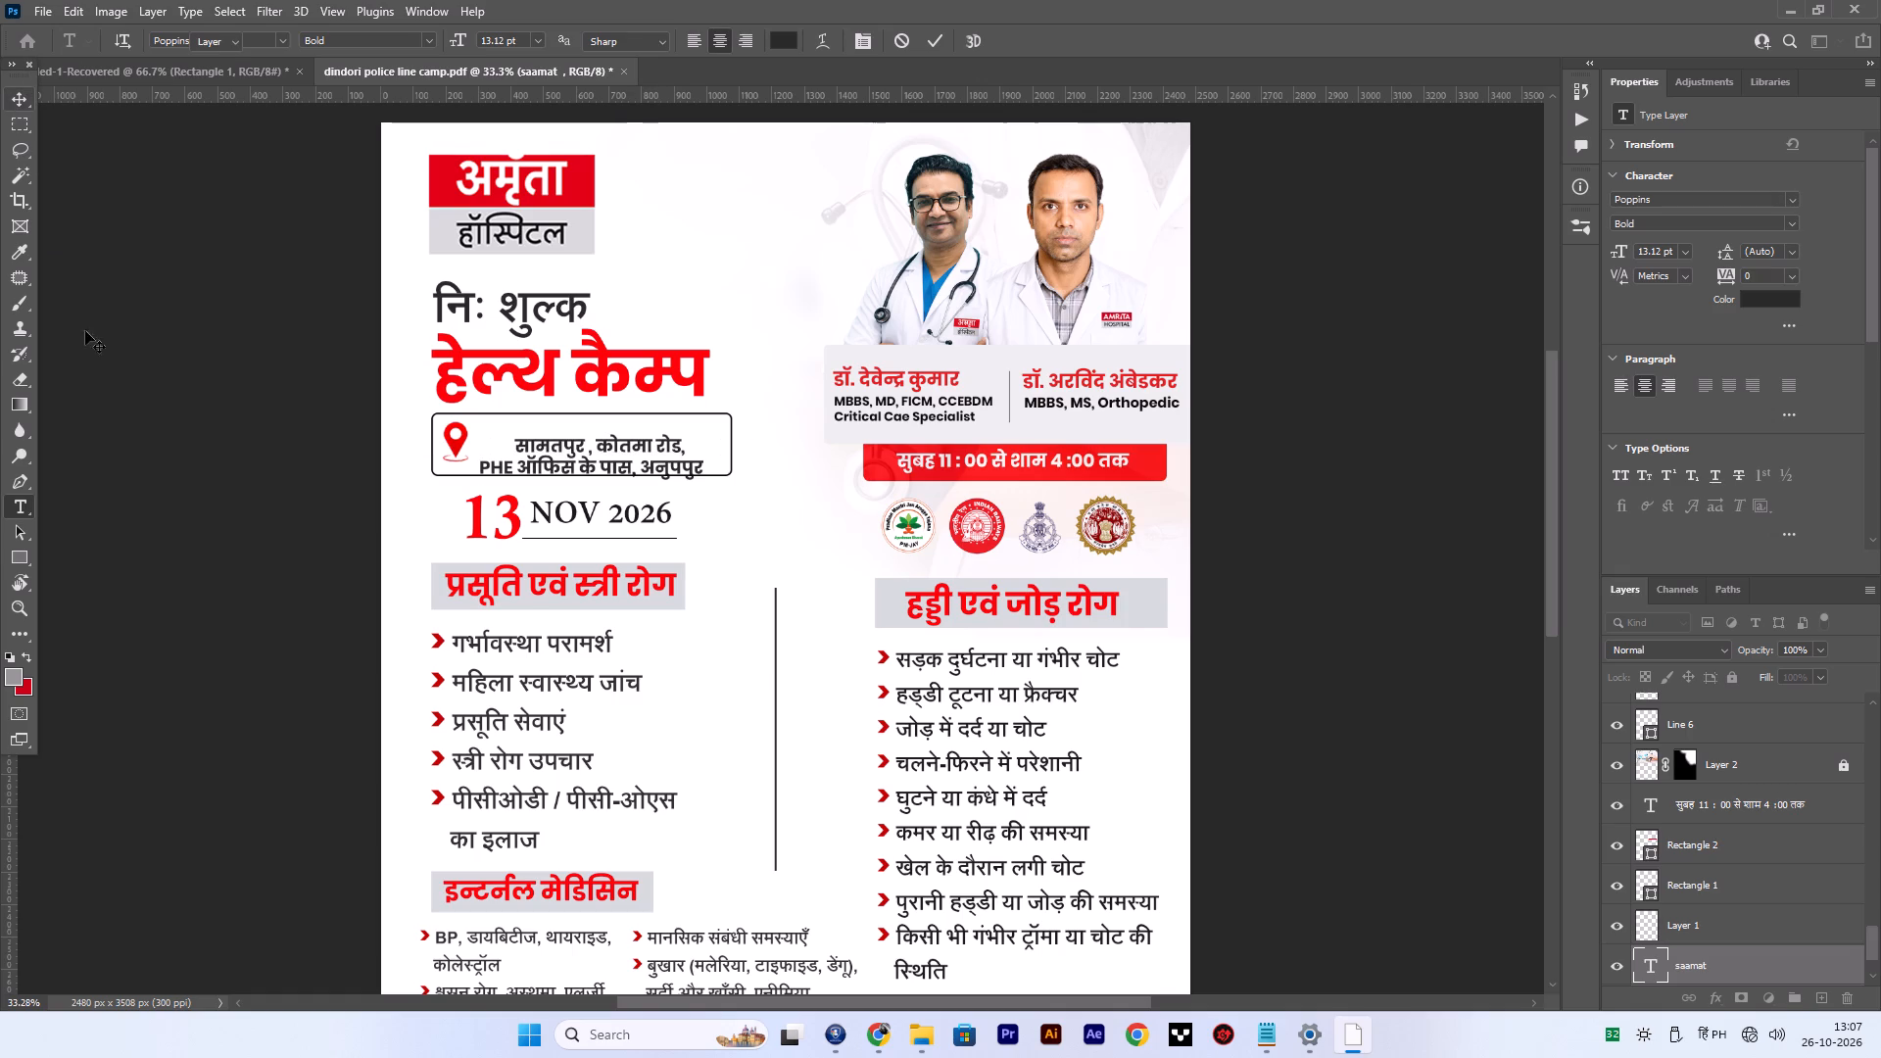
left_click(105, 365)
left_click_drag(619, 442, 623, 430)
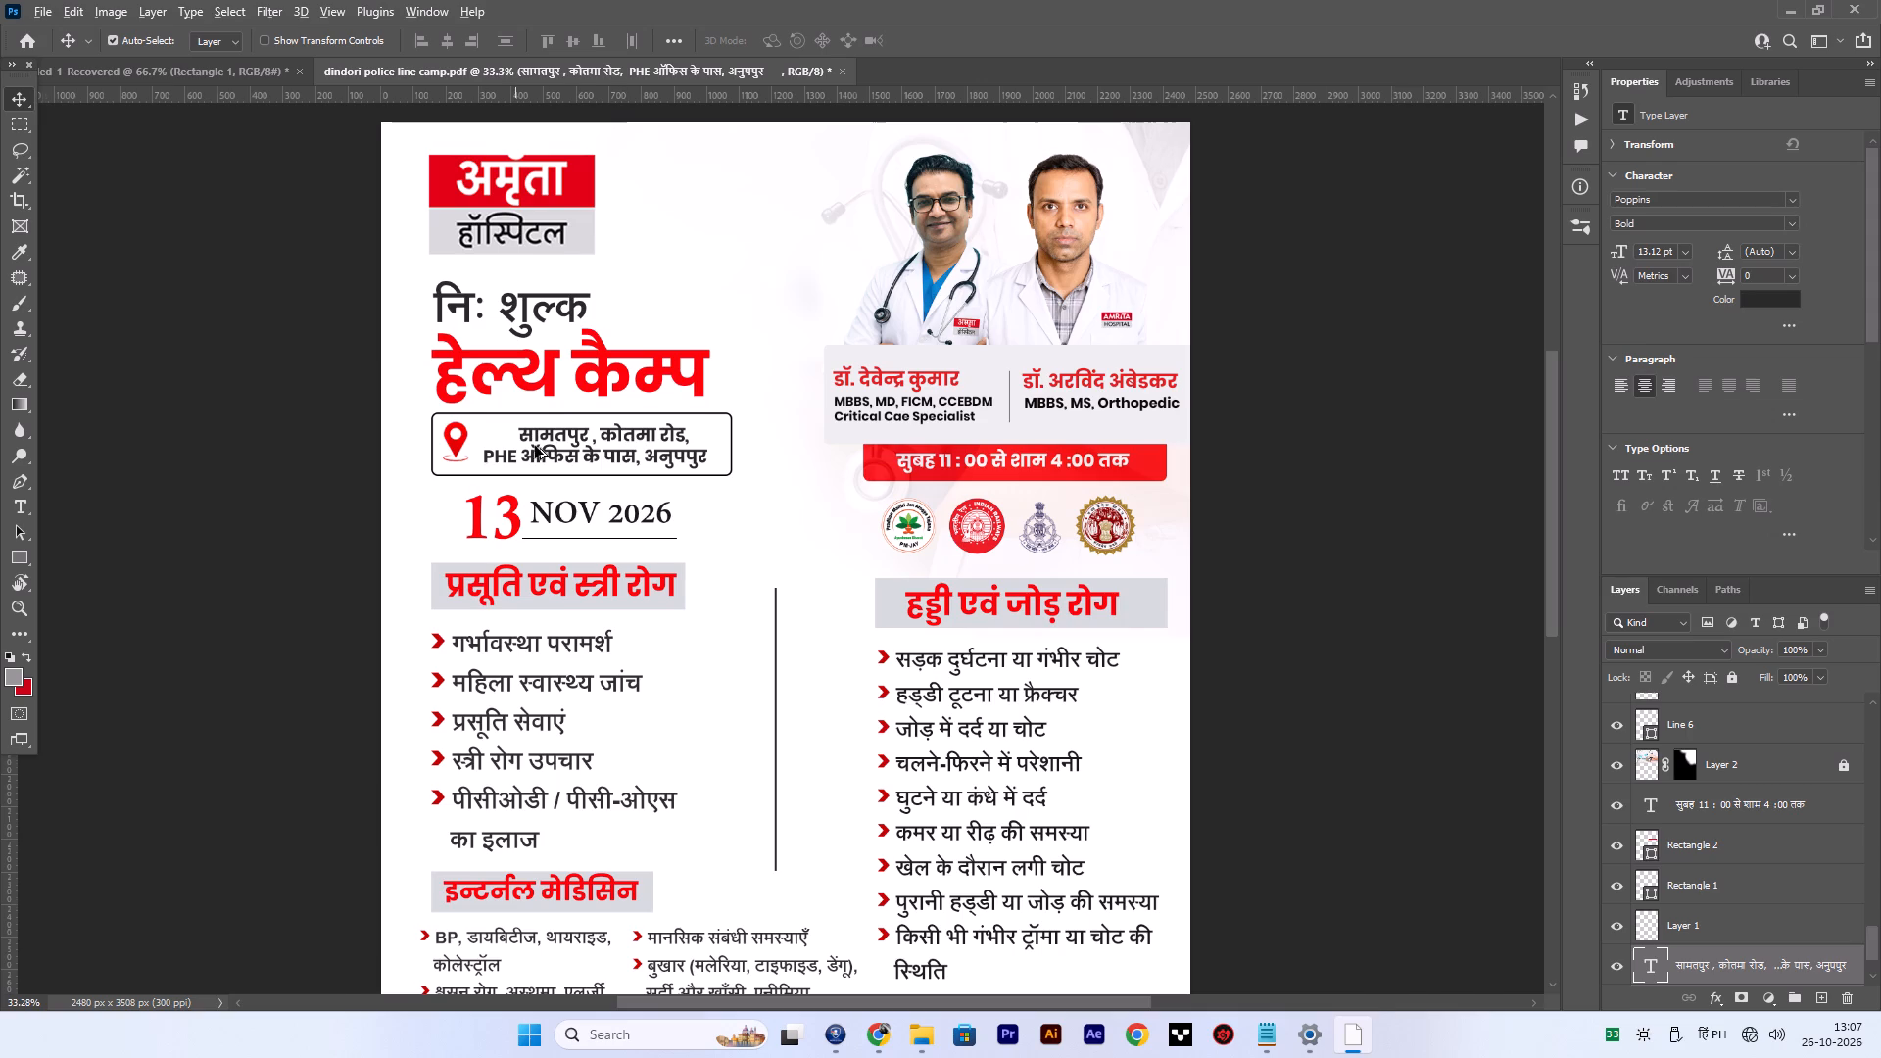
scroll(535, 446, "up", 5, "alt")
scroll(535, 446, "down", 7, "alt")
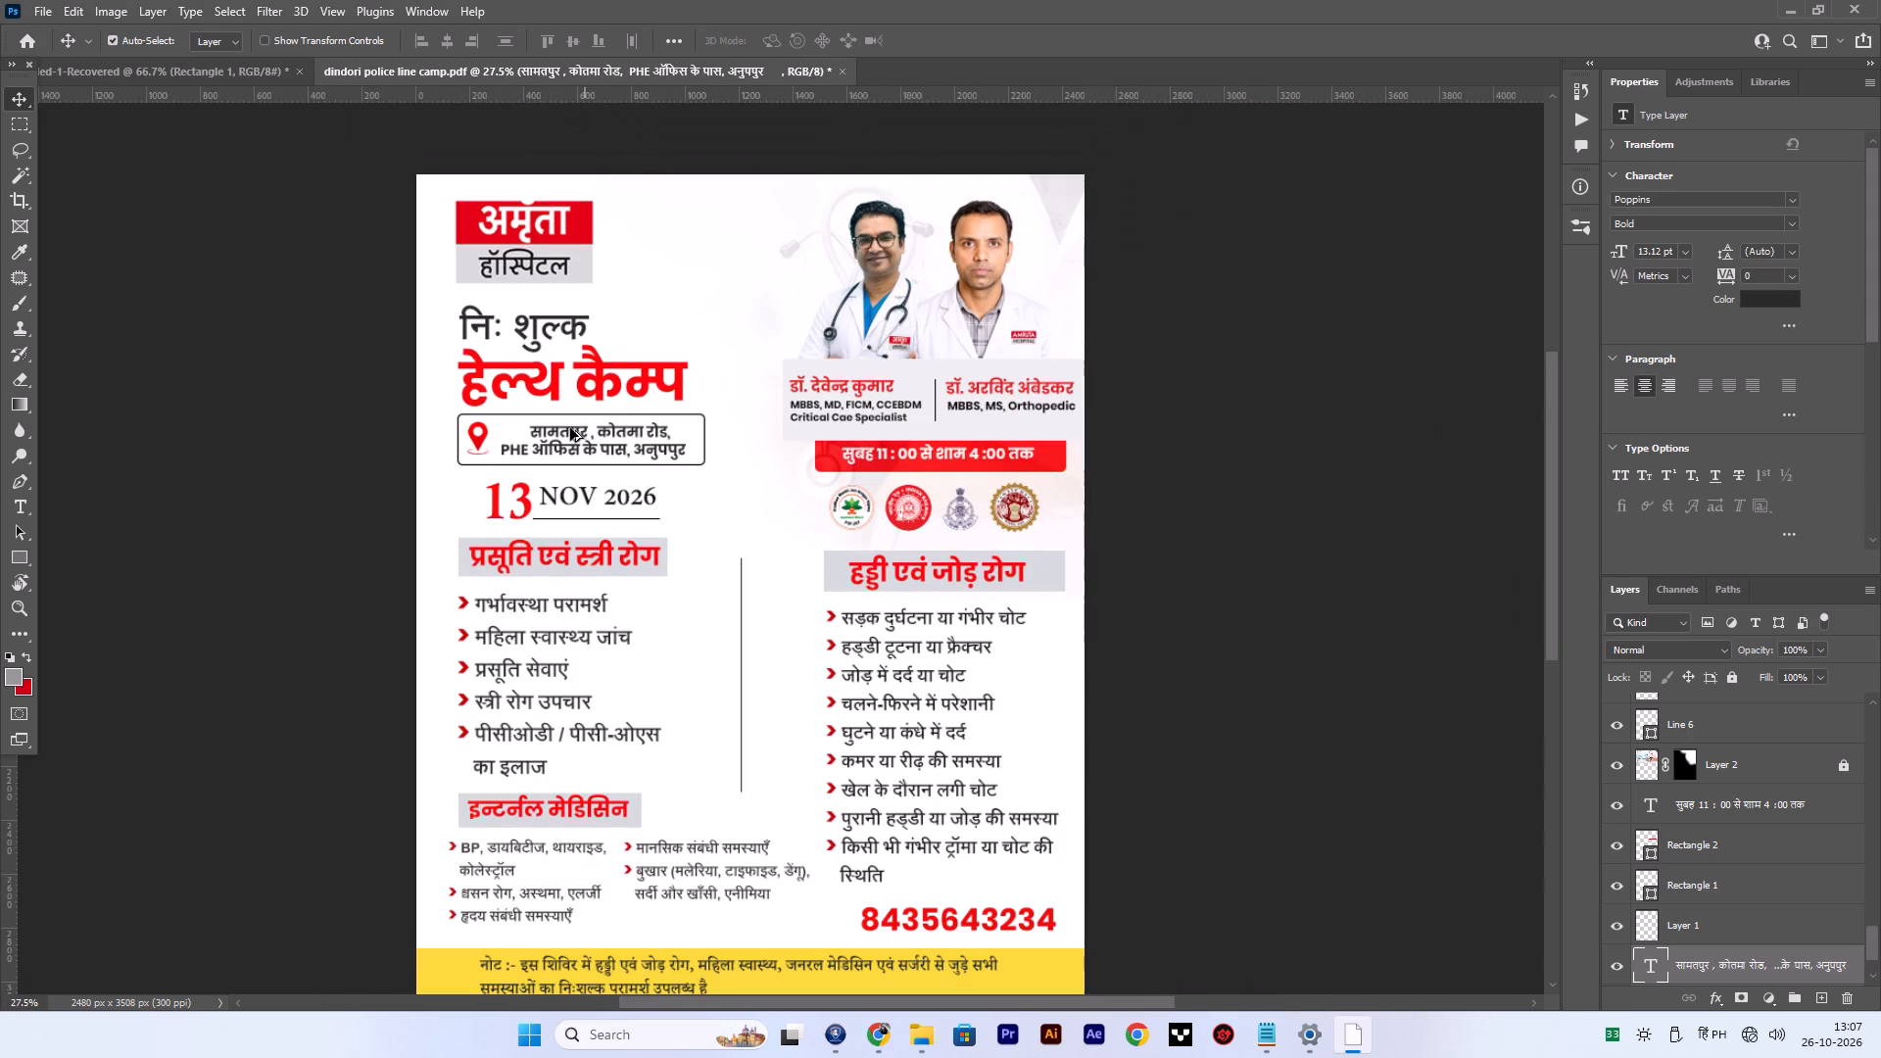
Nudge the red location pin a few pixels to balance it beside the two-line venue text.
left_click(478, 439)
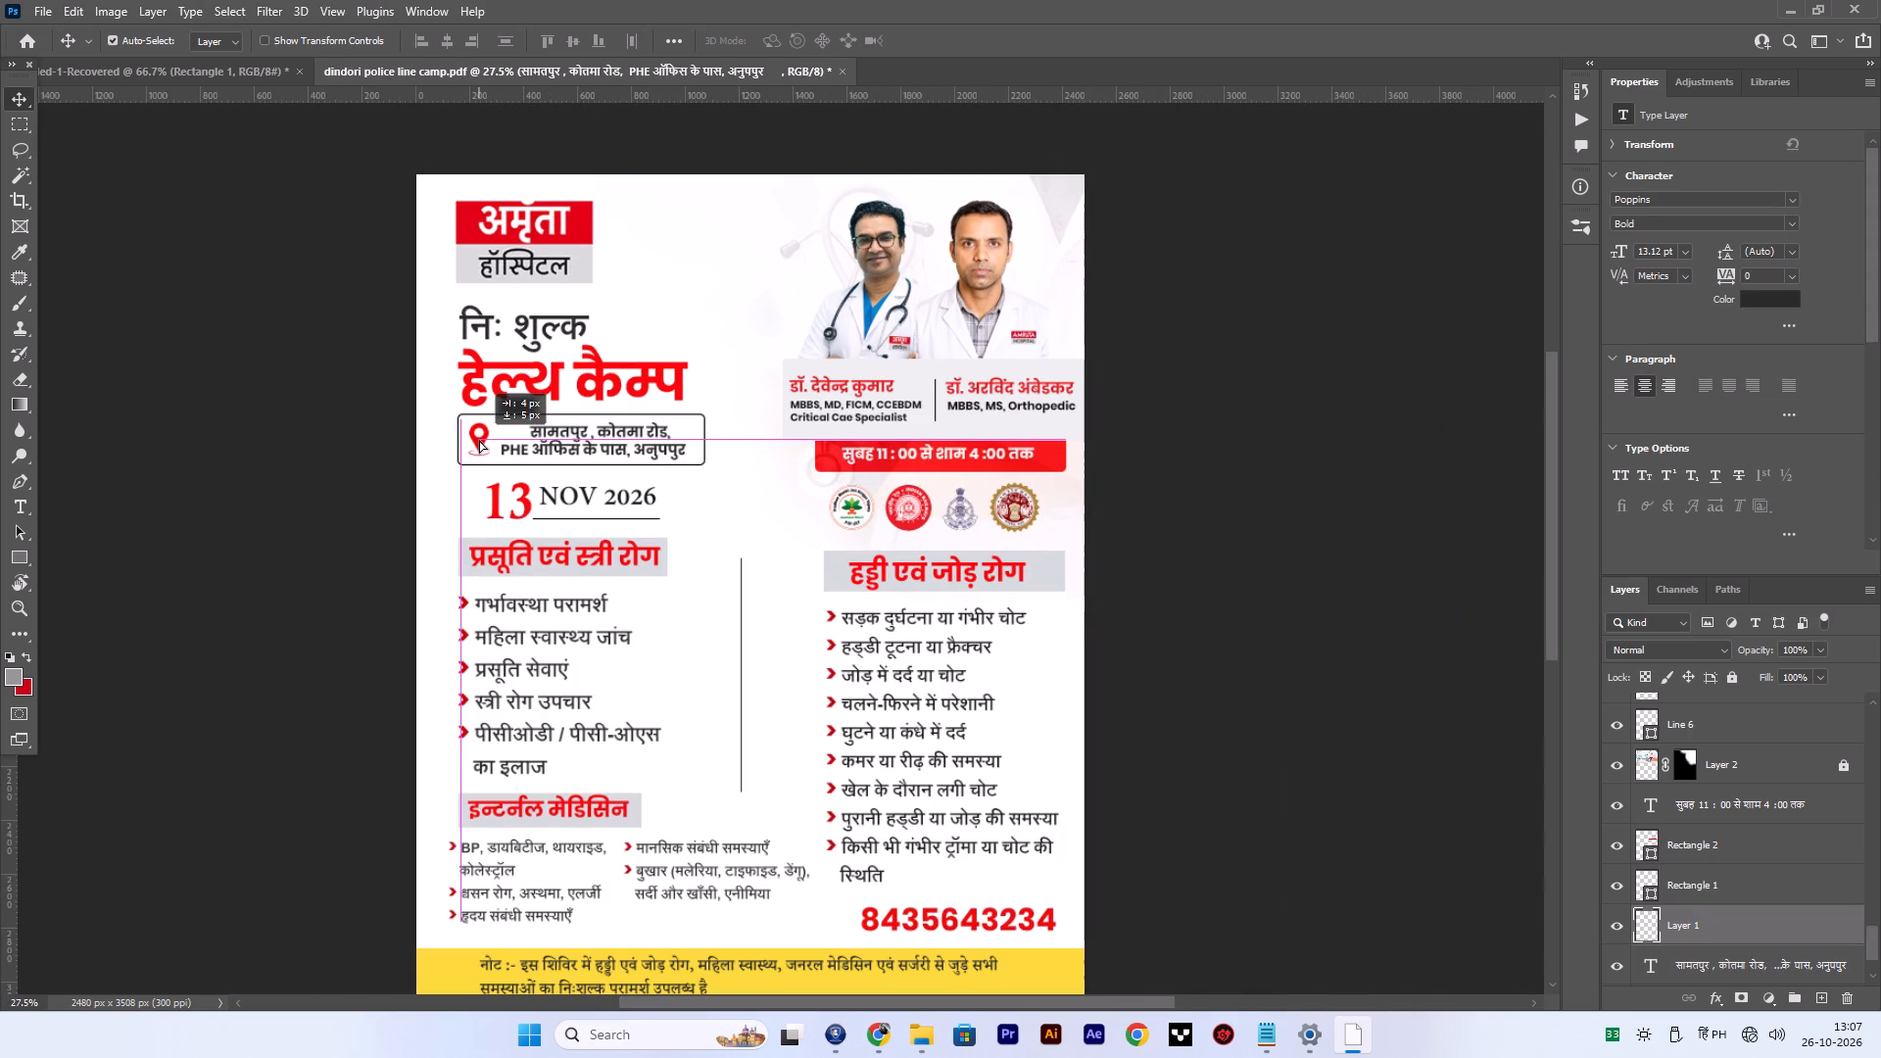
scroll(676, 406, "up", 2, "alt")
scroll(676, 406, "down", 2, "alt")
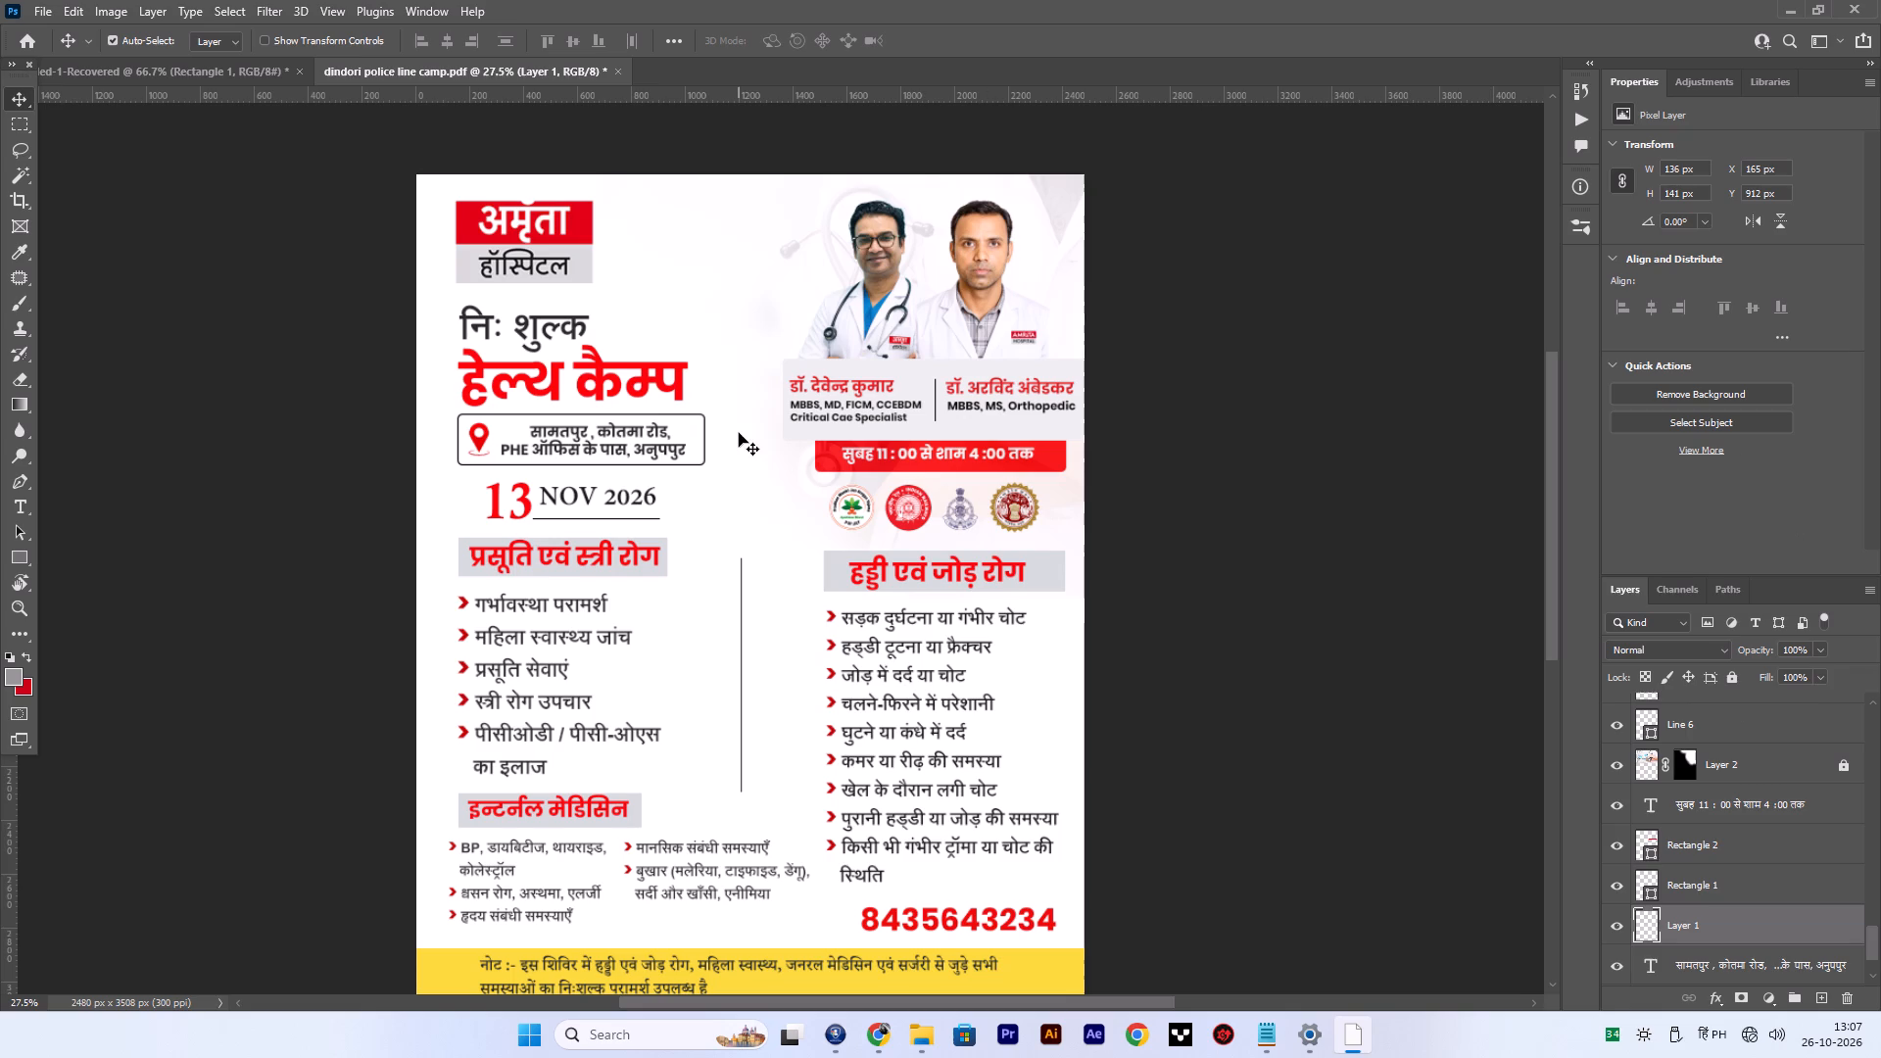
scroll(696, 443, "down", 5, "alt")
scroll(634, 441, "up", 7, "alt")
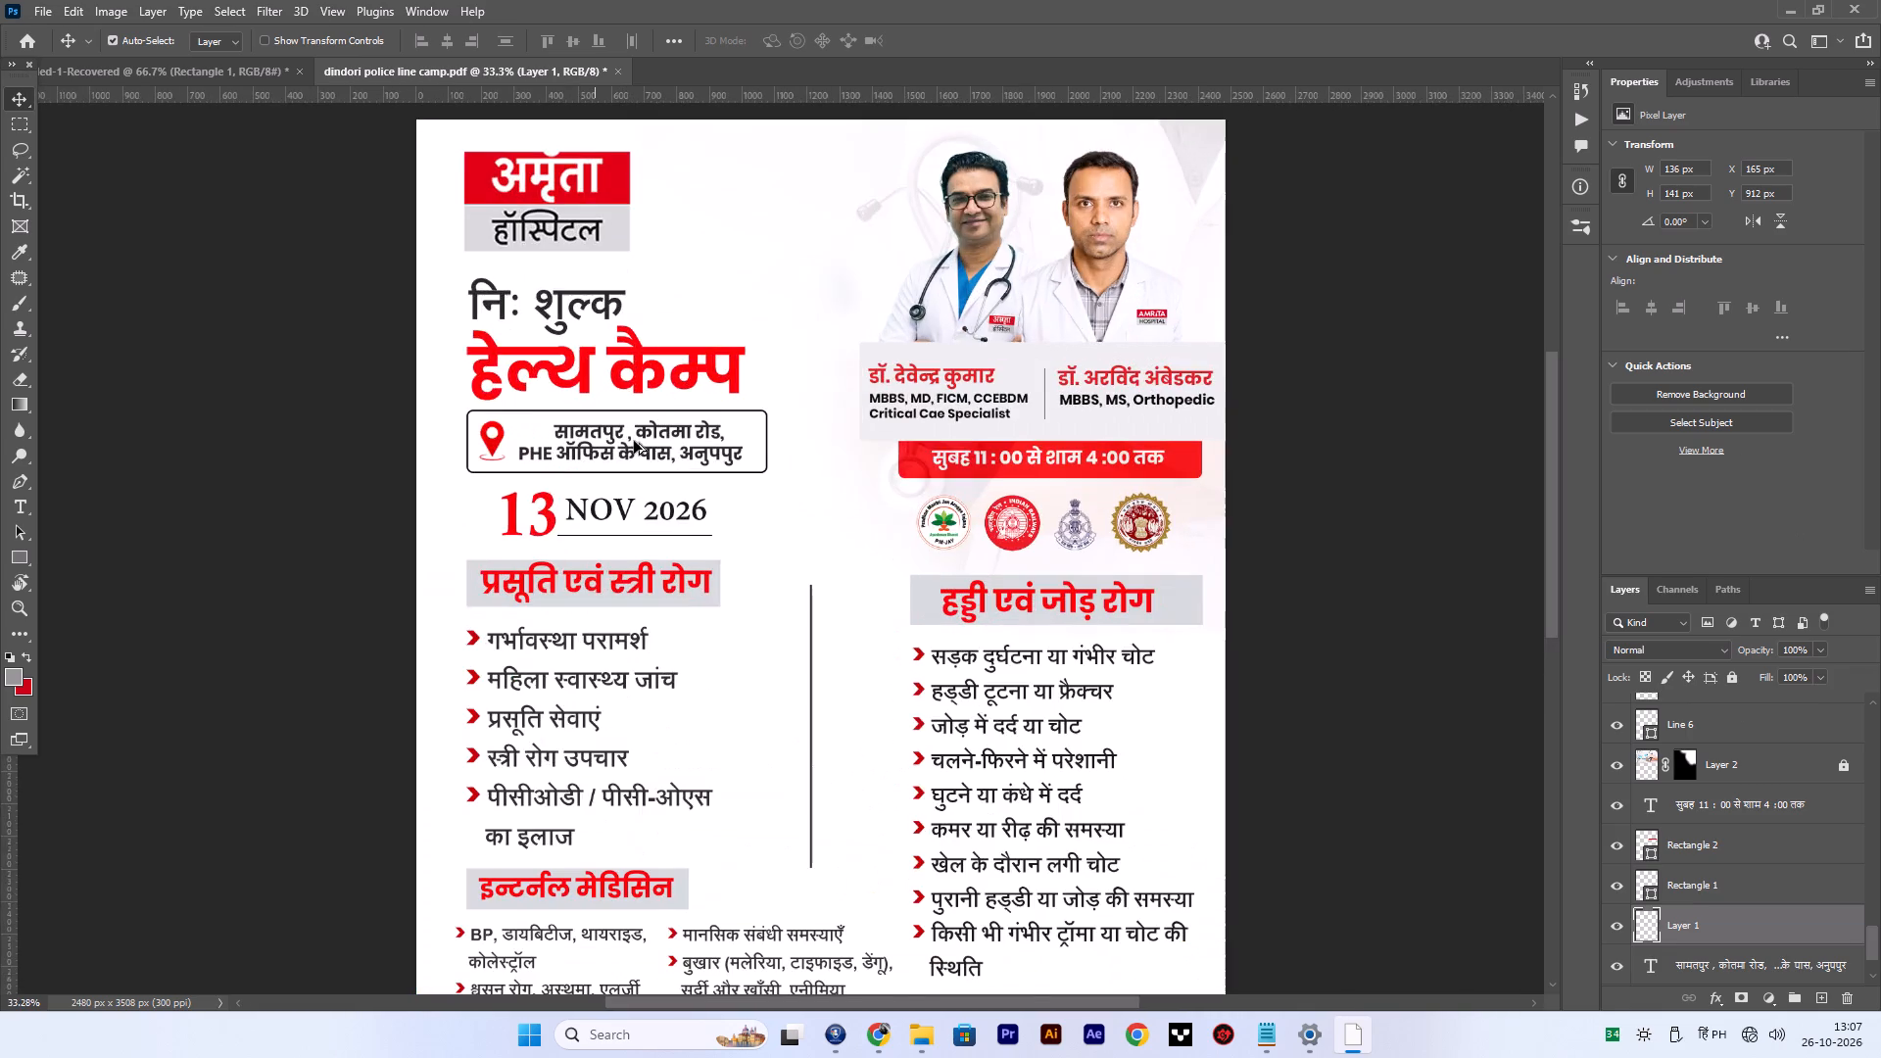
Nudge the "NOV 2026" text slightly down, closer to the line beneath it.
scroll(634, 441, "up", 7, "alt")
scroll(410, 533, "up", 7)
scroll(497, 519, "down", 7)
scroll(635, 577, "up", 7, "alt")
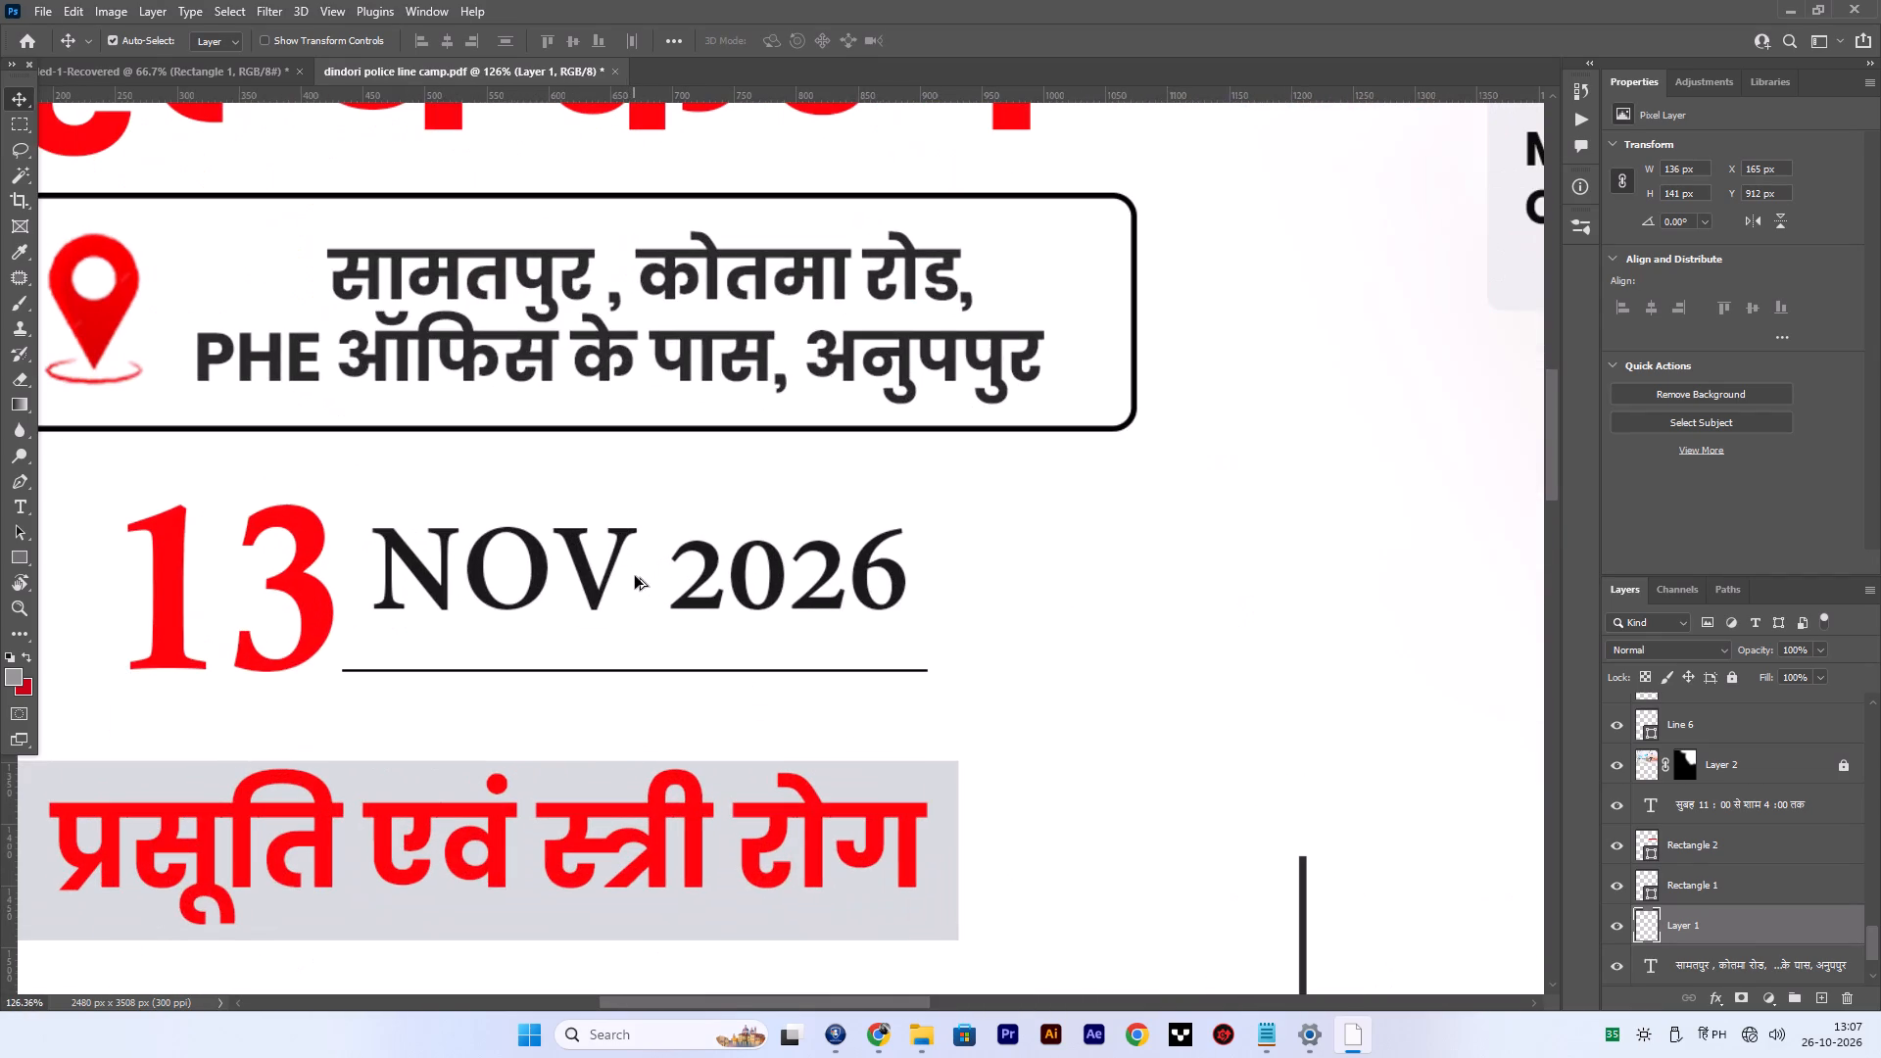
left_click_drag(587, 571, 589, 587)
scroll(631, 518, "down", 19, "alt")
scroll(664, 507, "down", 5, "alt")
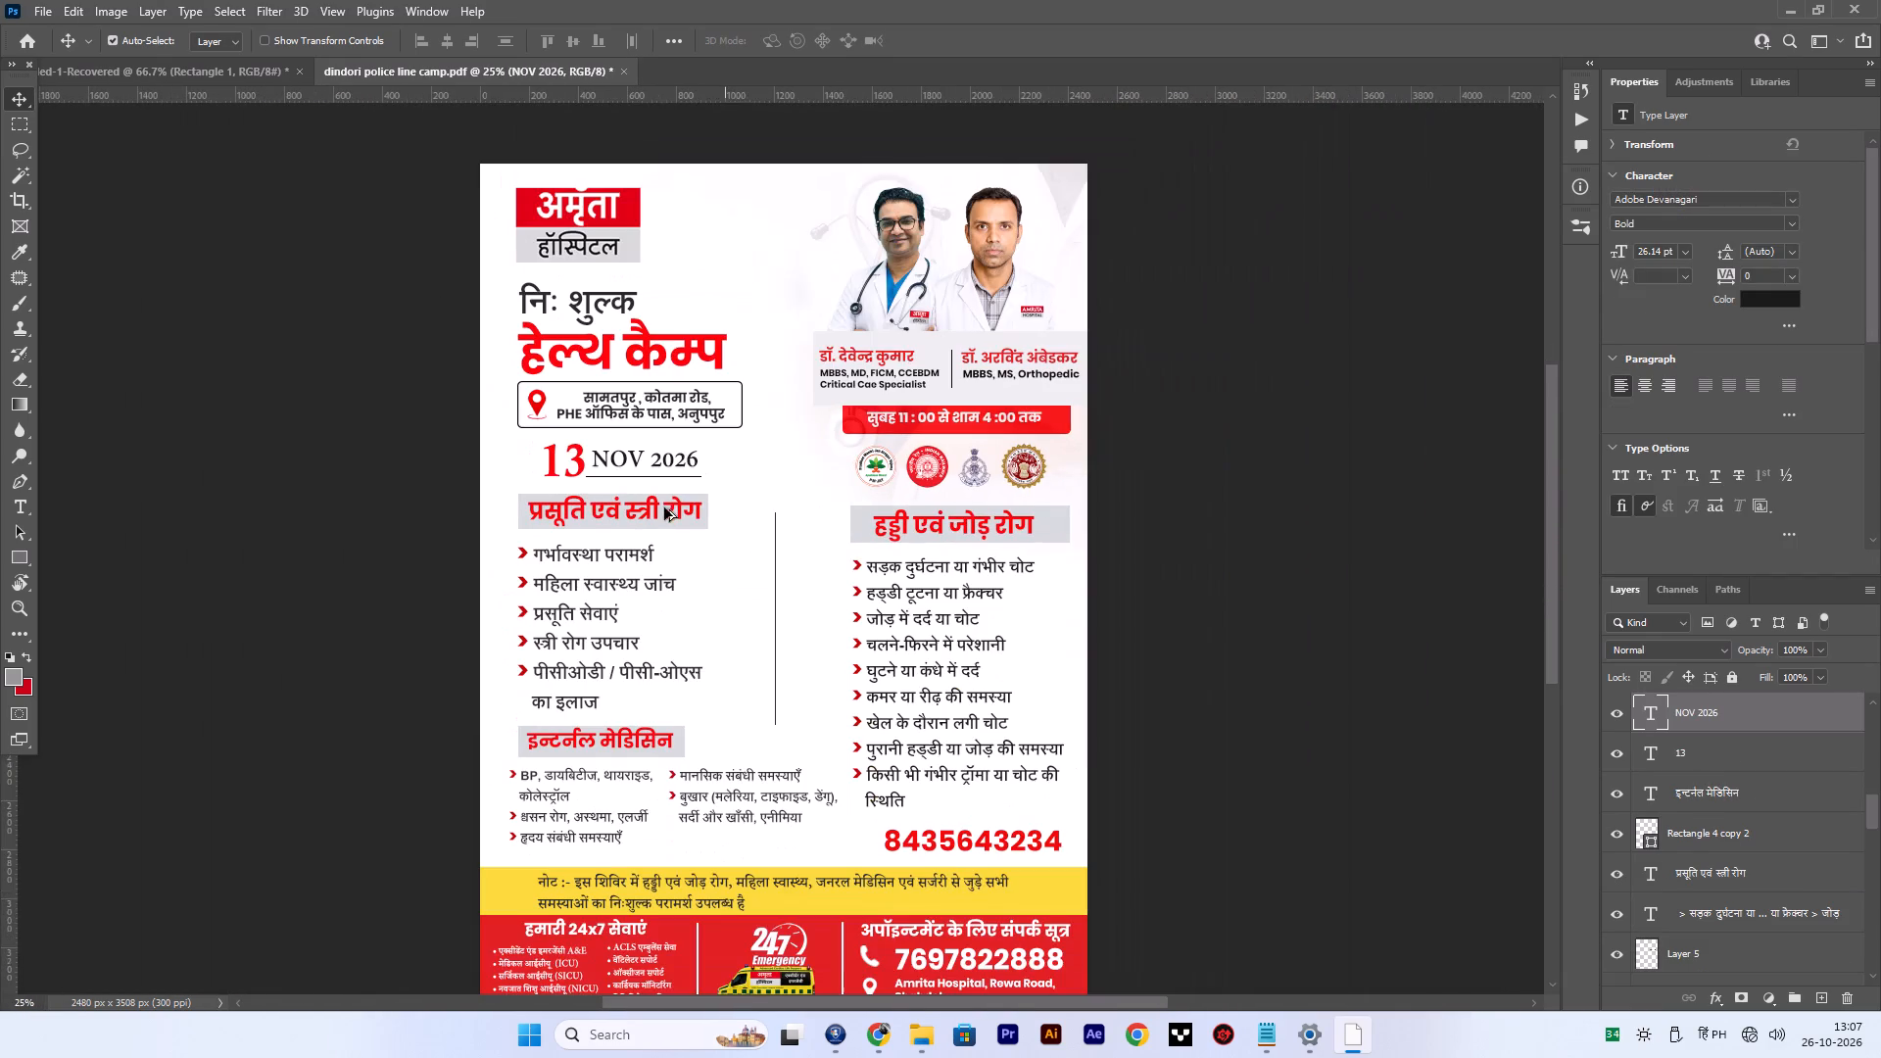
Duplicate the venue text and place the copy beside the red contact number, just above the yellow note band.
scroll(755, 505, "down", 5)
scroll(755, 505, "down", 3, "alt")
scroll(755, 505, "down", 5)
scroll(758, 514, "up", 4, "alt")
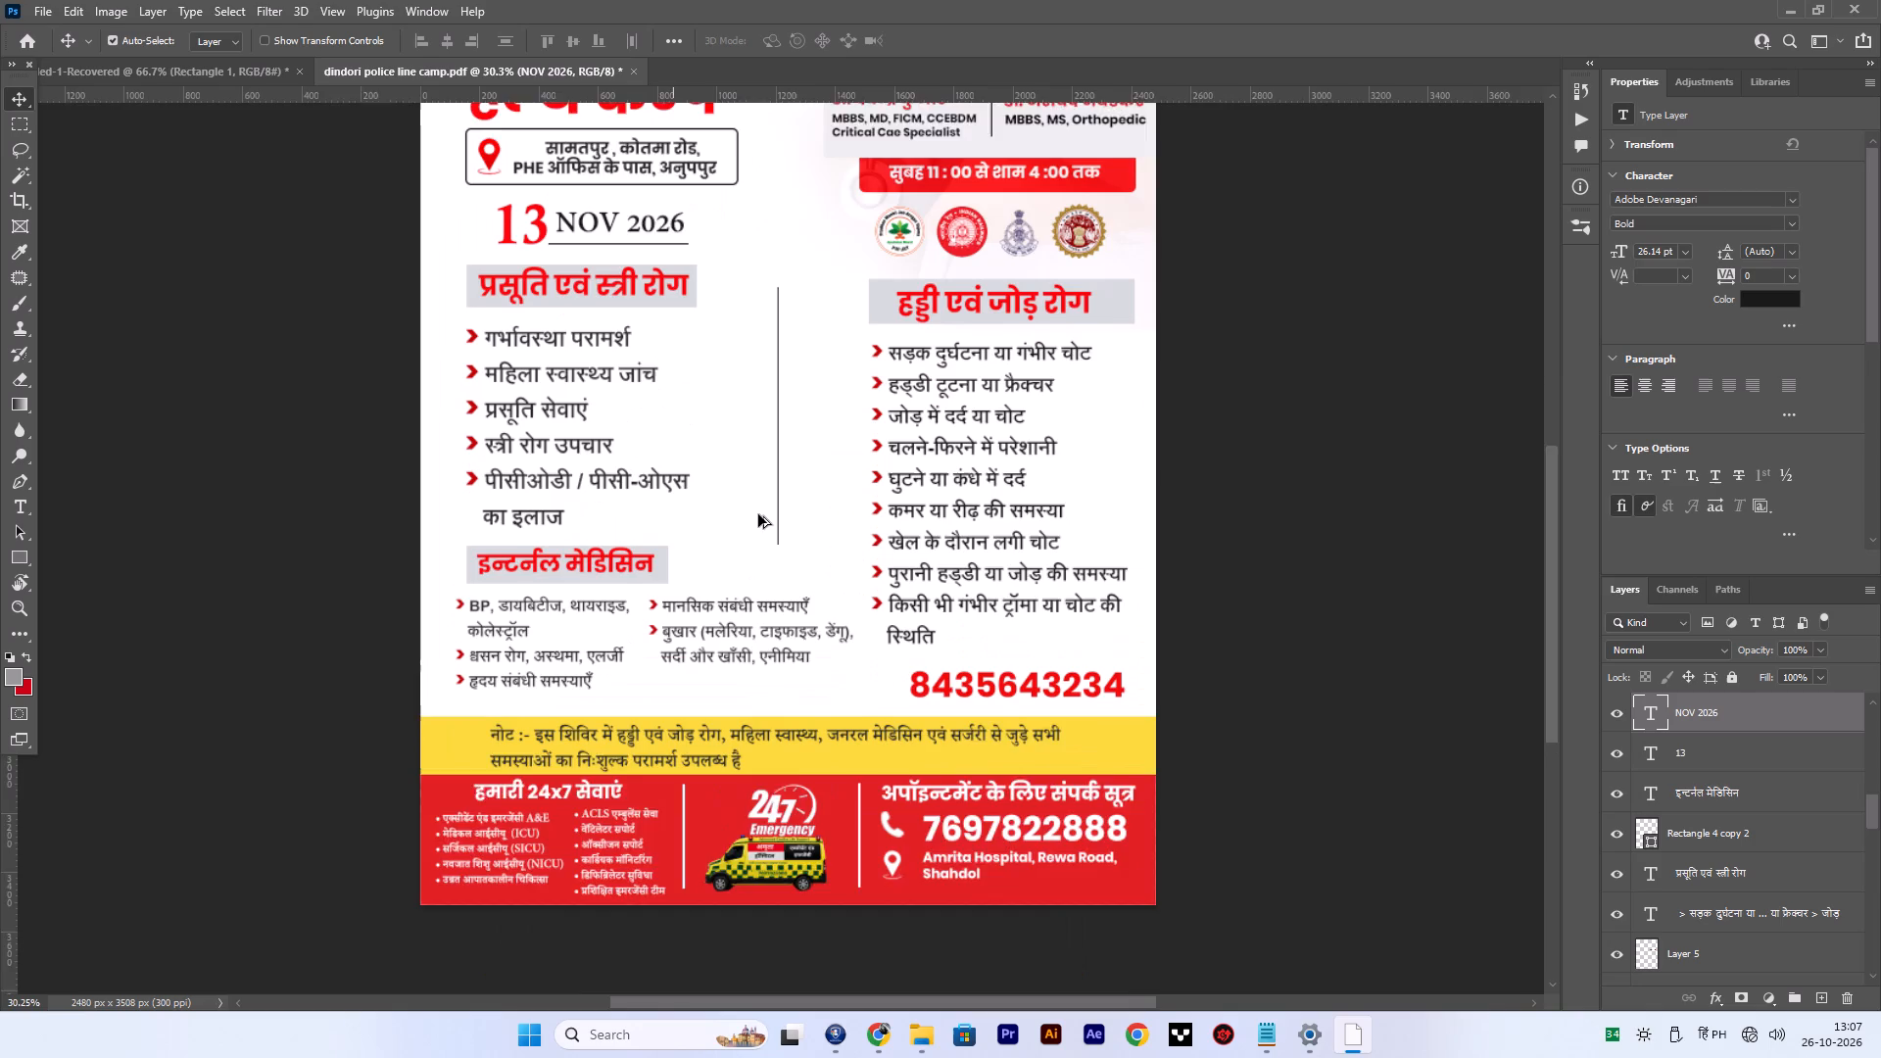
scroll(758, 514, "up", 2, "alt")
scroll(758, 514, "down", 5, "alt")
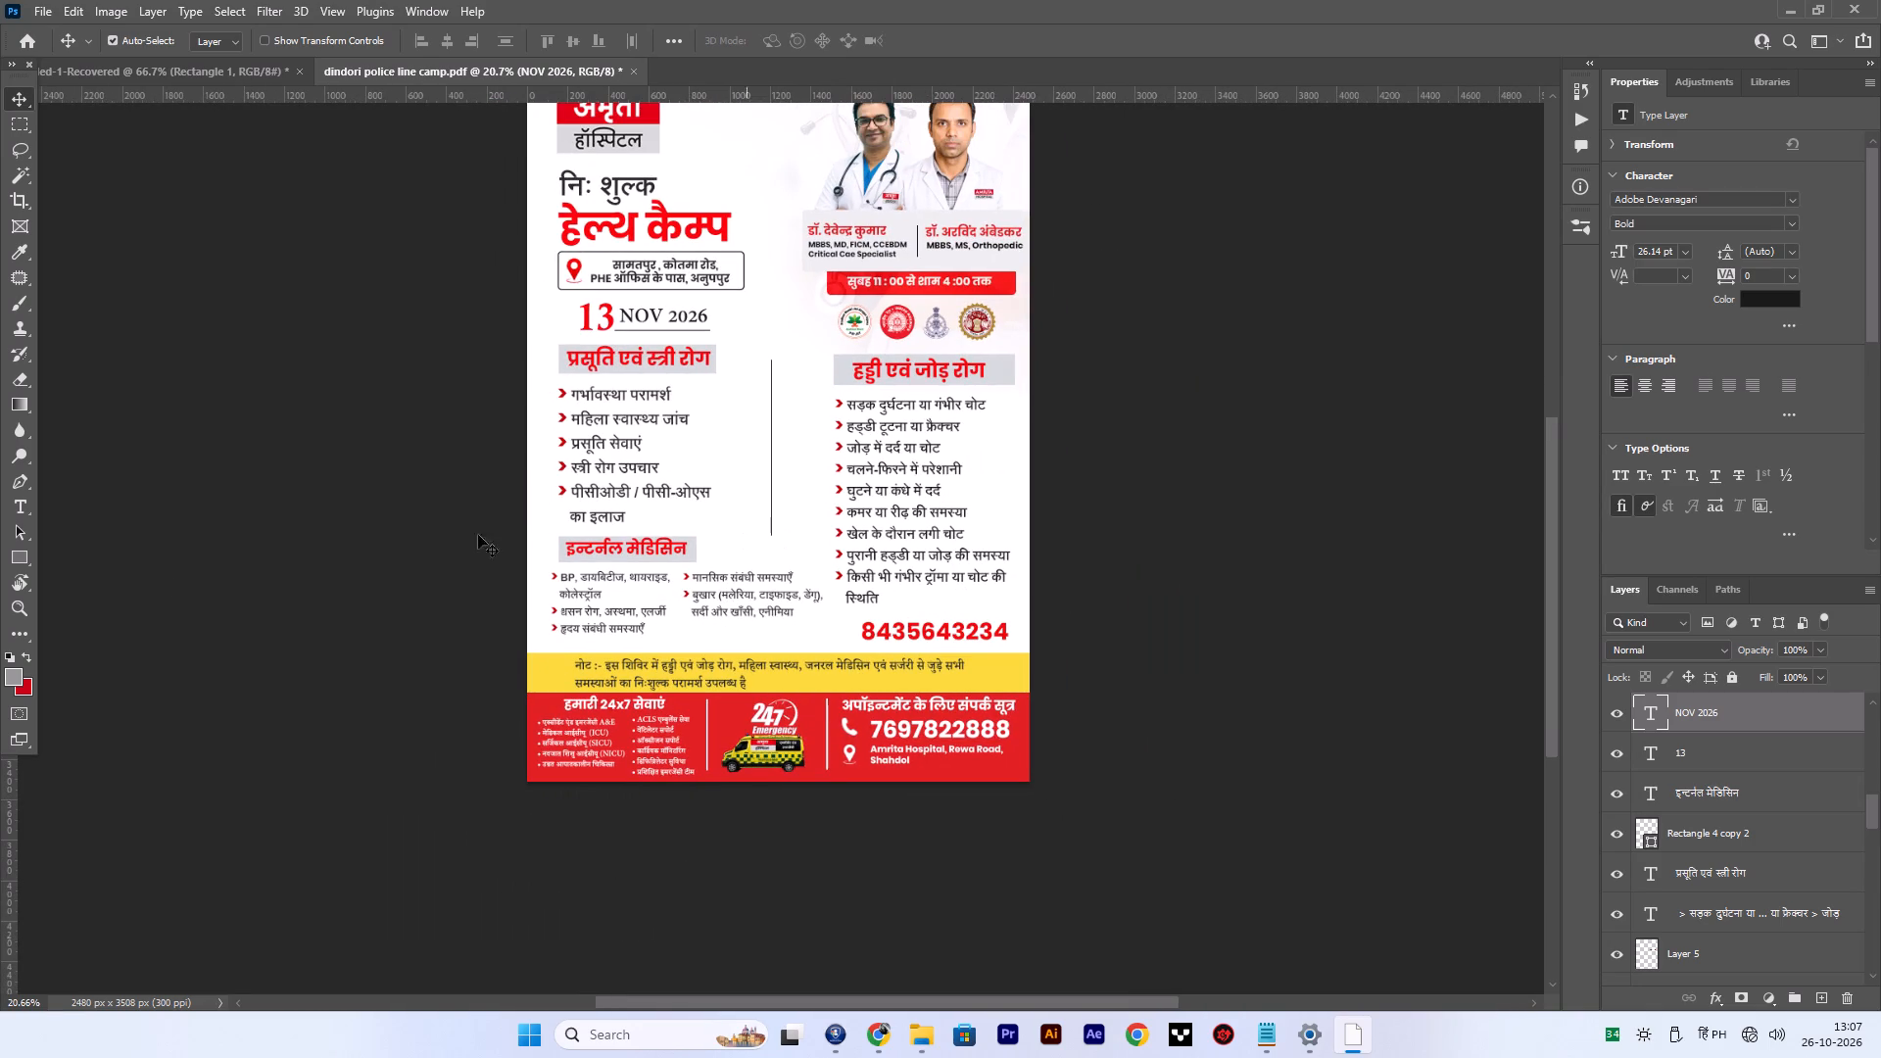
left_click(684, 273)
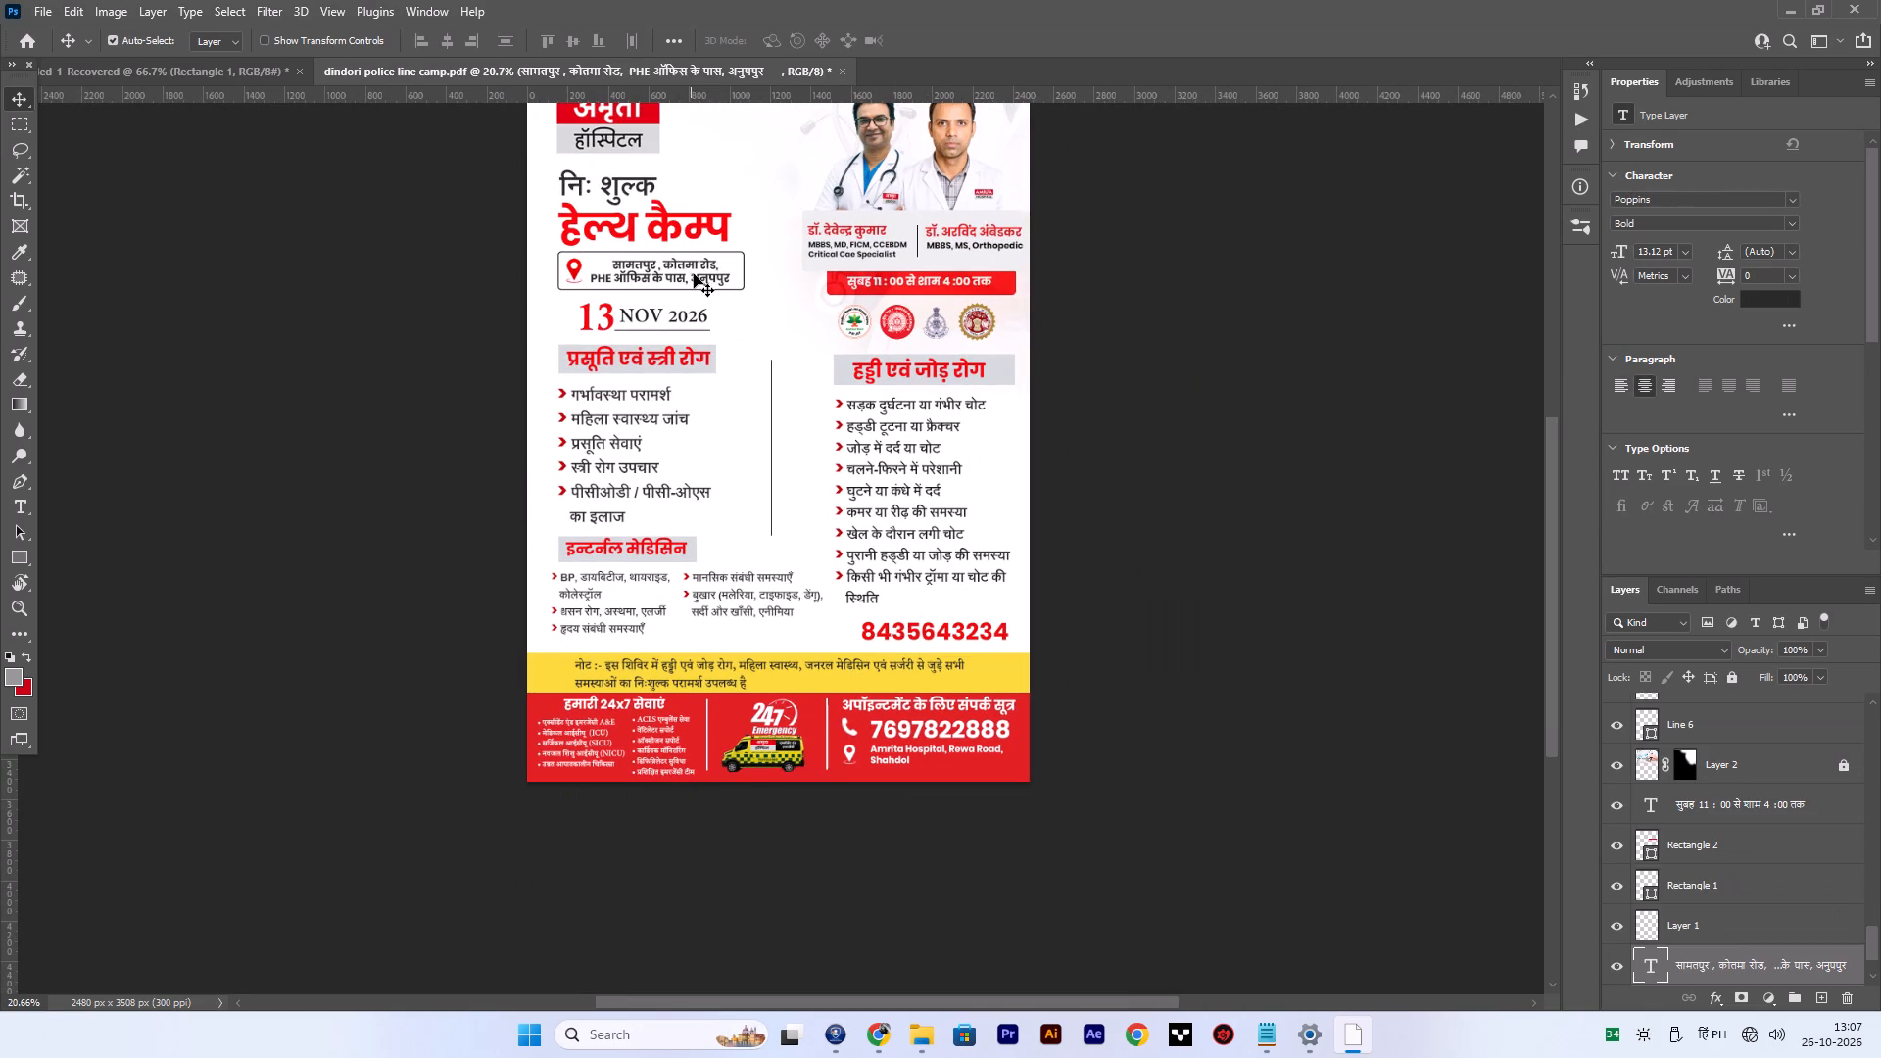
left_click_drag(686, 270, 807, 639, "alt")
Replace the copied text with the Hindi contact prompt "अधिक जानकारी के लिए संपर्क करें".
left_click(16, 506)
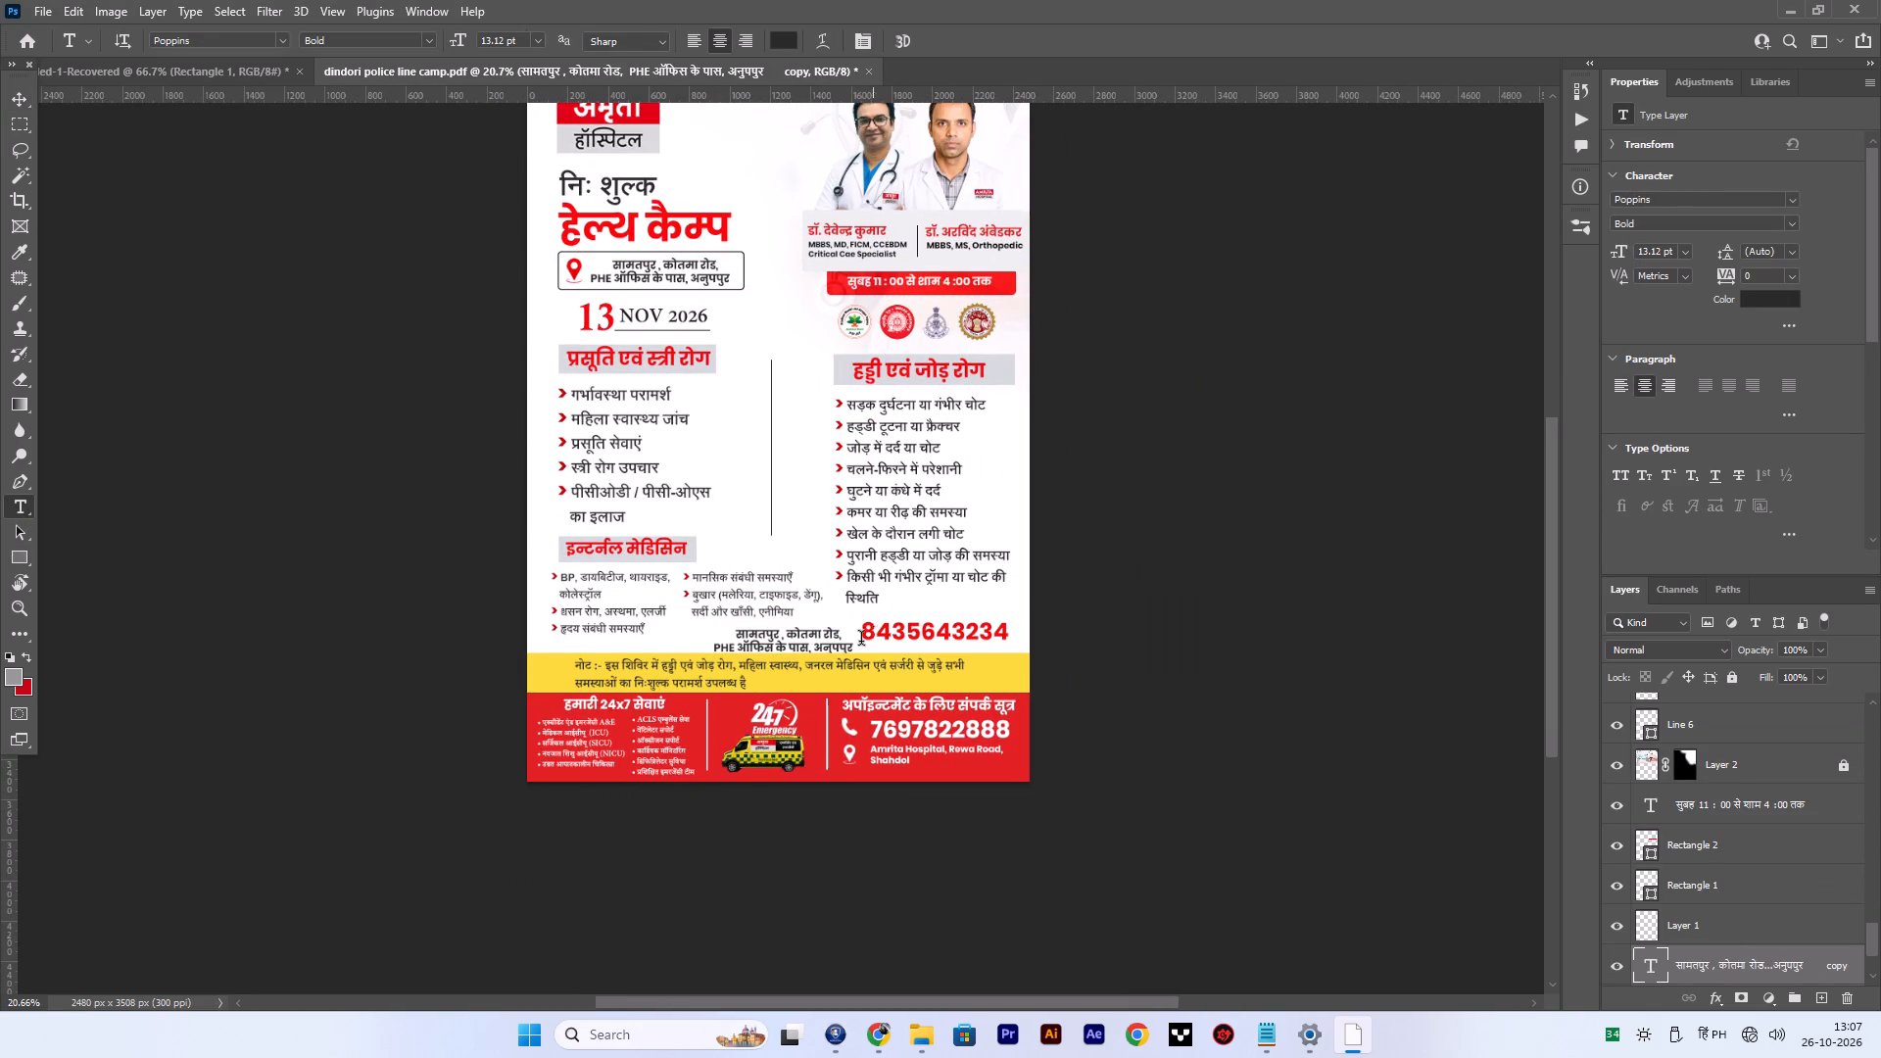
left_click_drag(855, 647, 686, 628)
key("BackSpace")
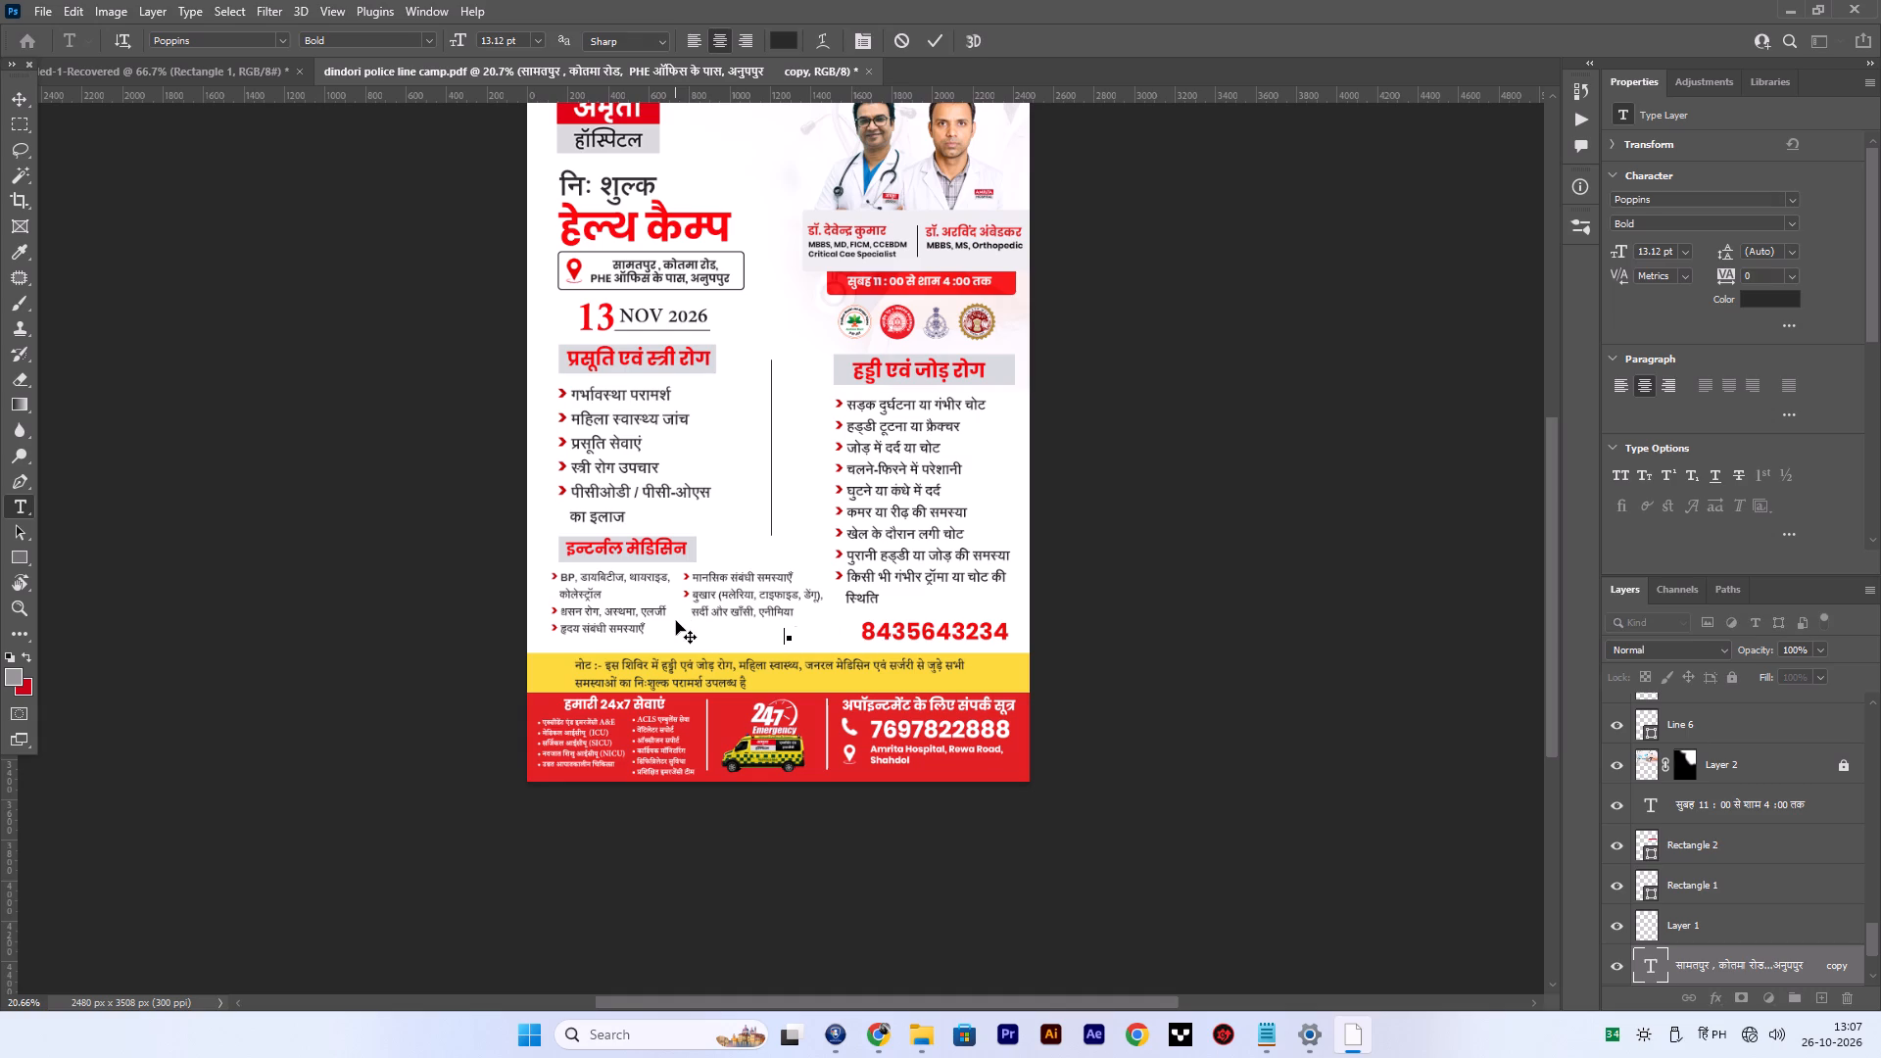
type("ADHIK")
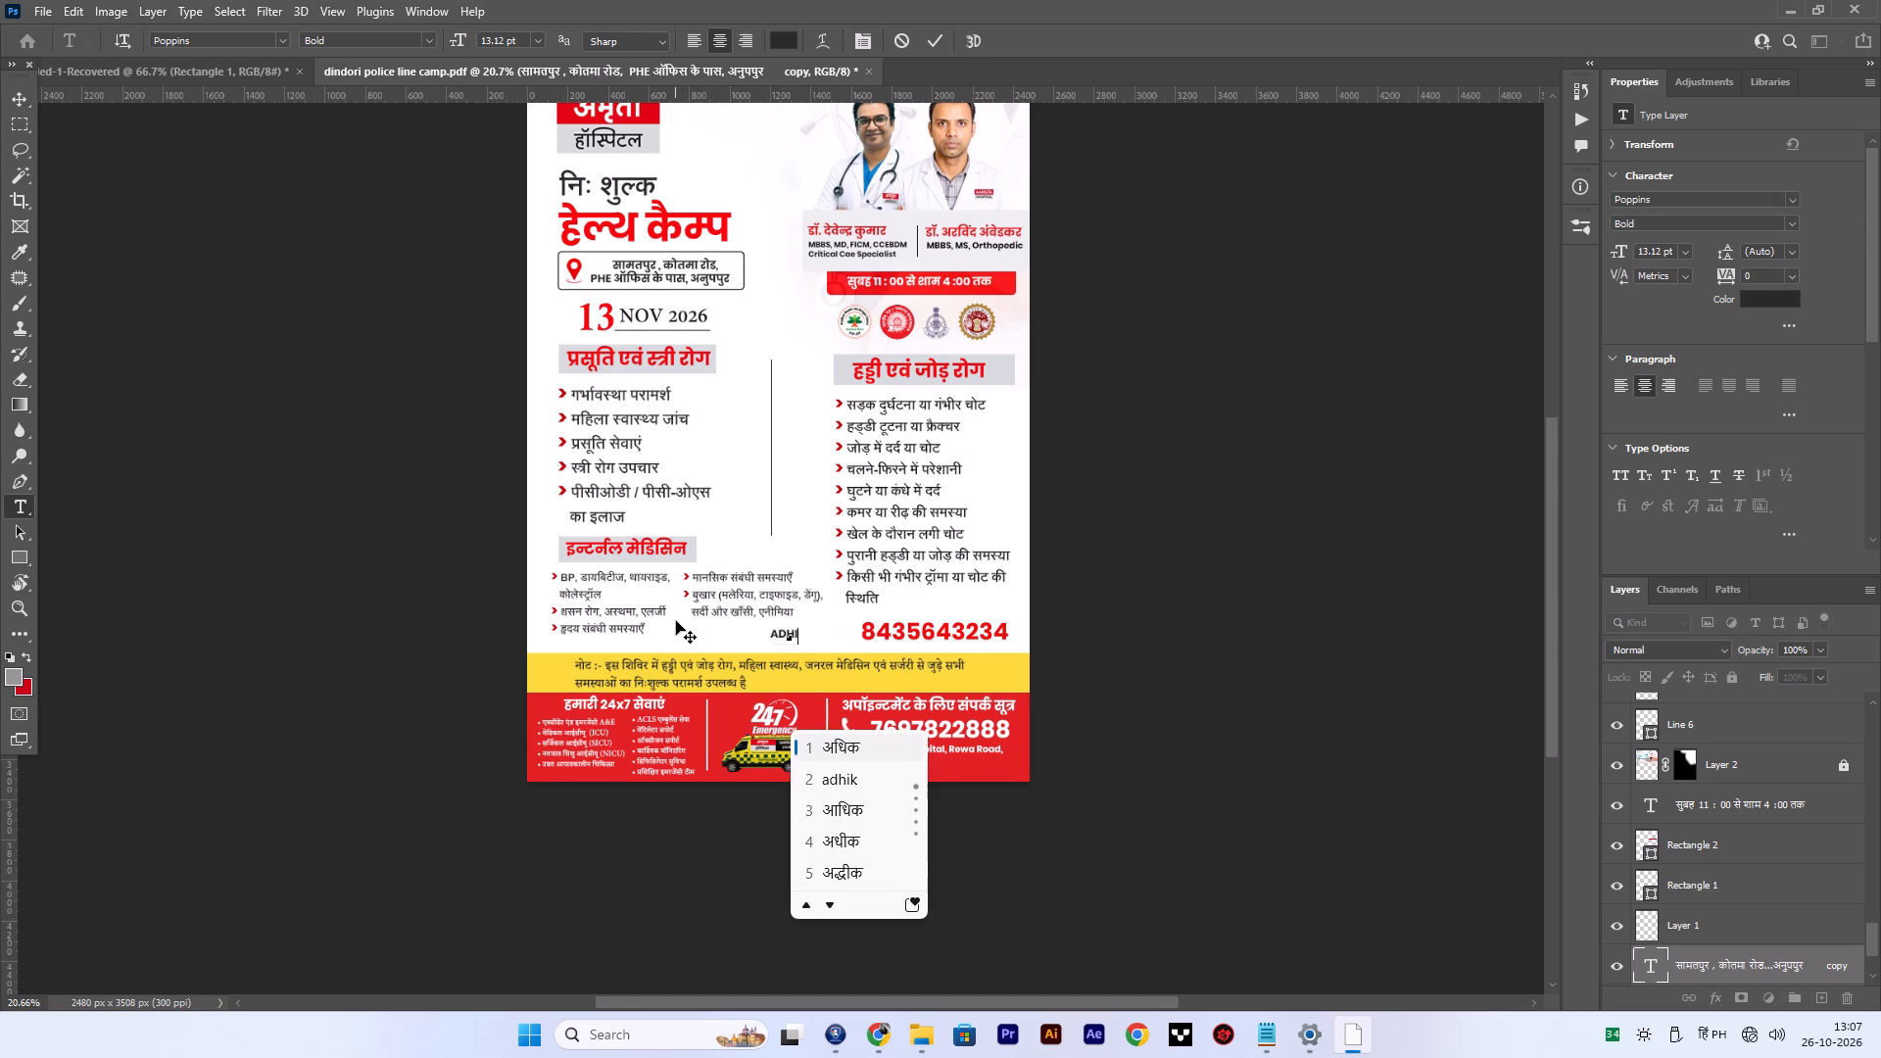
key("space")
type("JANKA")
type("RI")
key("space")
type("KE")
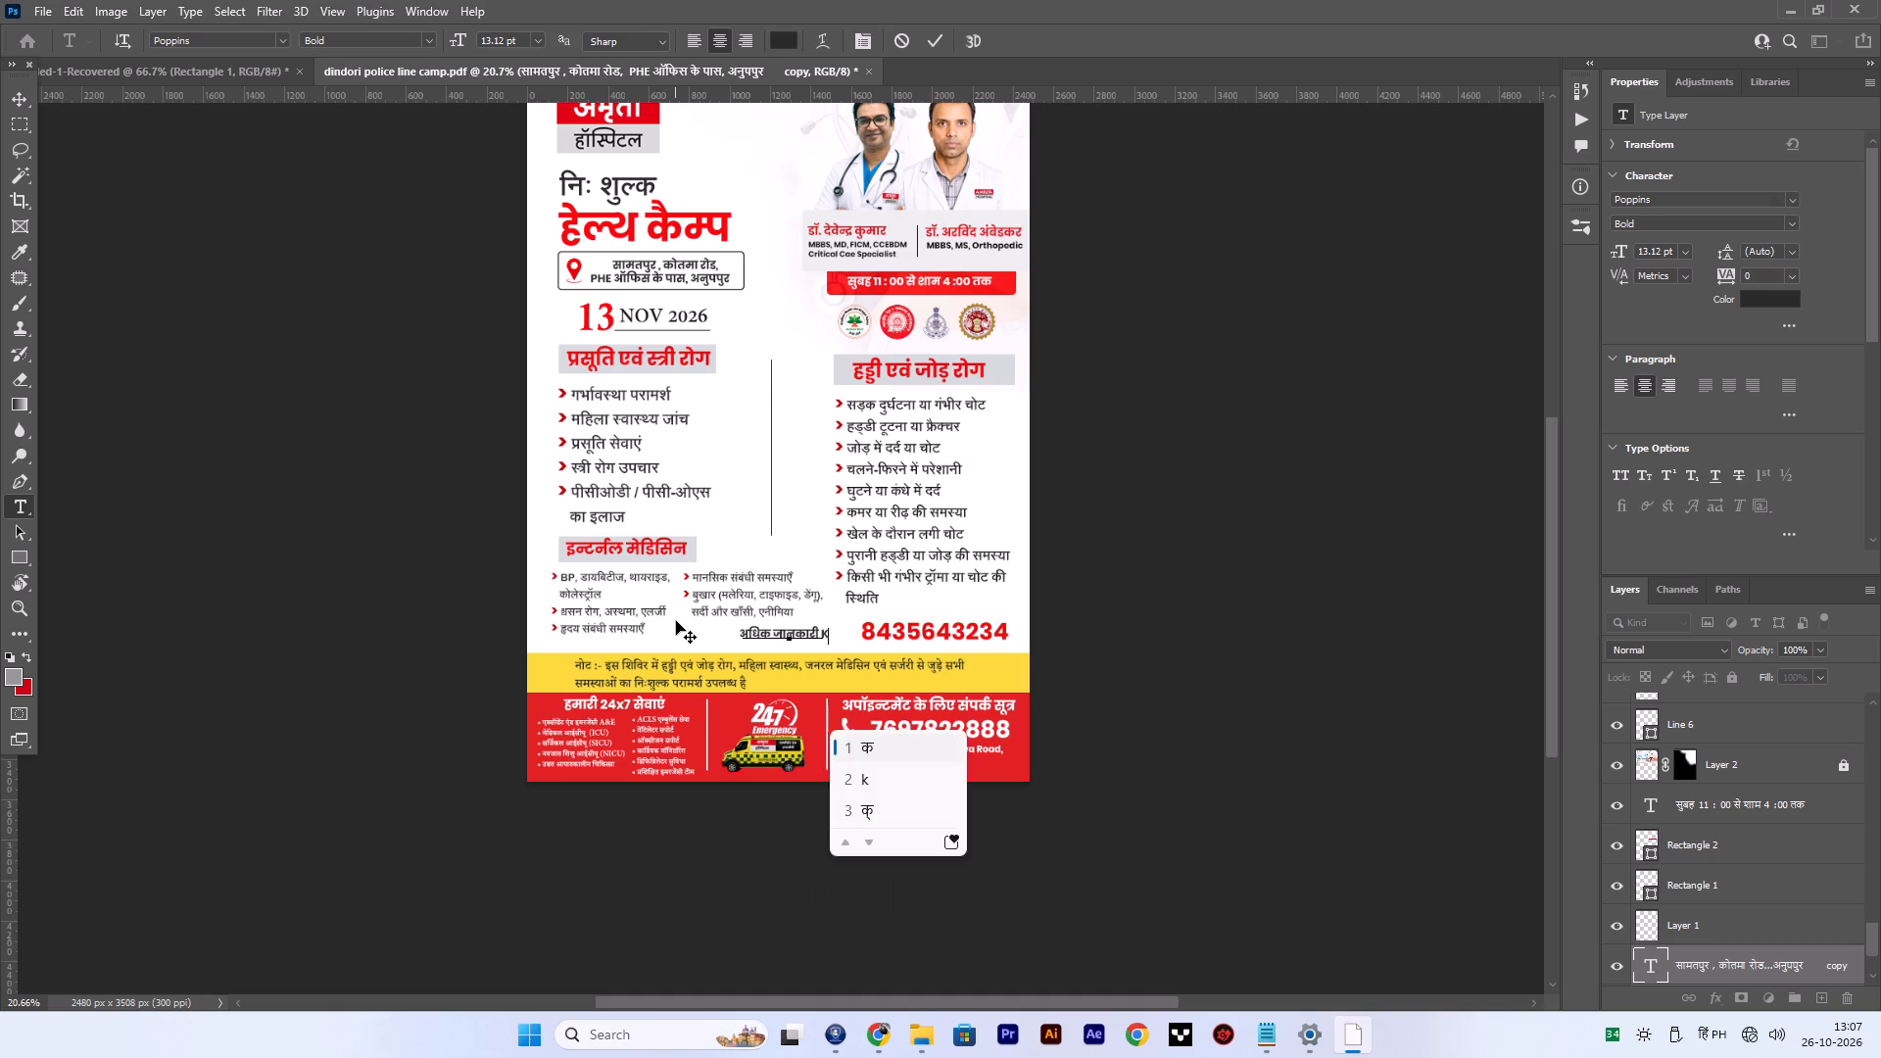
key("space")
type("LIYE")
key("space")
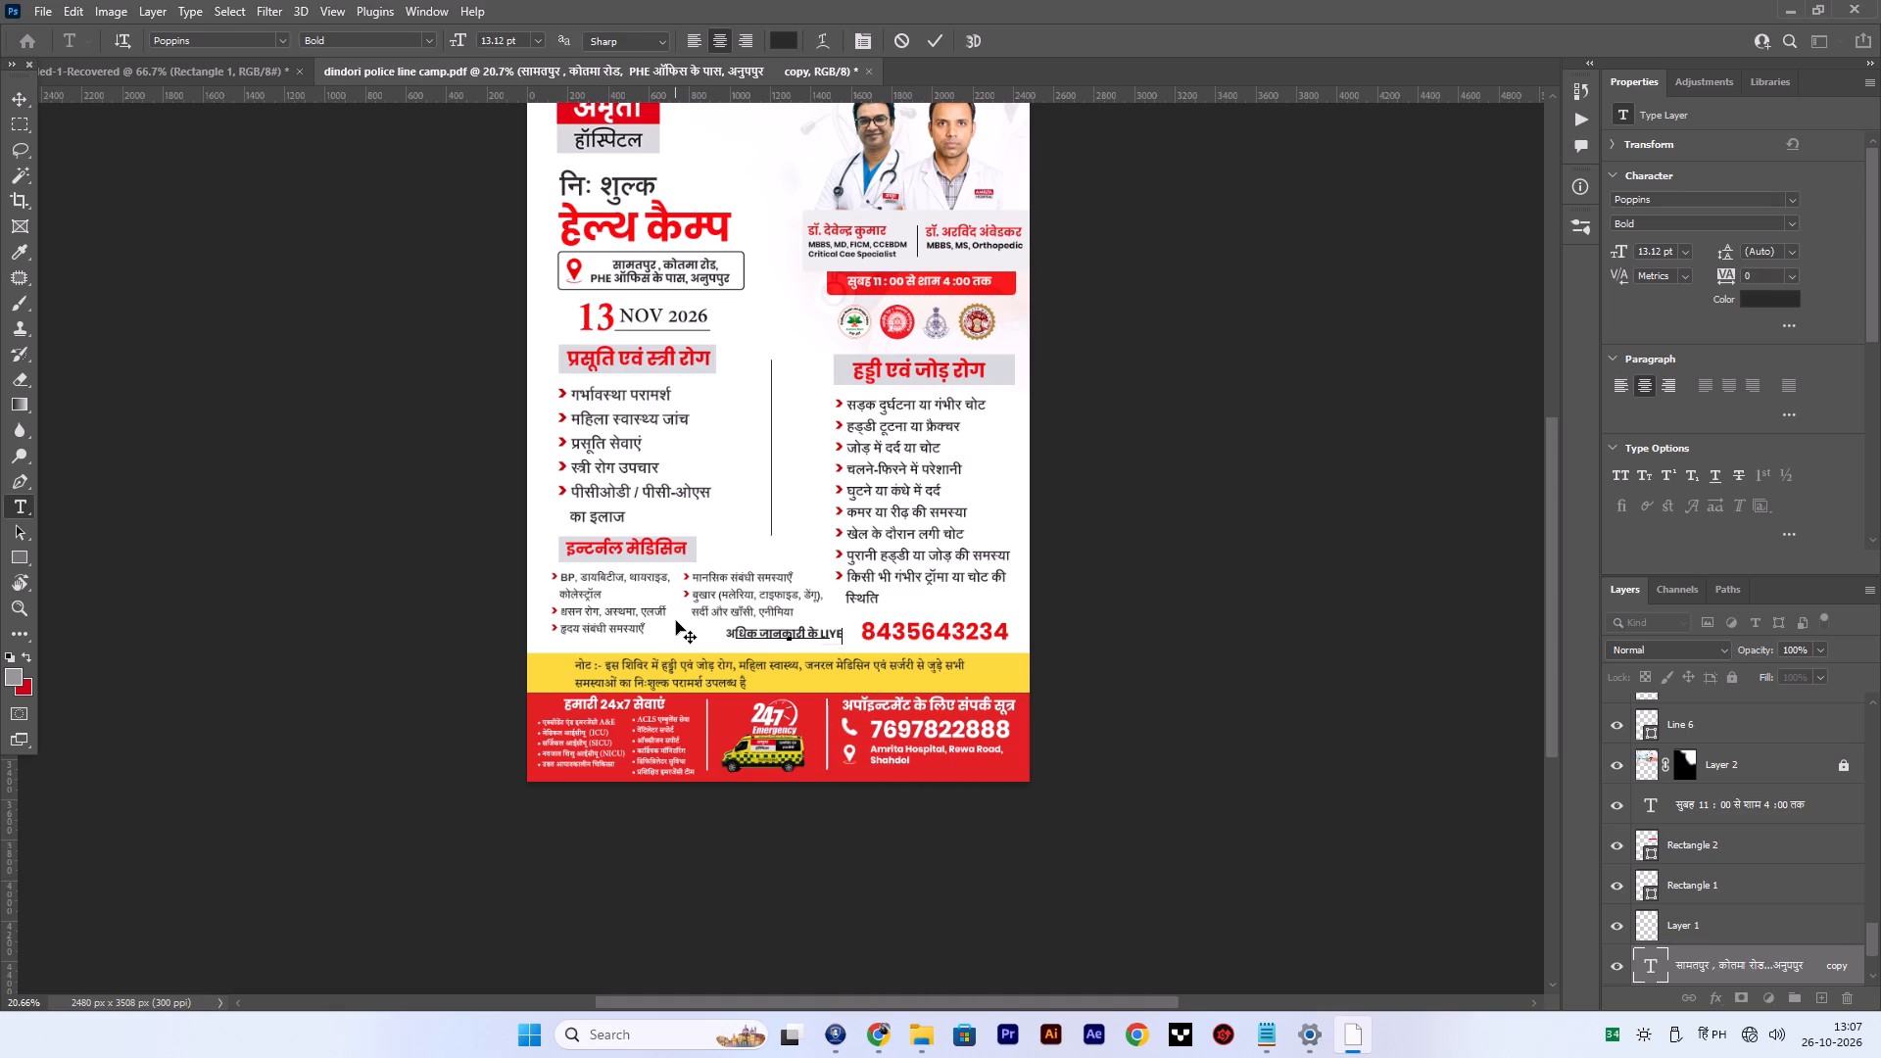
type("SAMPARK")
key("space")
type("KAREN")
key("space")
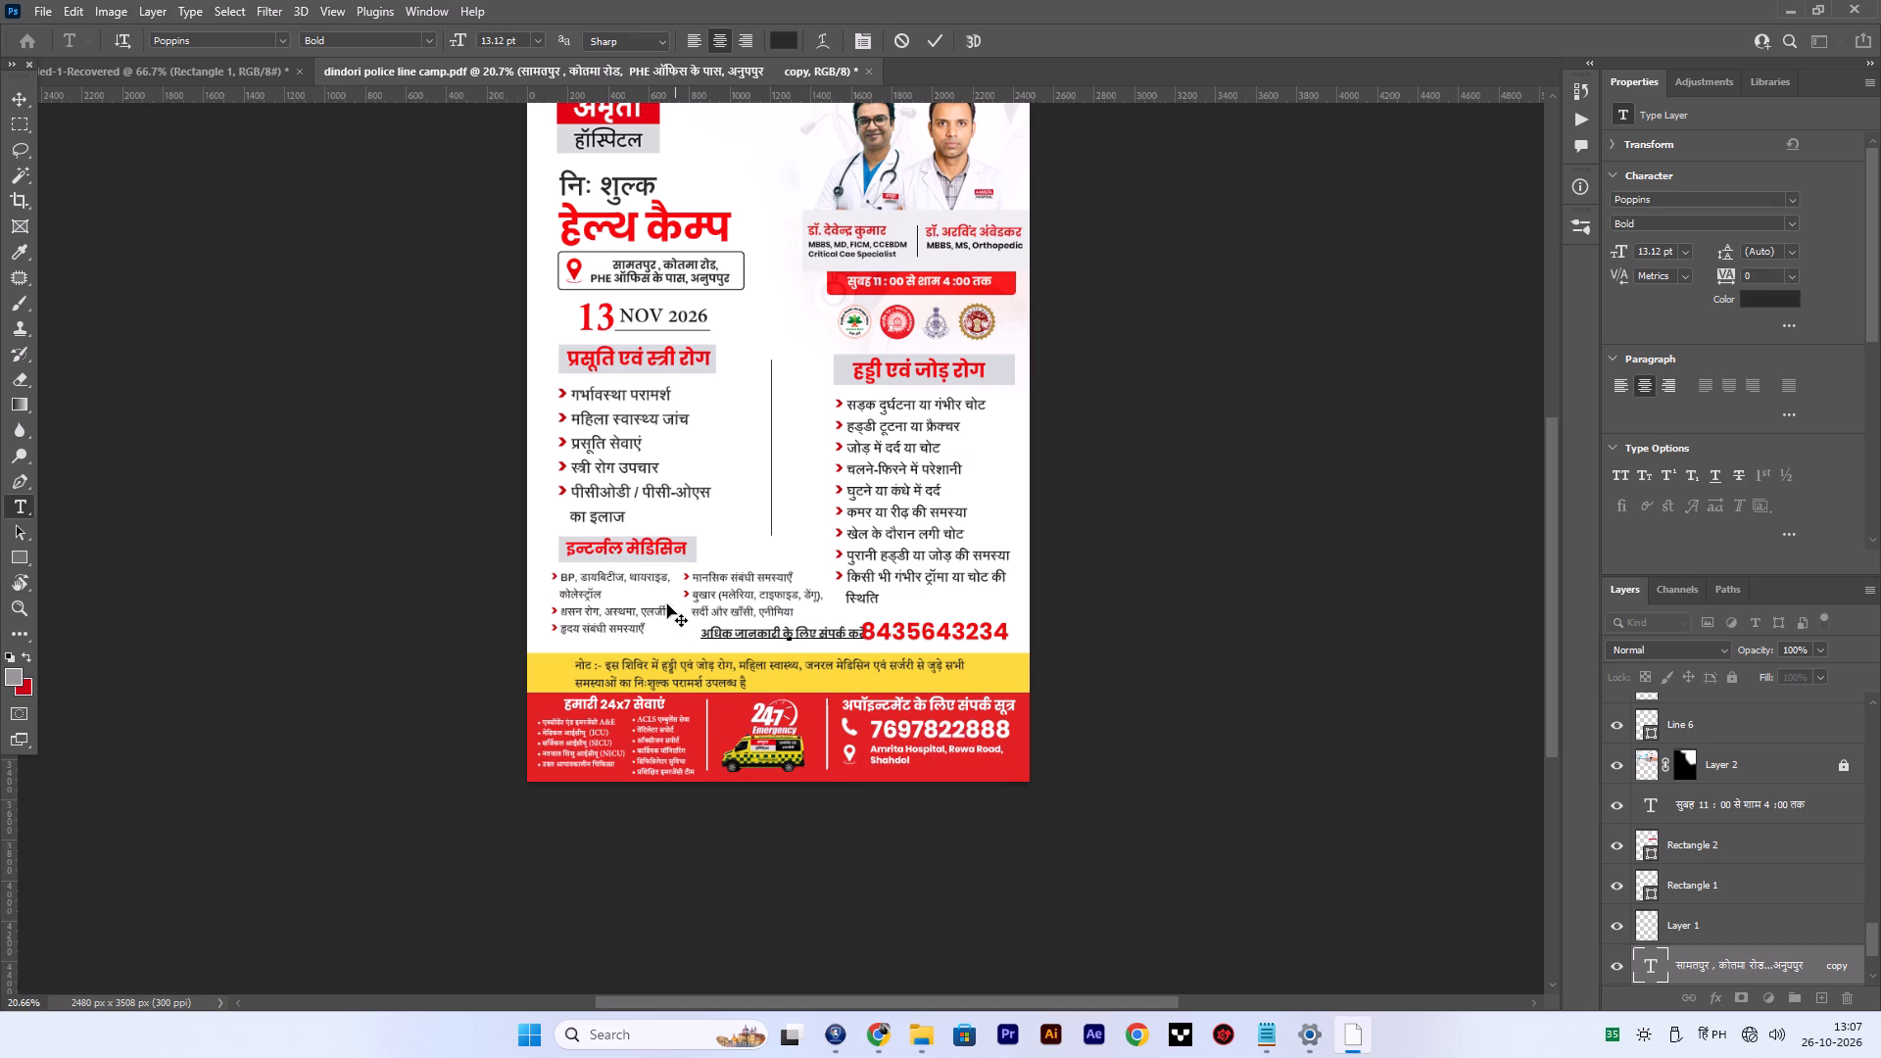
left_click(16, 101)
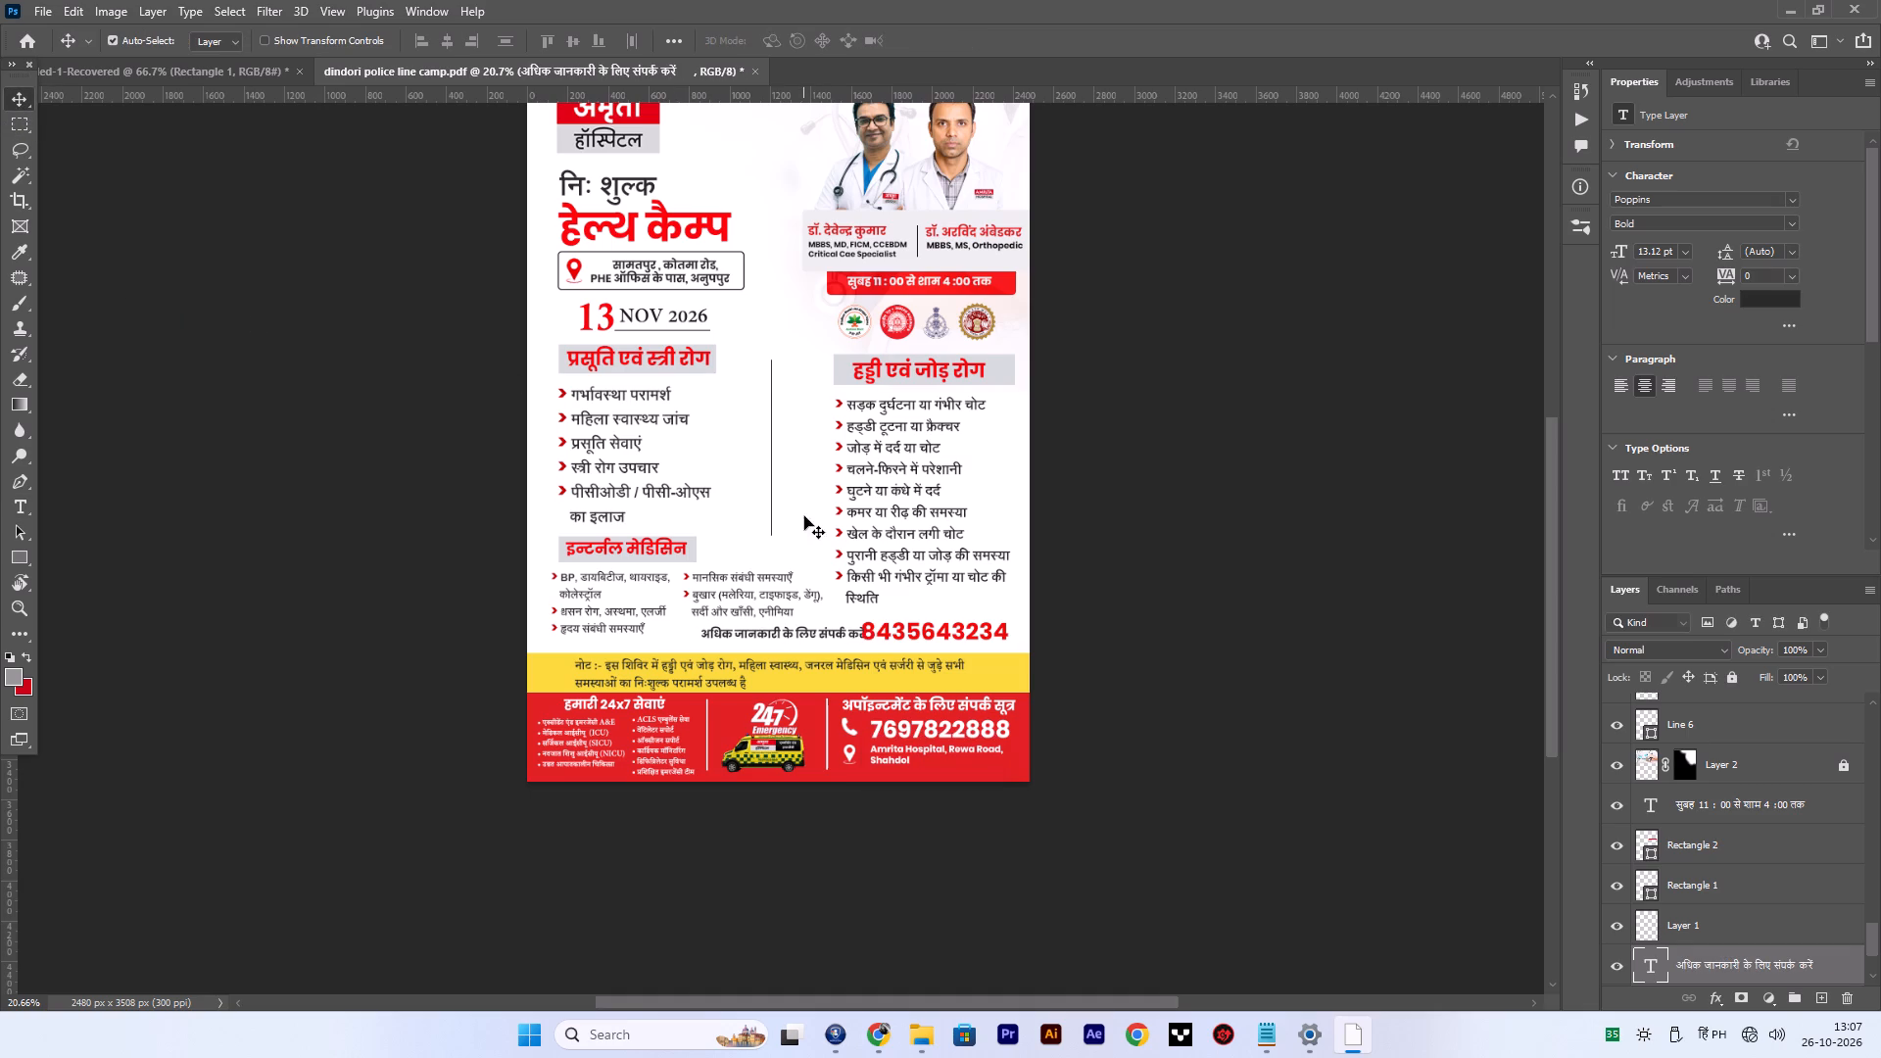
Shift the red contact number slightly down toward the yellow note band and place the Hindi contact prompt directly above it.
left_click_drag(931, 631, 938, 636)
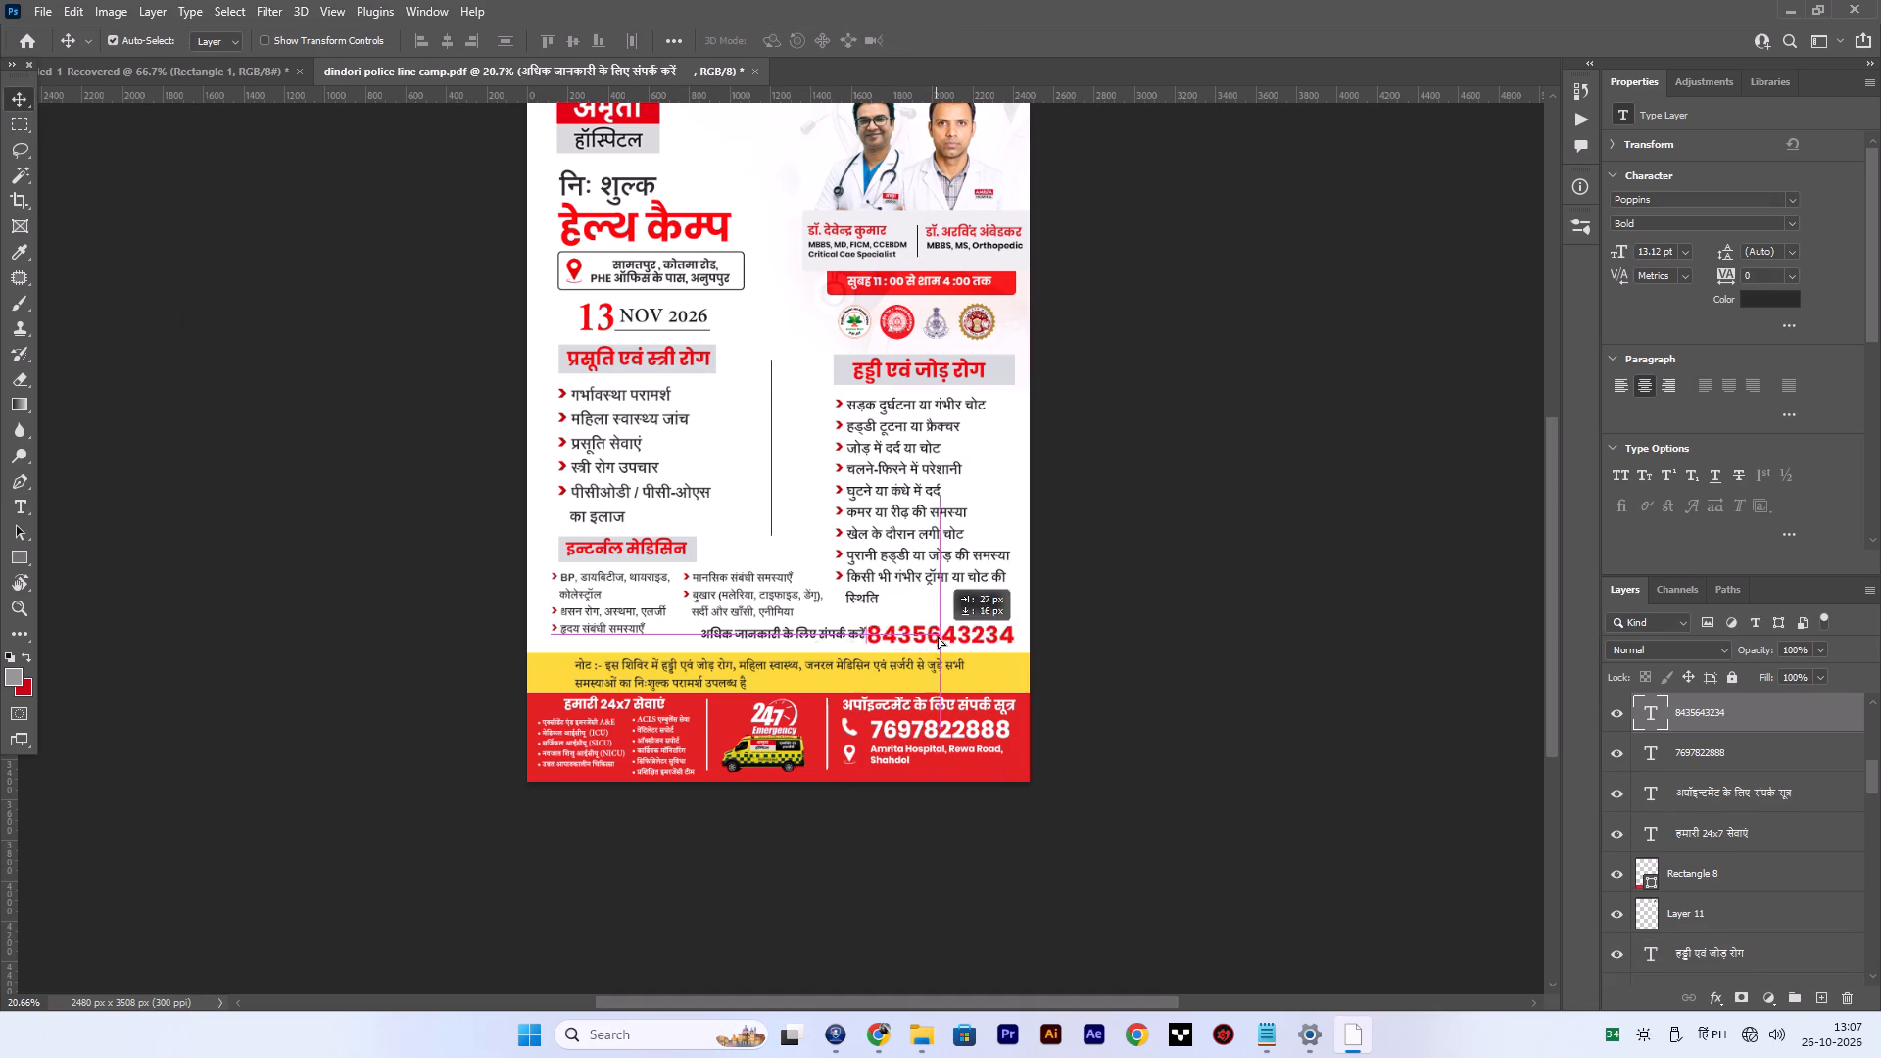
left_click_drag(938, 636, 940, 643)
left_click_drag(844, 632, 1022, 622)
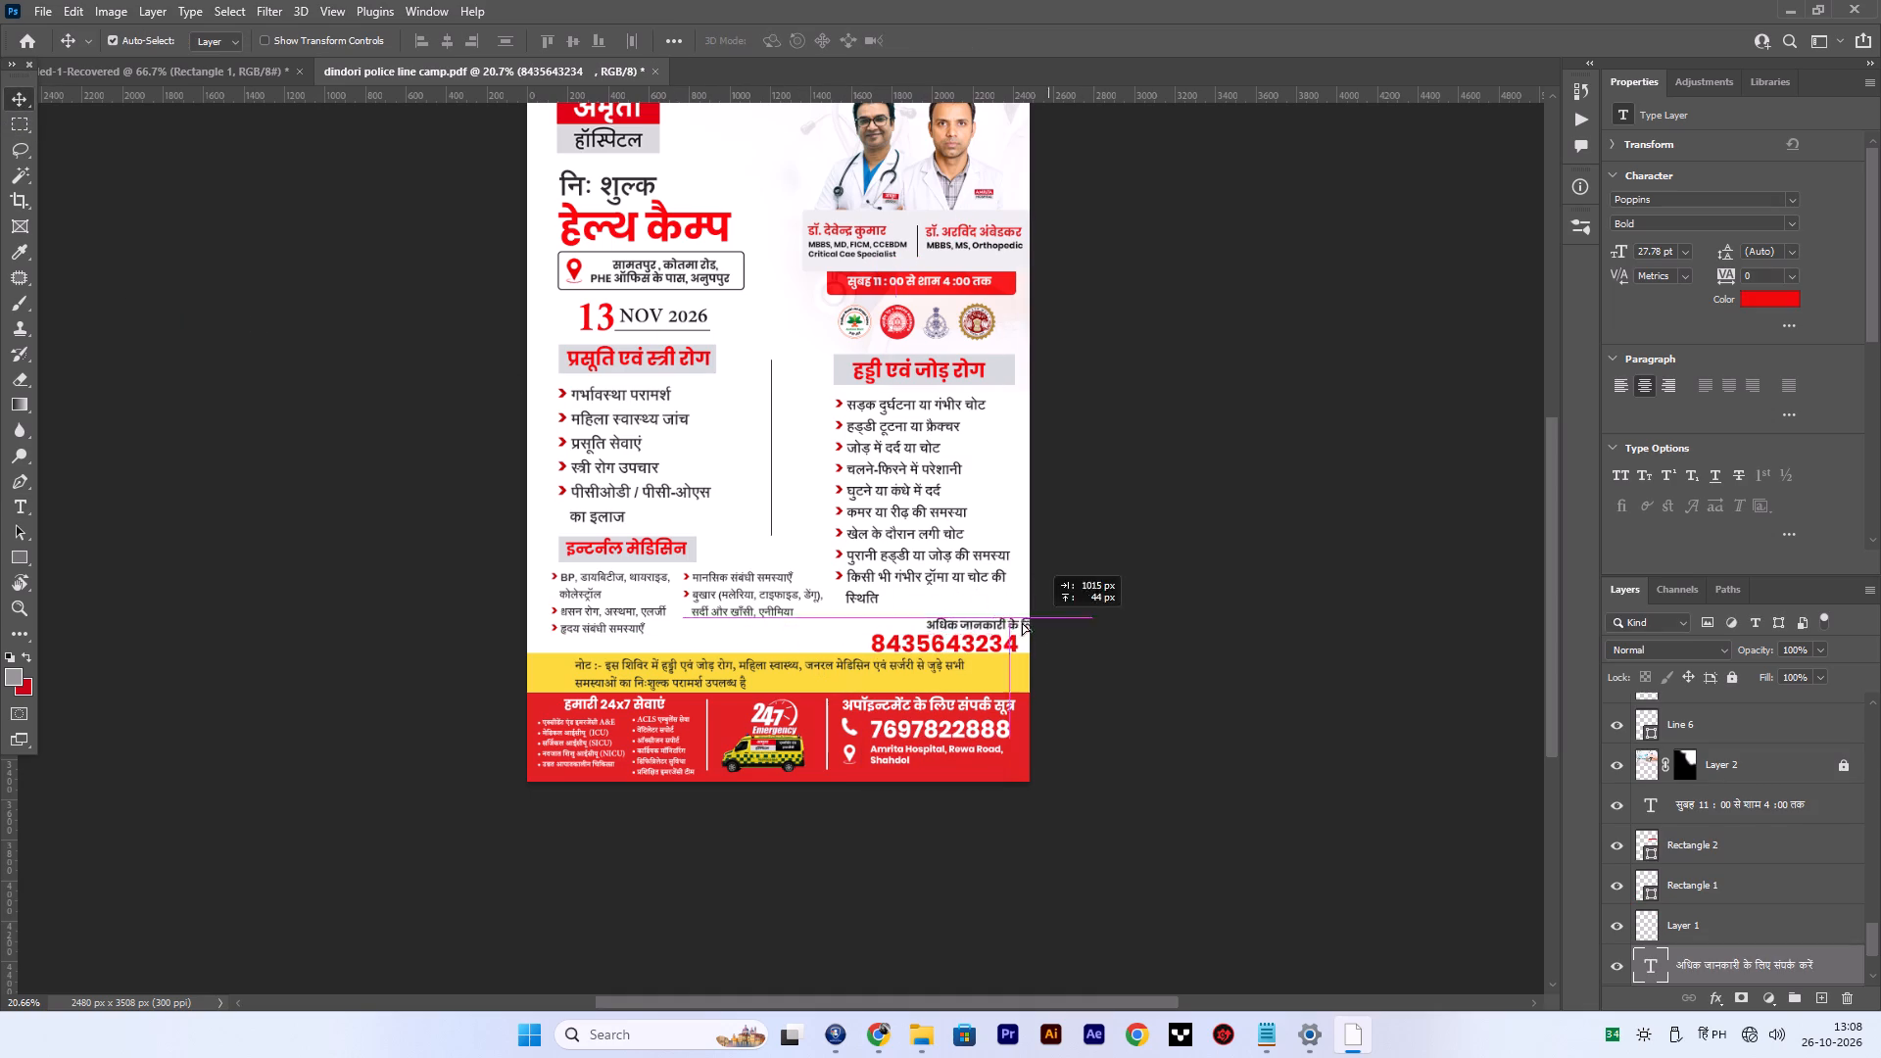
left_click_drag(1022, 622, 998, 622)
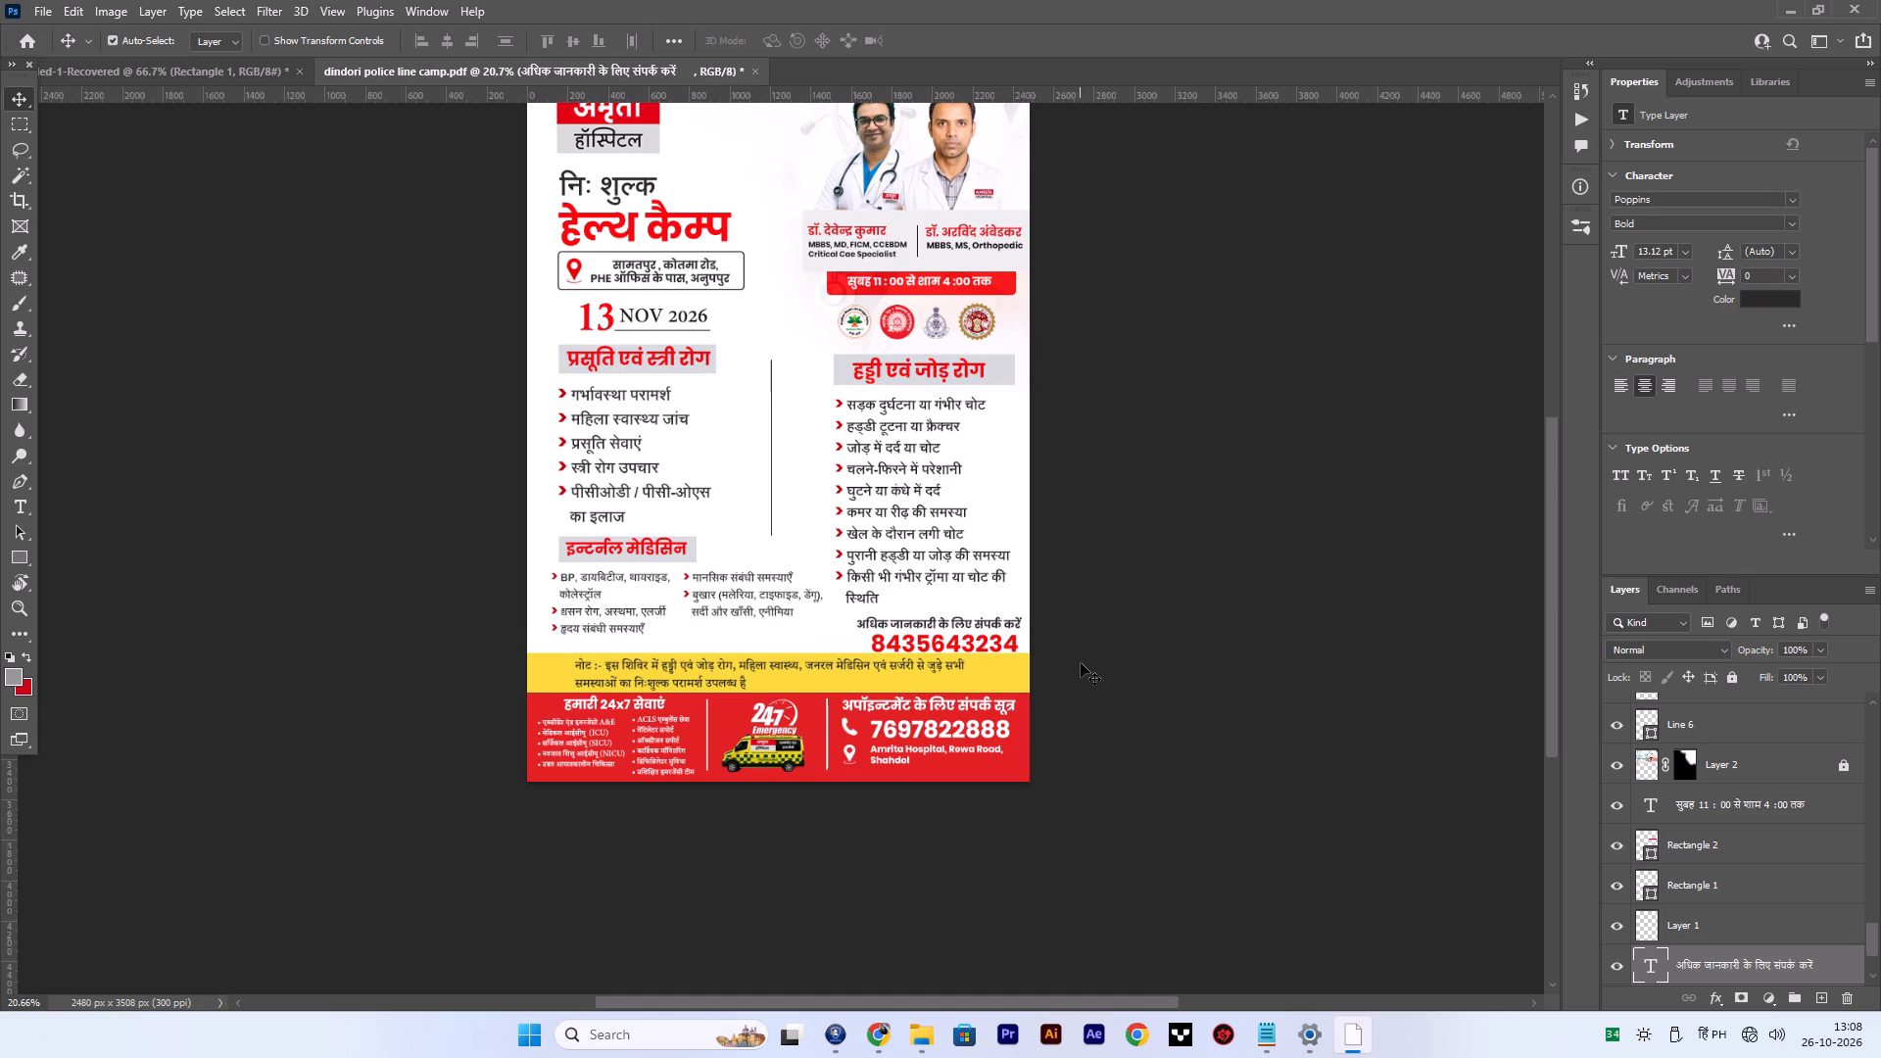
Draw a rectangle about 932 by 81 px over the Hindi contact prompt, extending past the page's right edge.
right_click(24, 549)
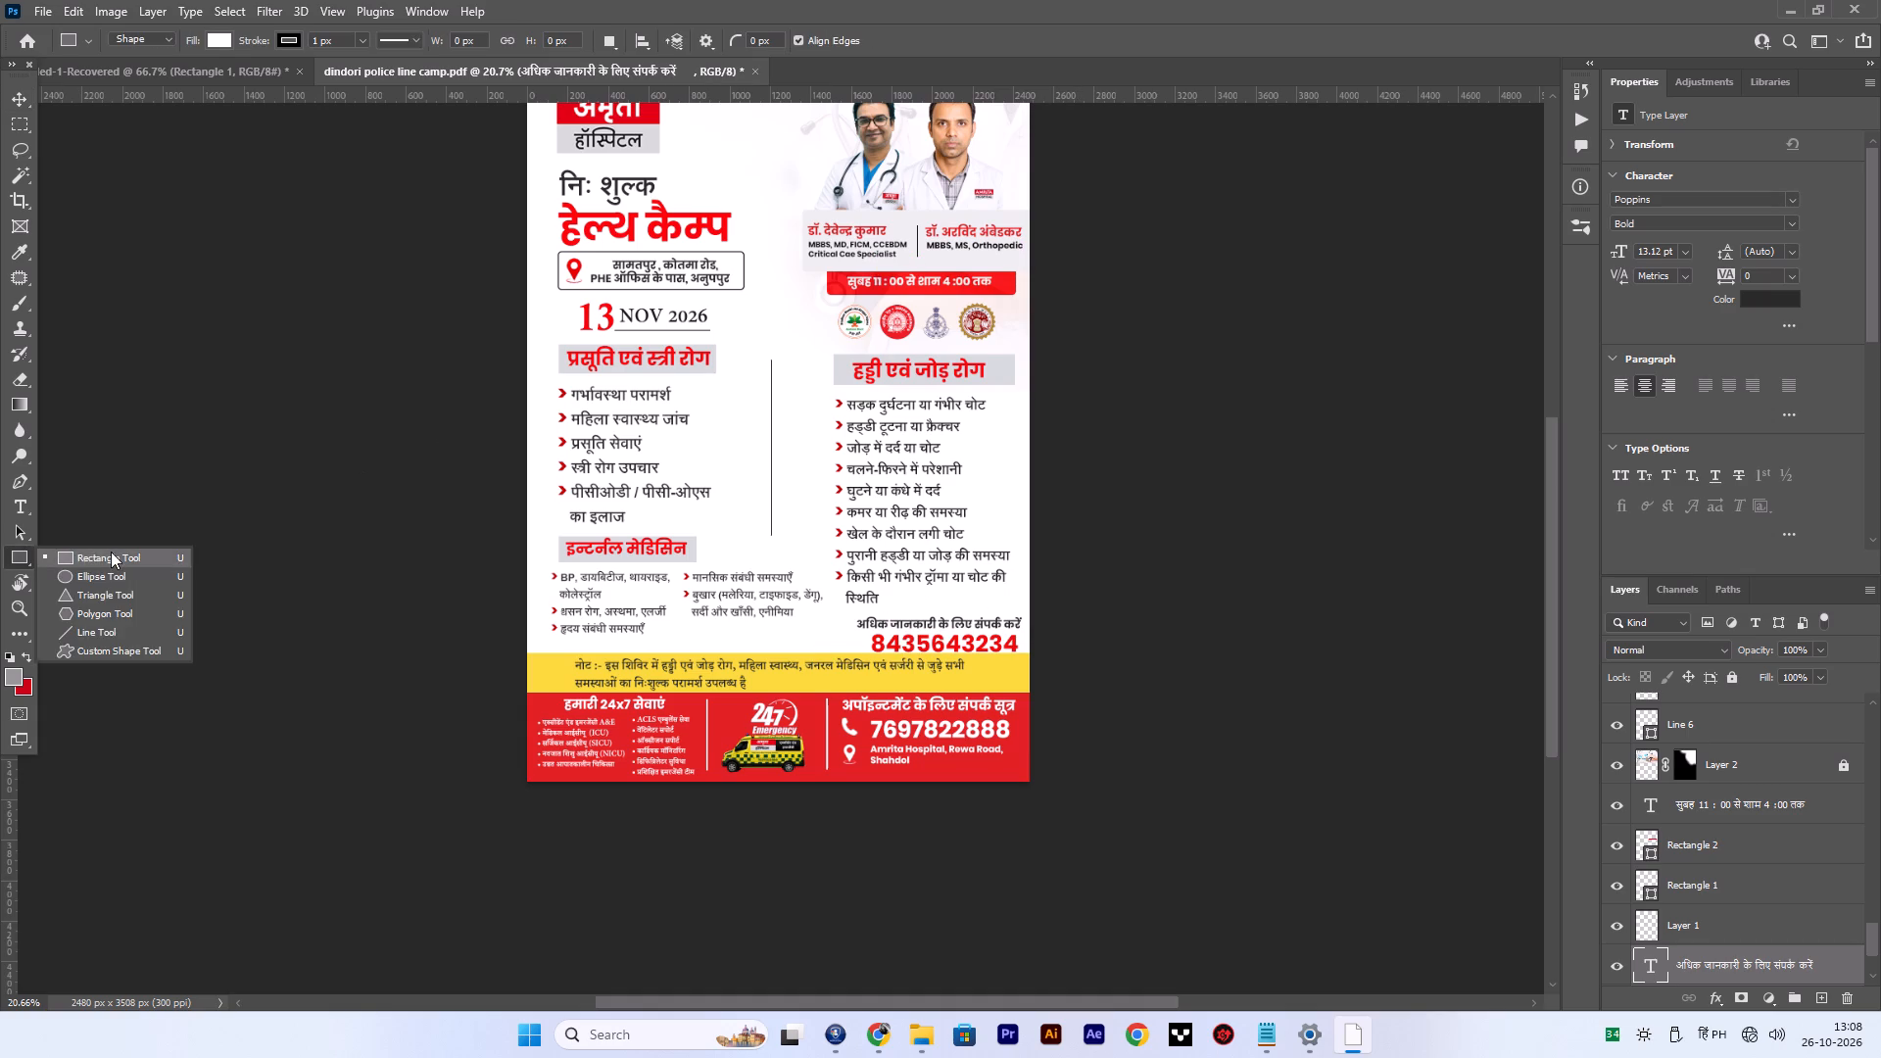
left_click(111, 552)
left_click_drag(852, 615, 1015, 632)
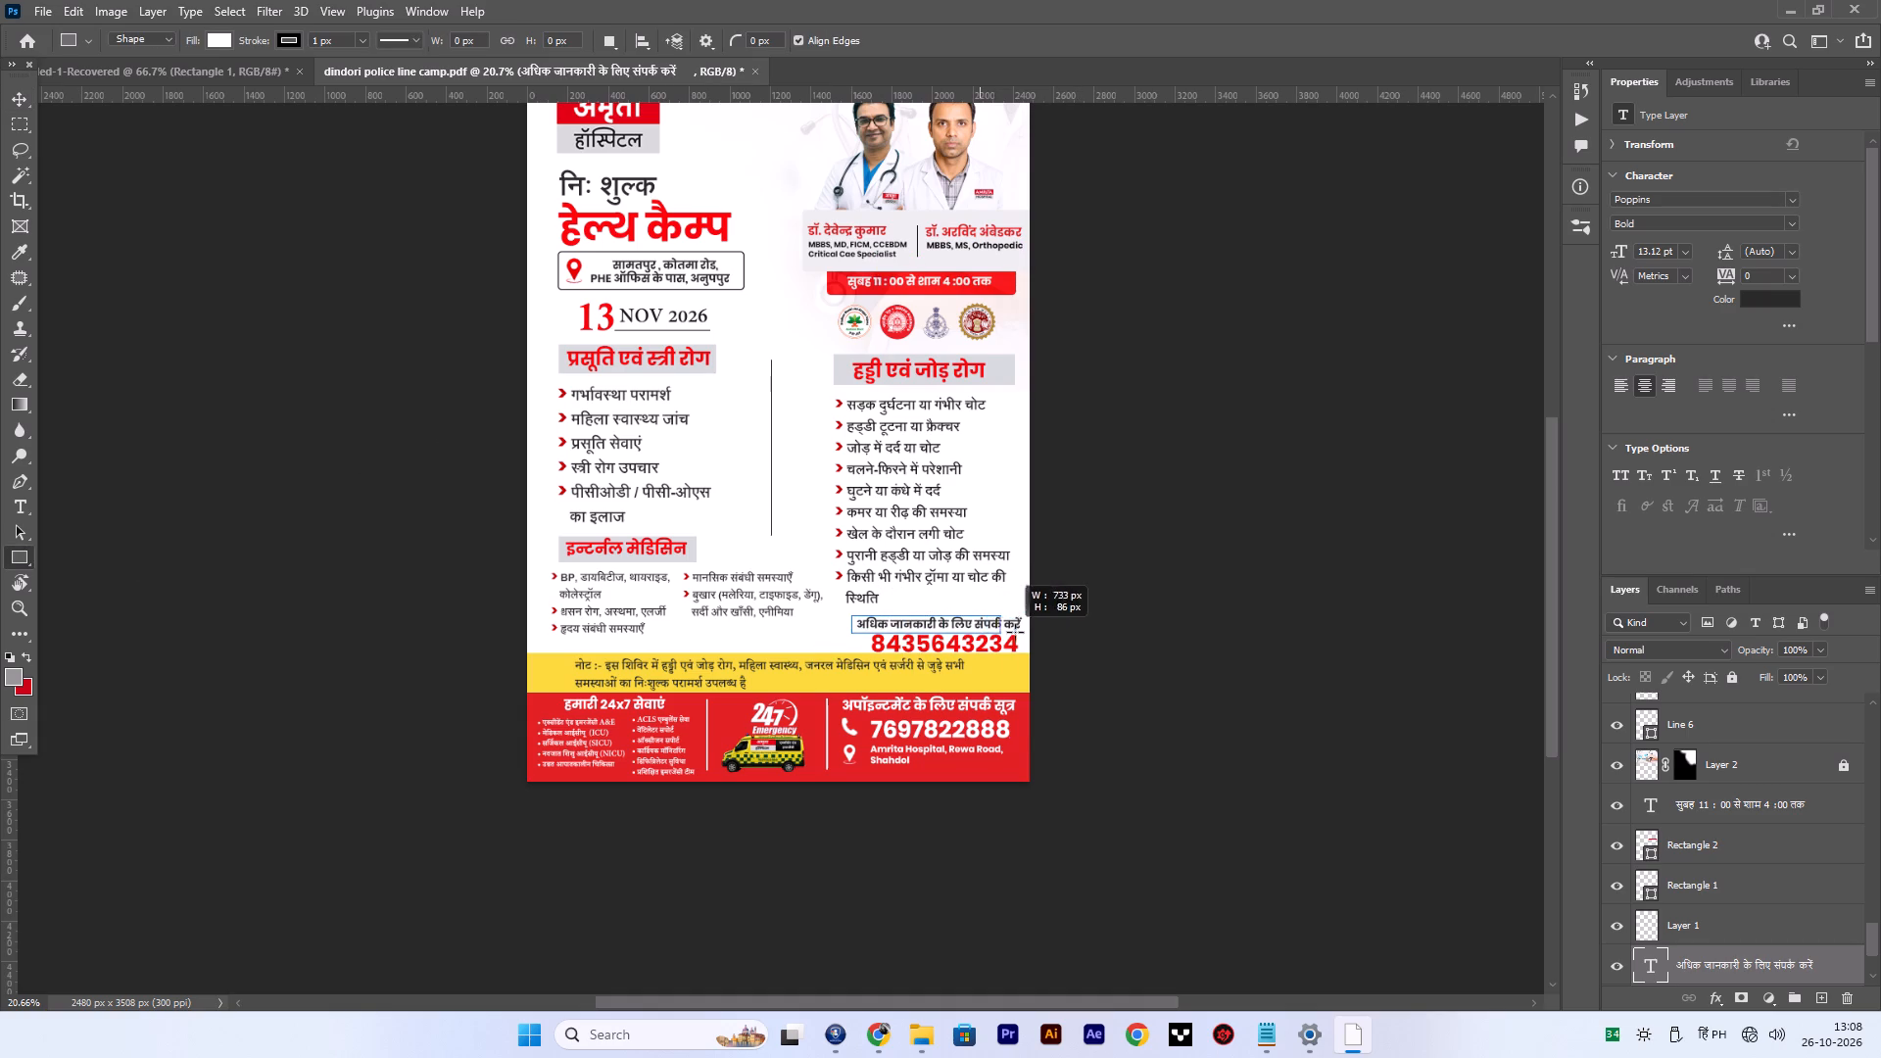
left_click_drag(1015, 632, 1040, 631)
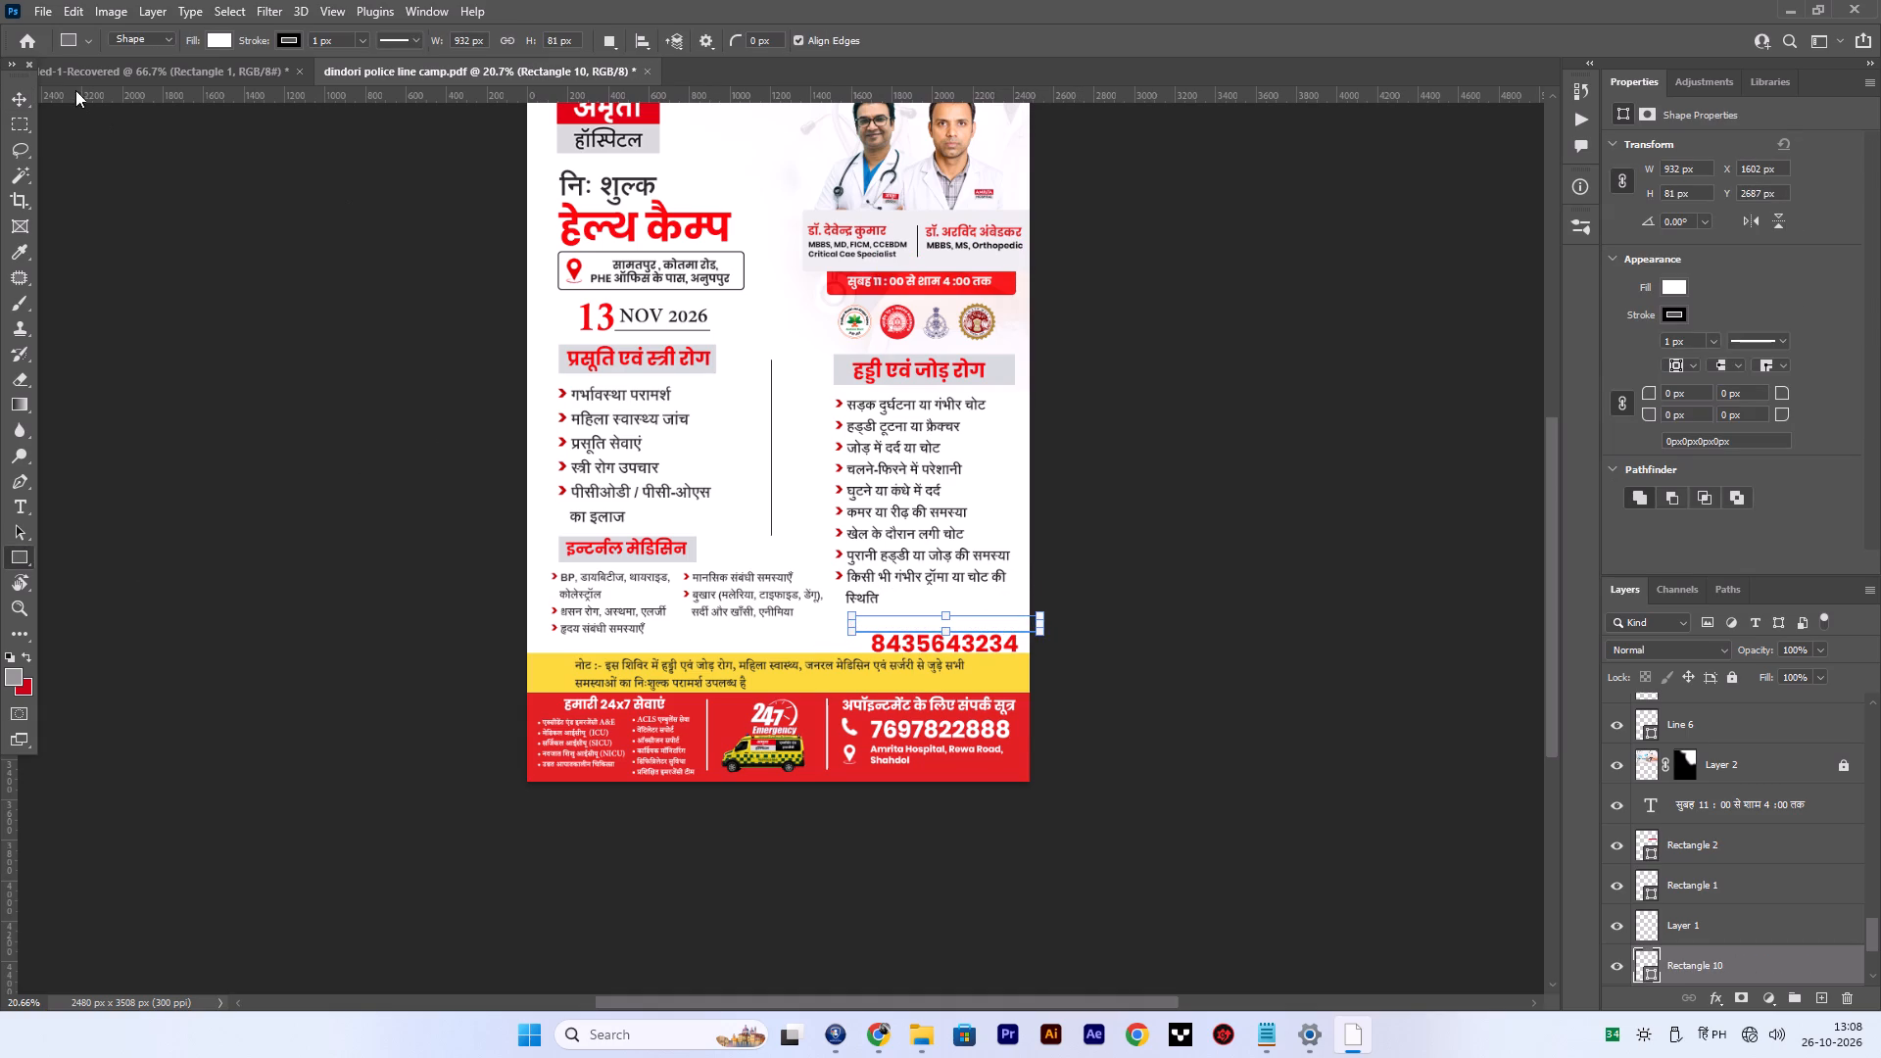
Fill the new rectangle with a light grey similar to the section heading backgrounds.
left_click(10, 92)
left_click(1671, 283)
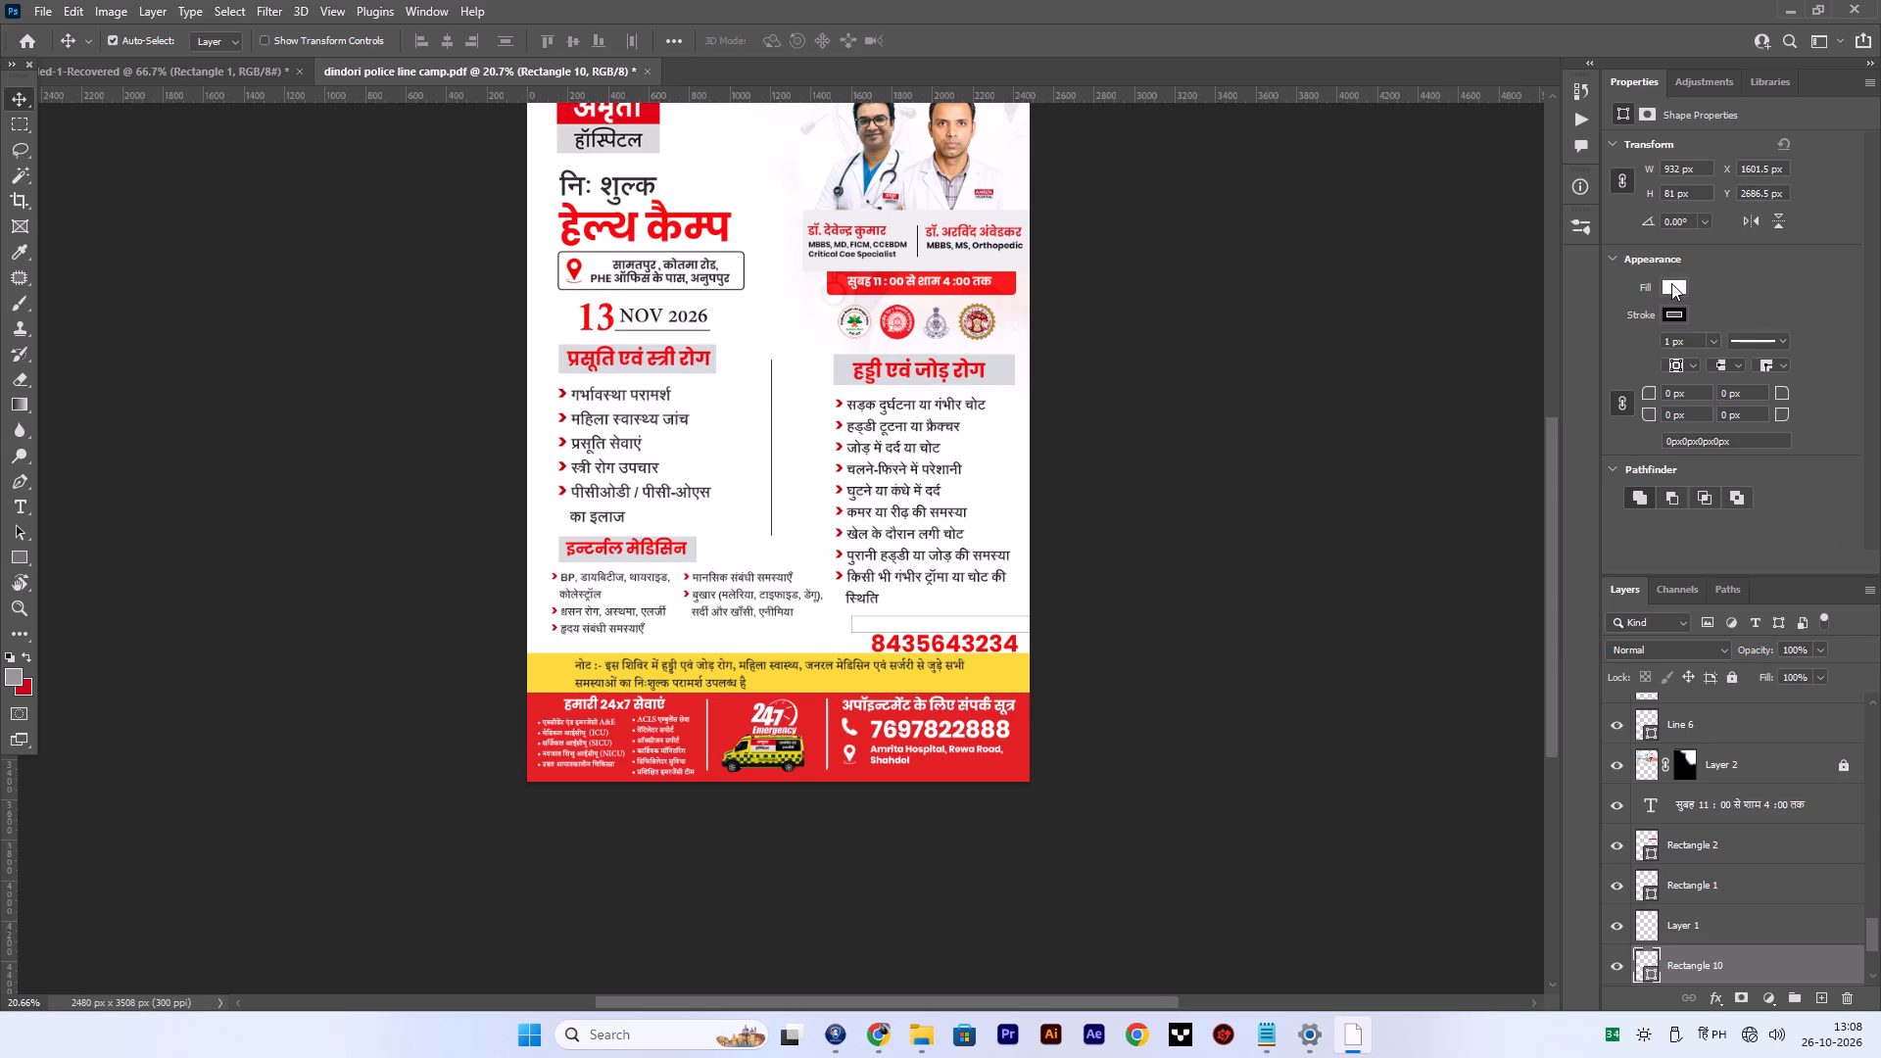
left_click(1720, 390)
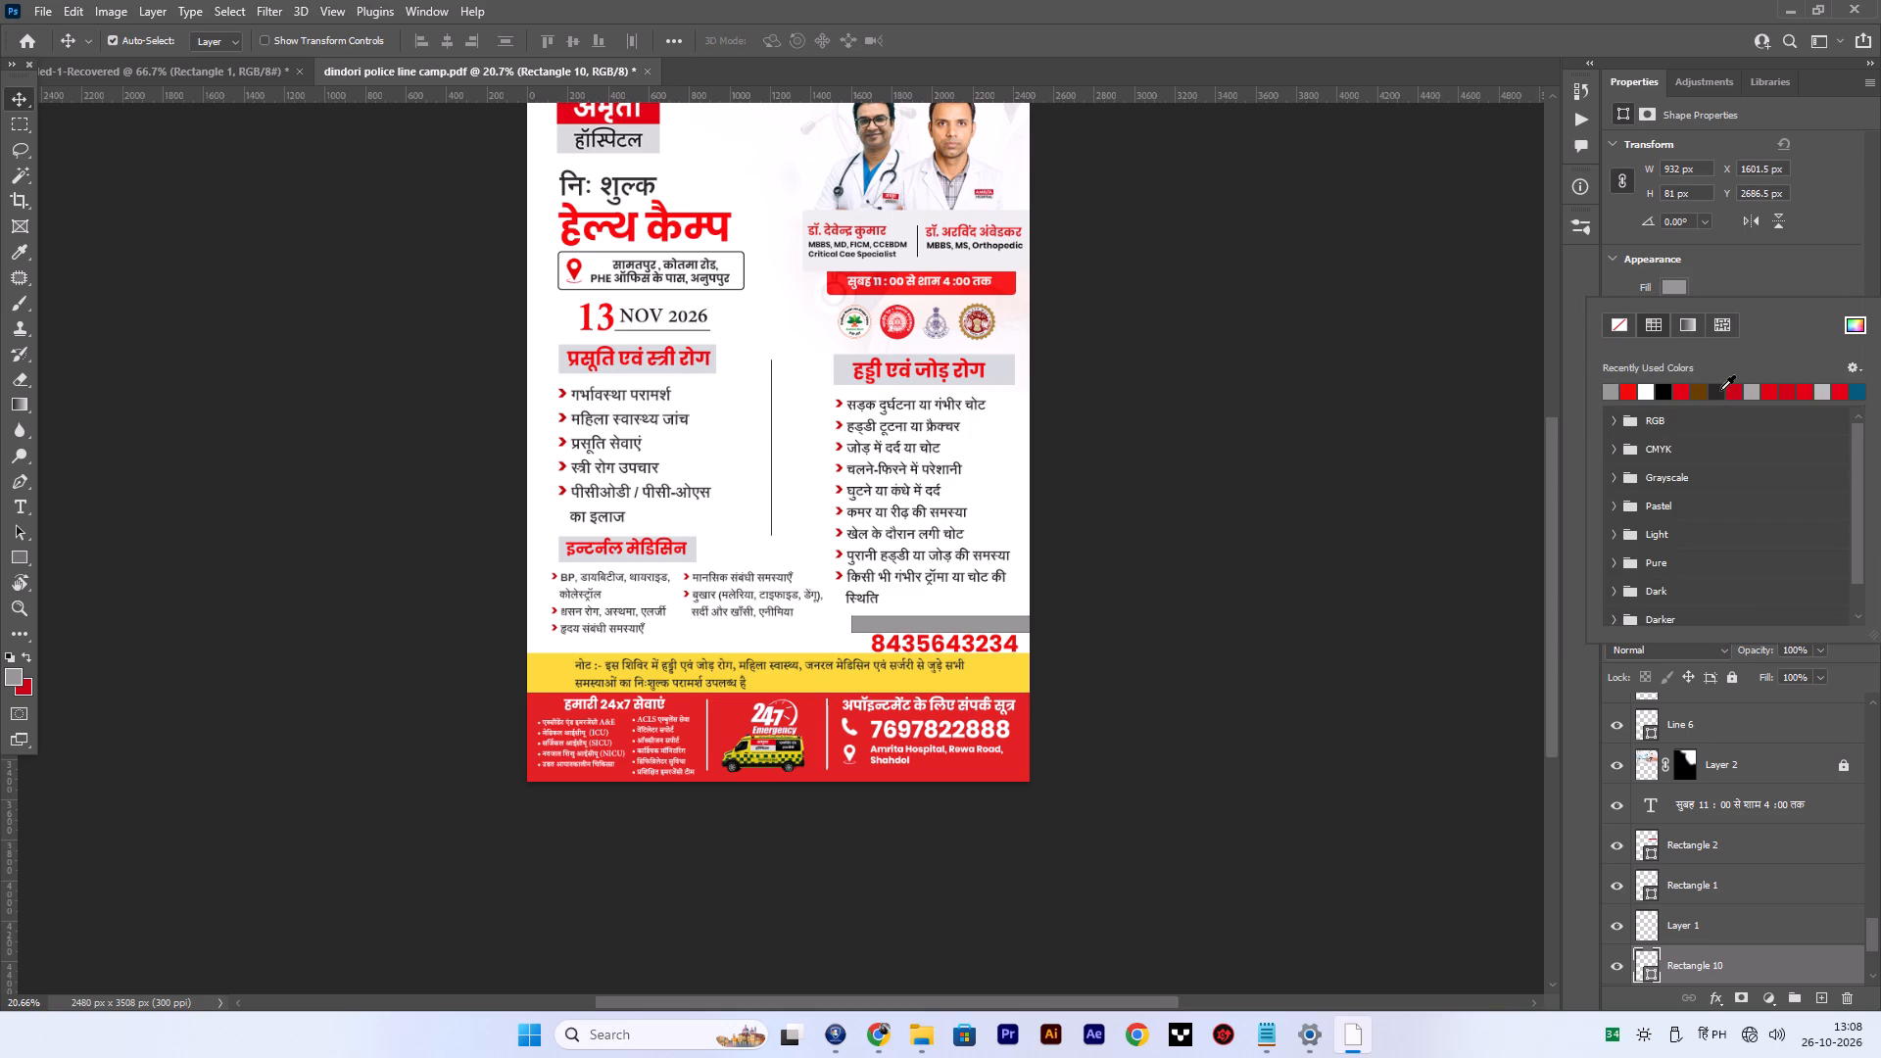
left_click(1850, 328)
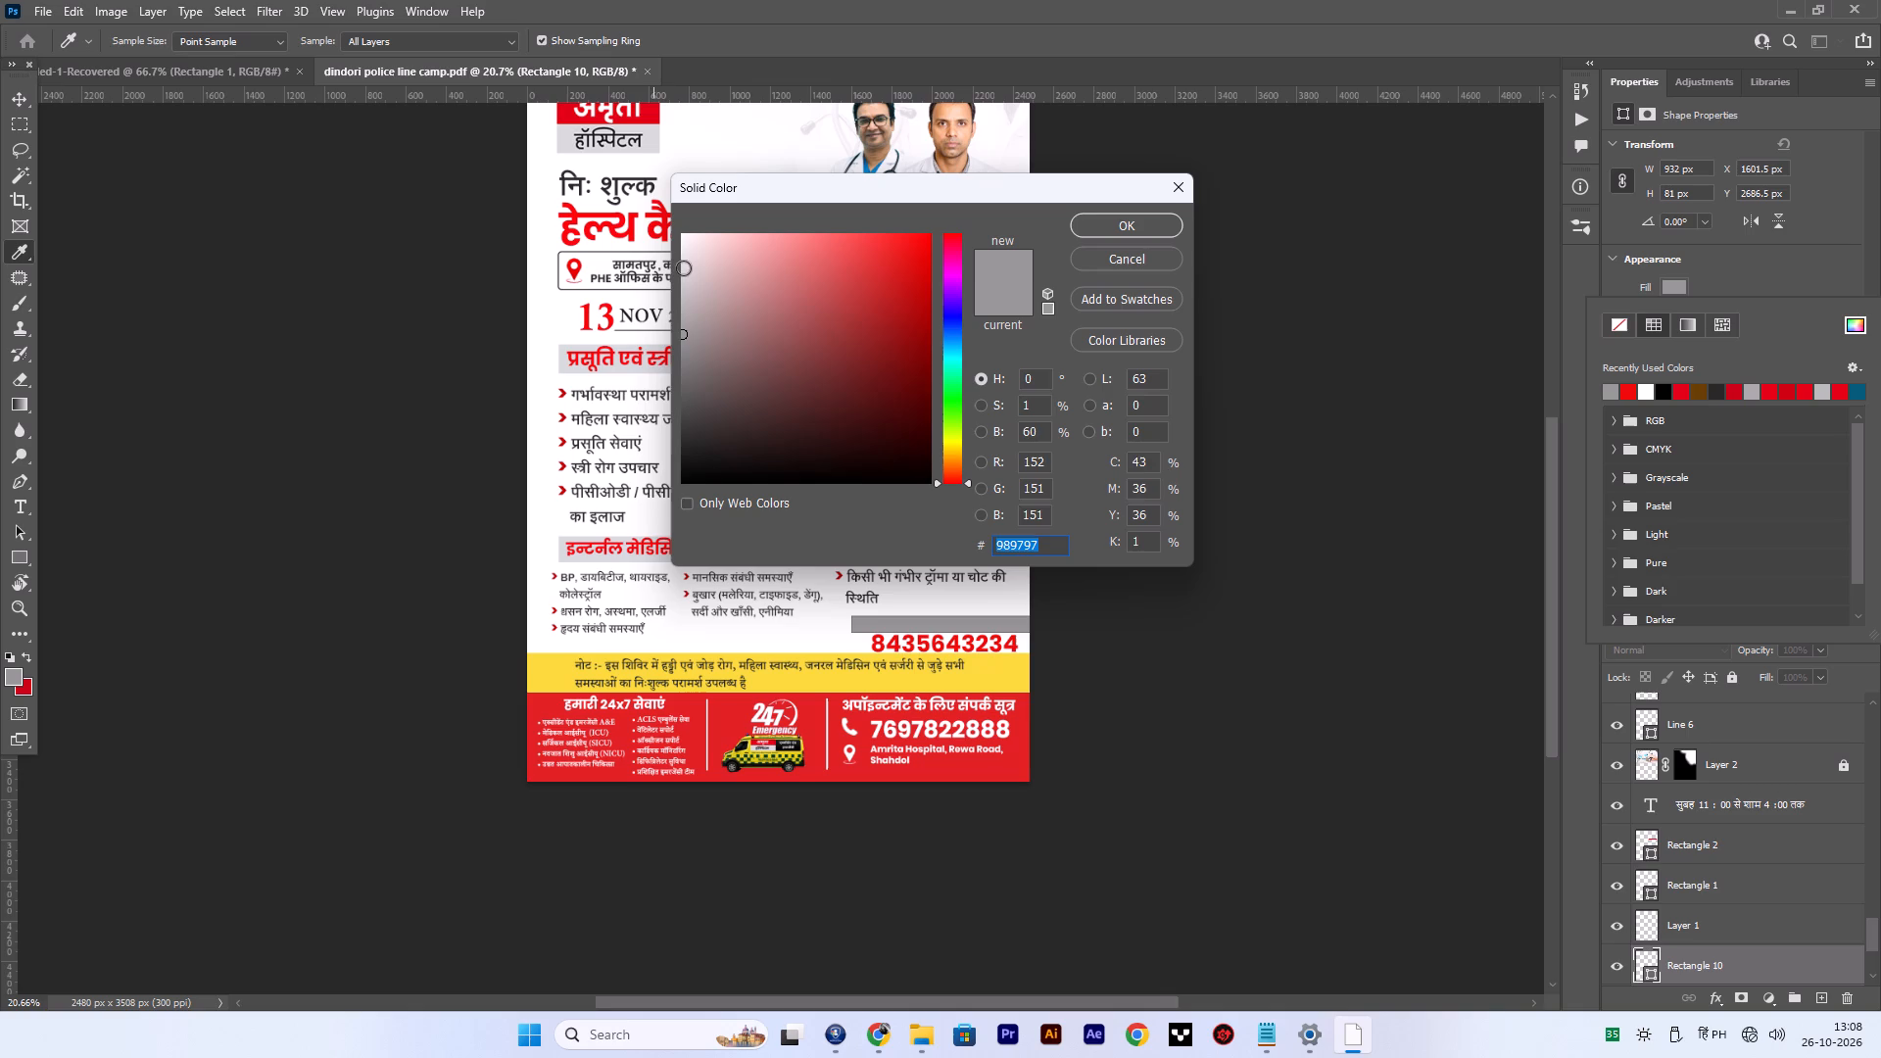
left_click(683, 267)
left_click(1103, 223)
left_click(1192, 562)
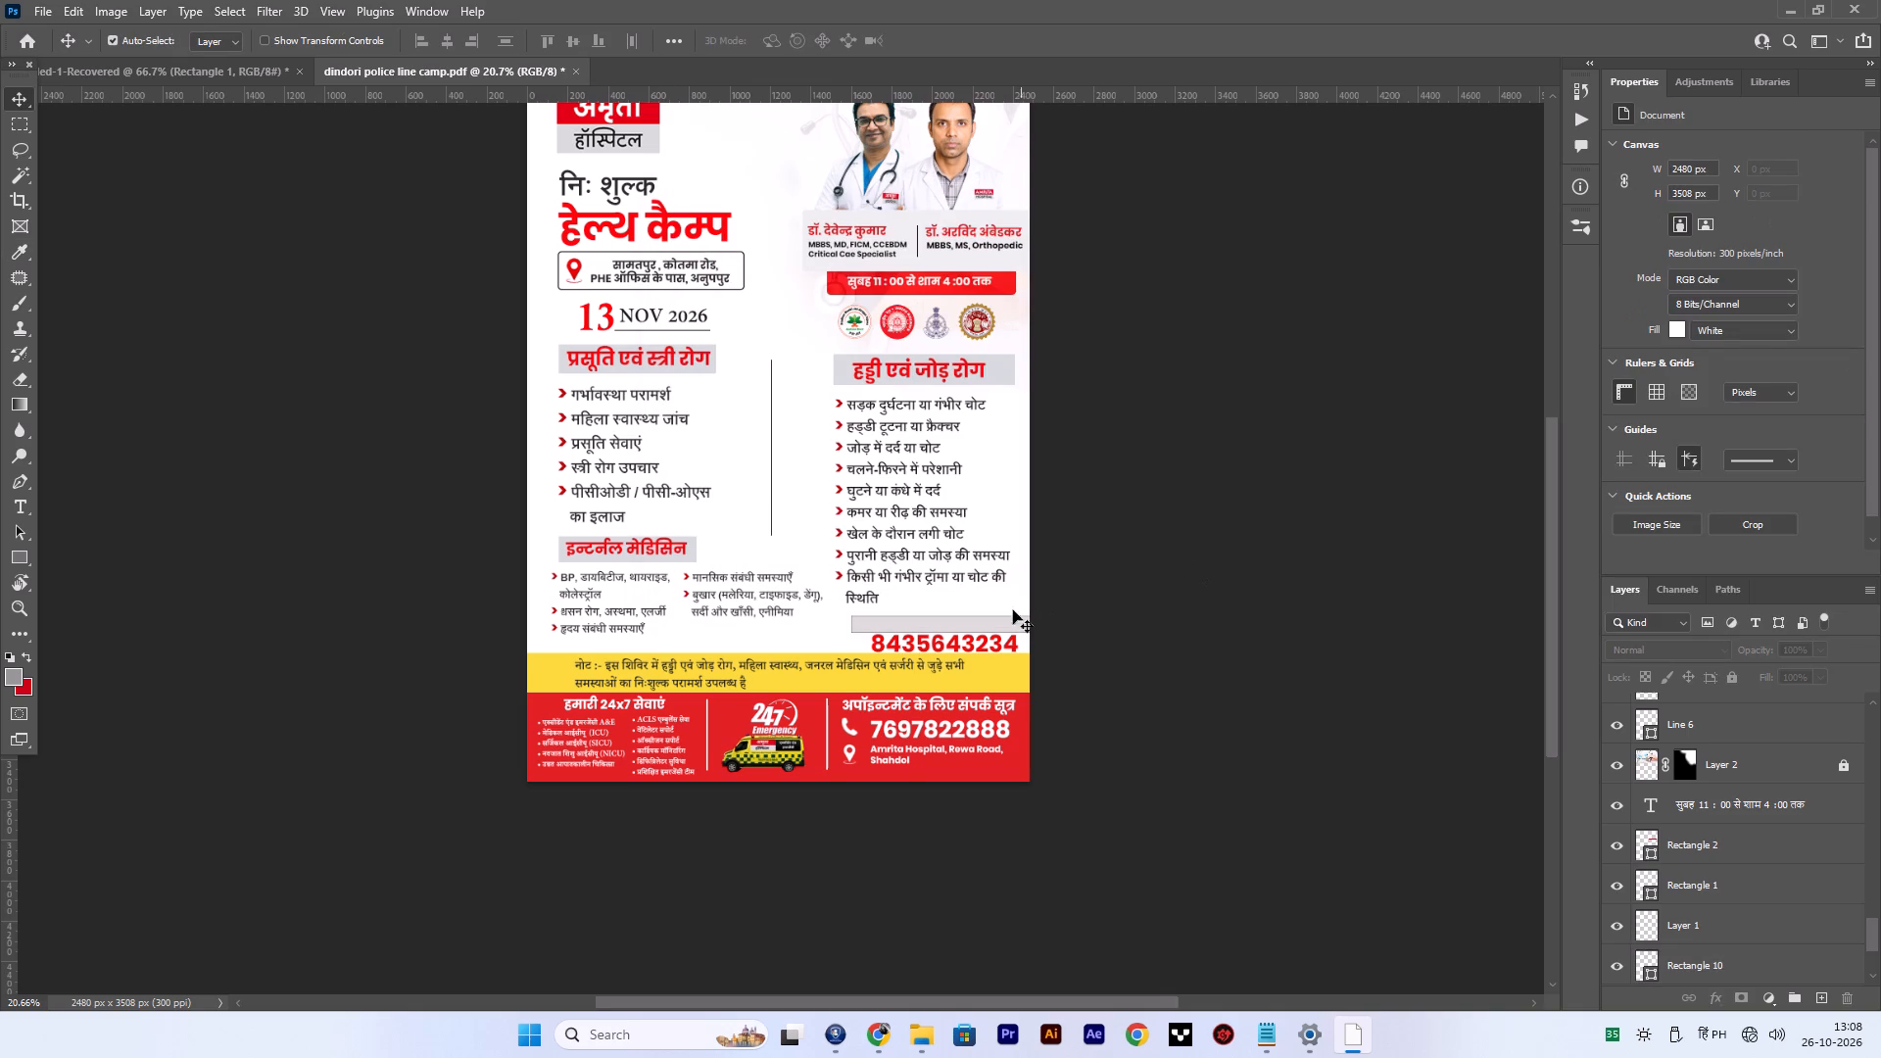
Move the grey rectangle below the contact prompt and venue text in the layer order, as a background band for the prompt.
left_click(1002, 622)
scroll(1749, 856, "down", 4)
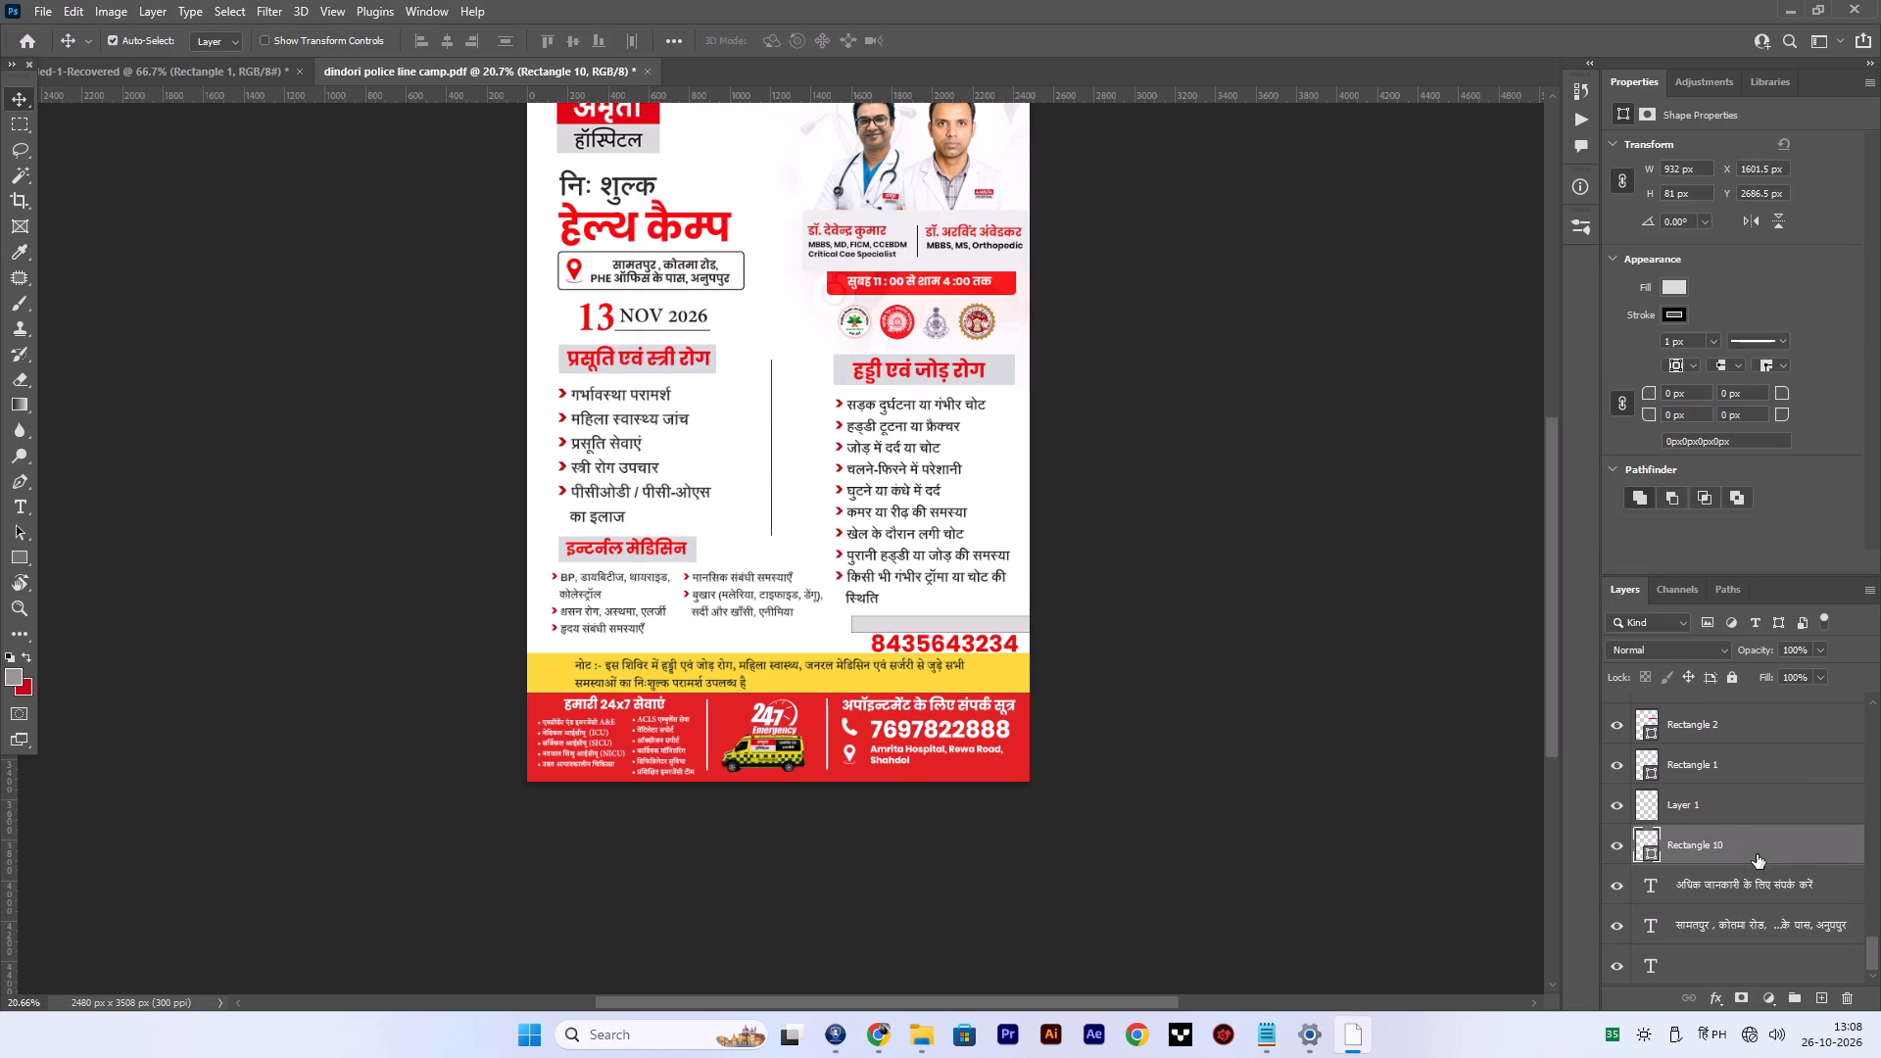
left_click_drag(1788, 810, 1825, 911)
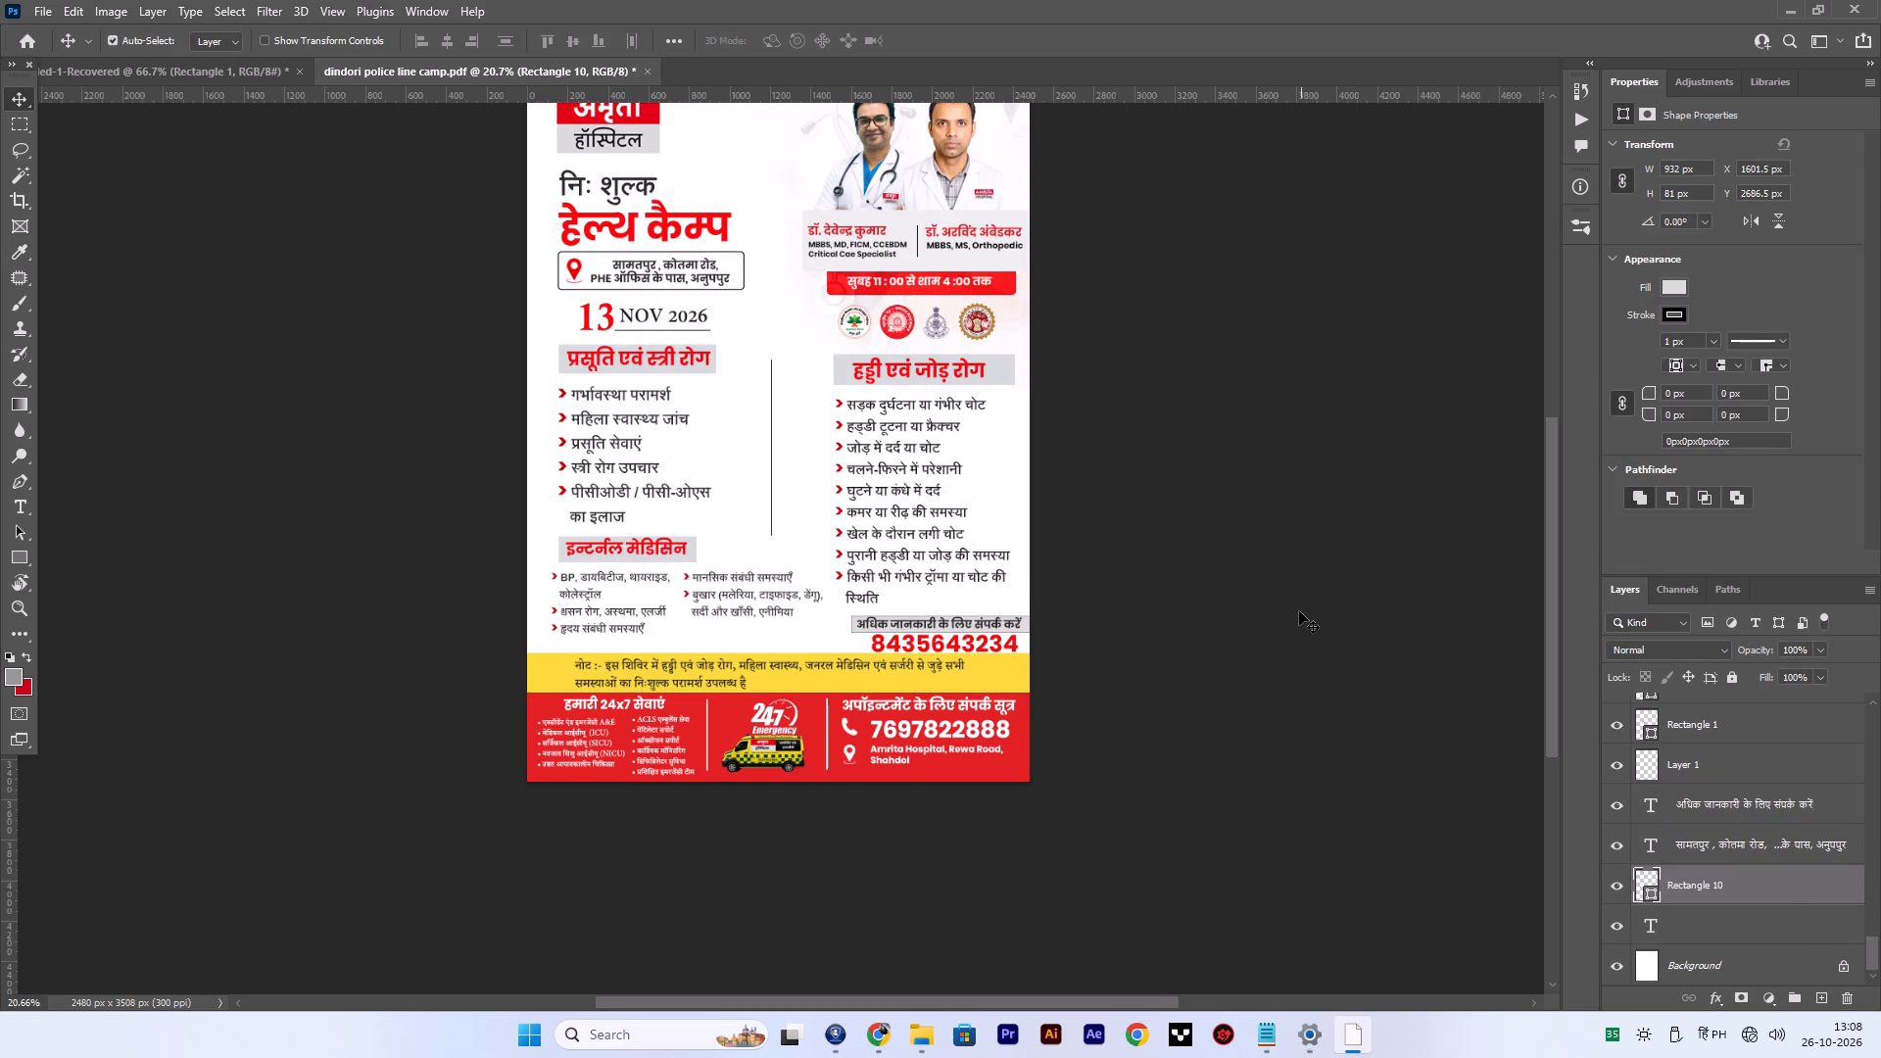
Remove the black outline from the grey rectangle behind the contact prompt by setting its stroke to none.
scroll(1050, 583, "down", 5)
scroll(968, 516, "up", 9, "alt")
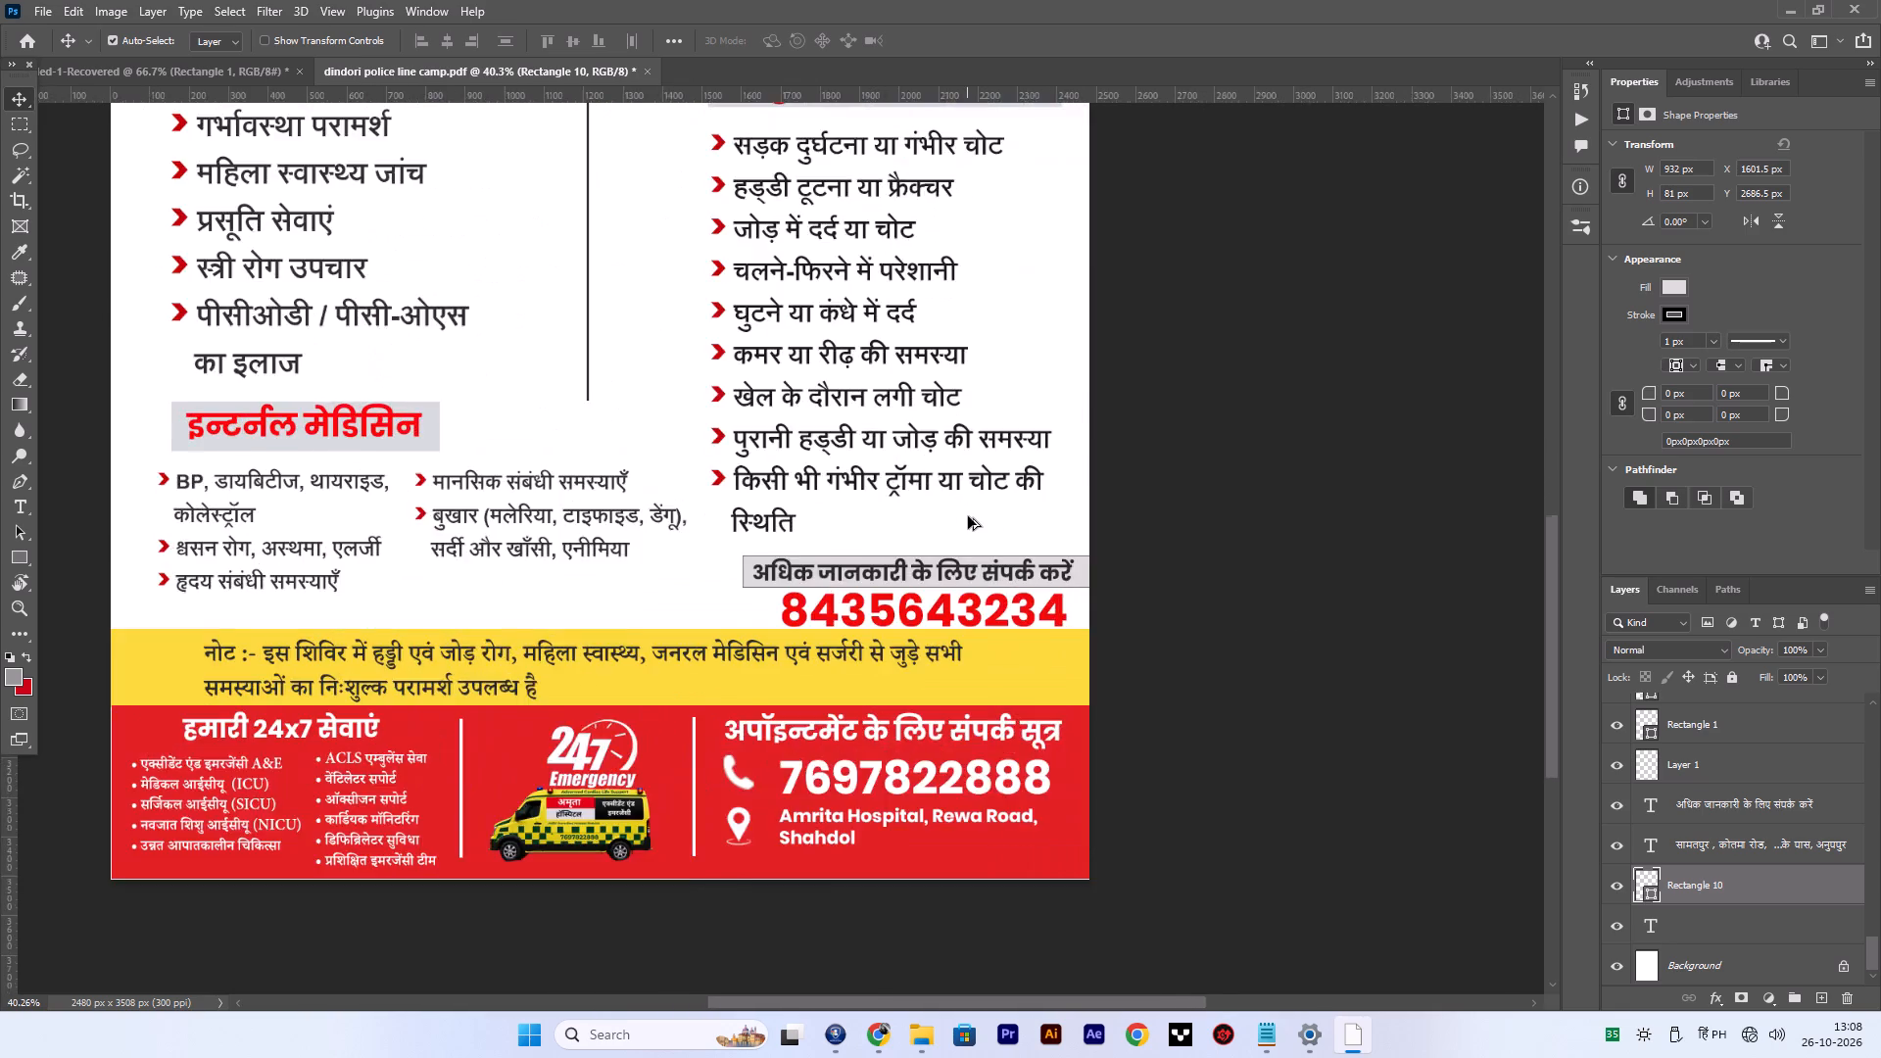
scroll(968, 516, "up", 3, "alt")
left_click(1149, 623)
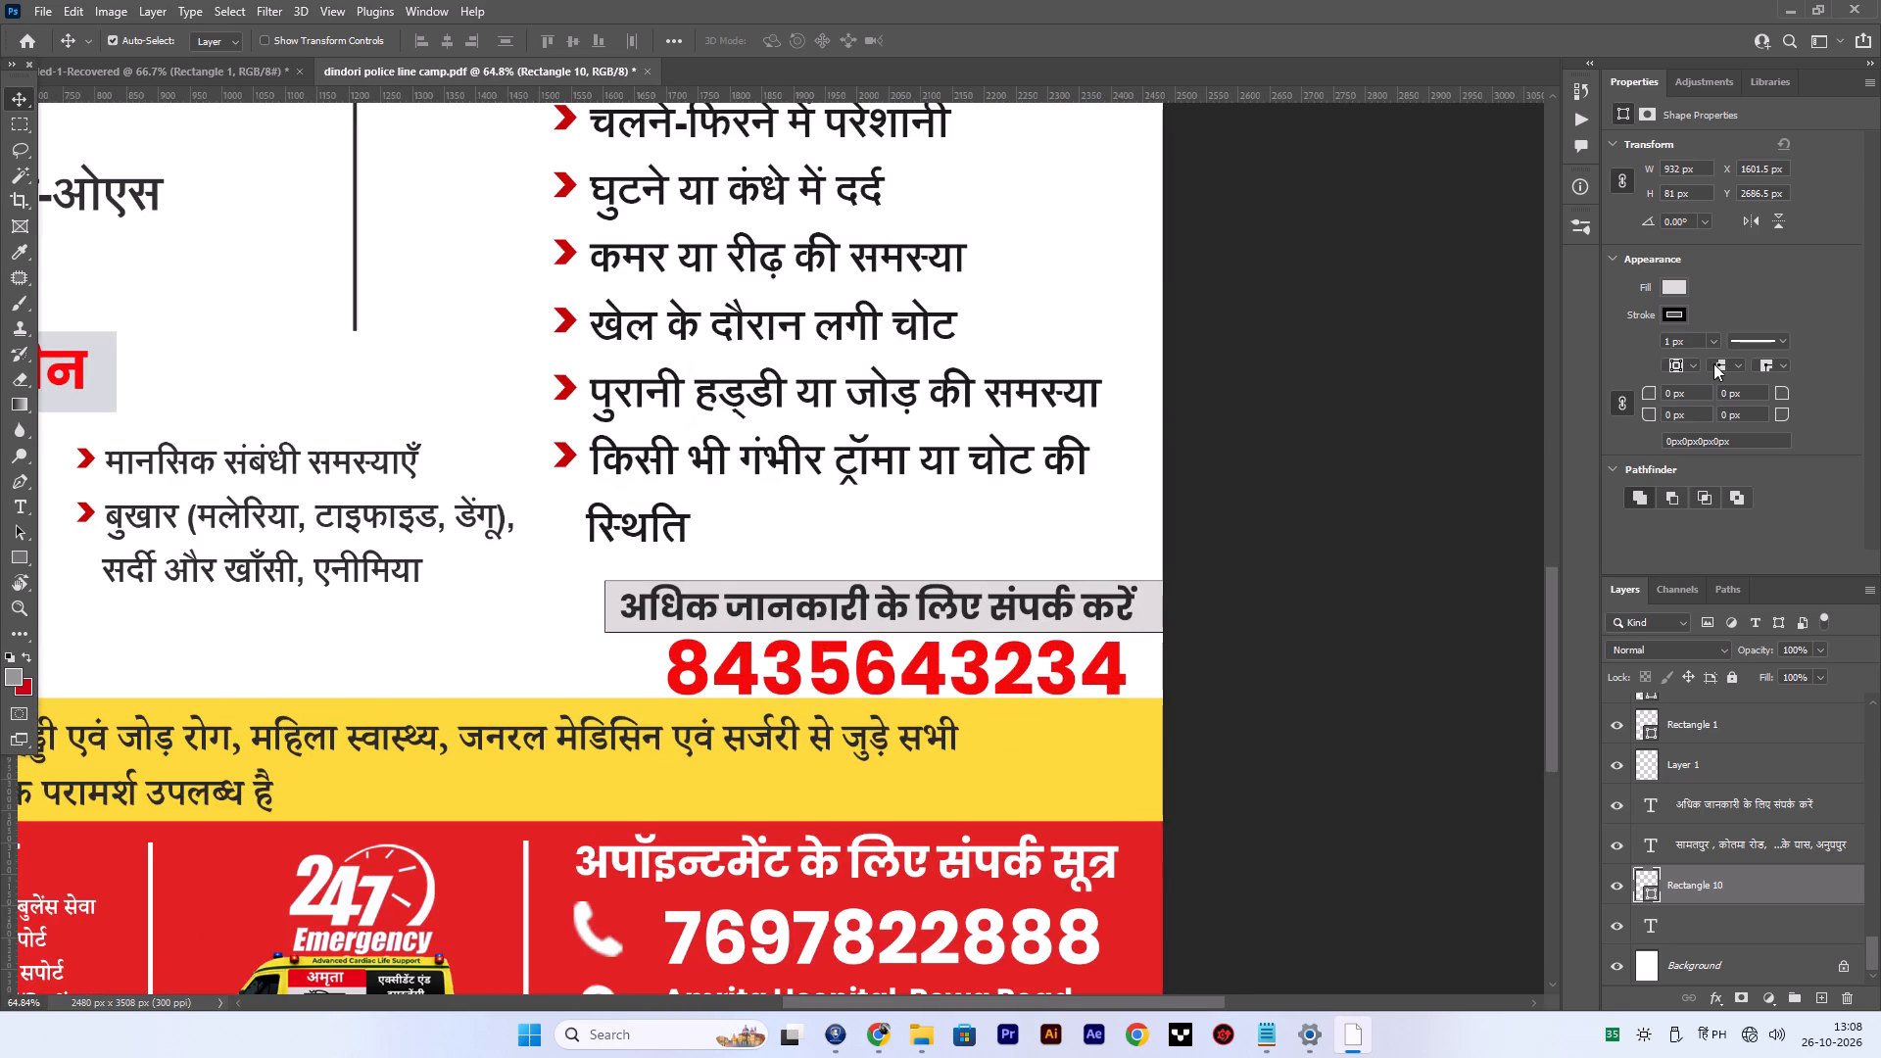
left_click(1674, 311)
left_click(1615, 358)
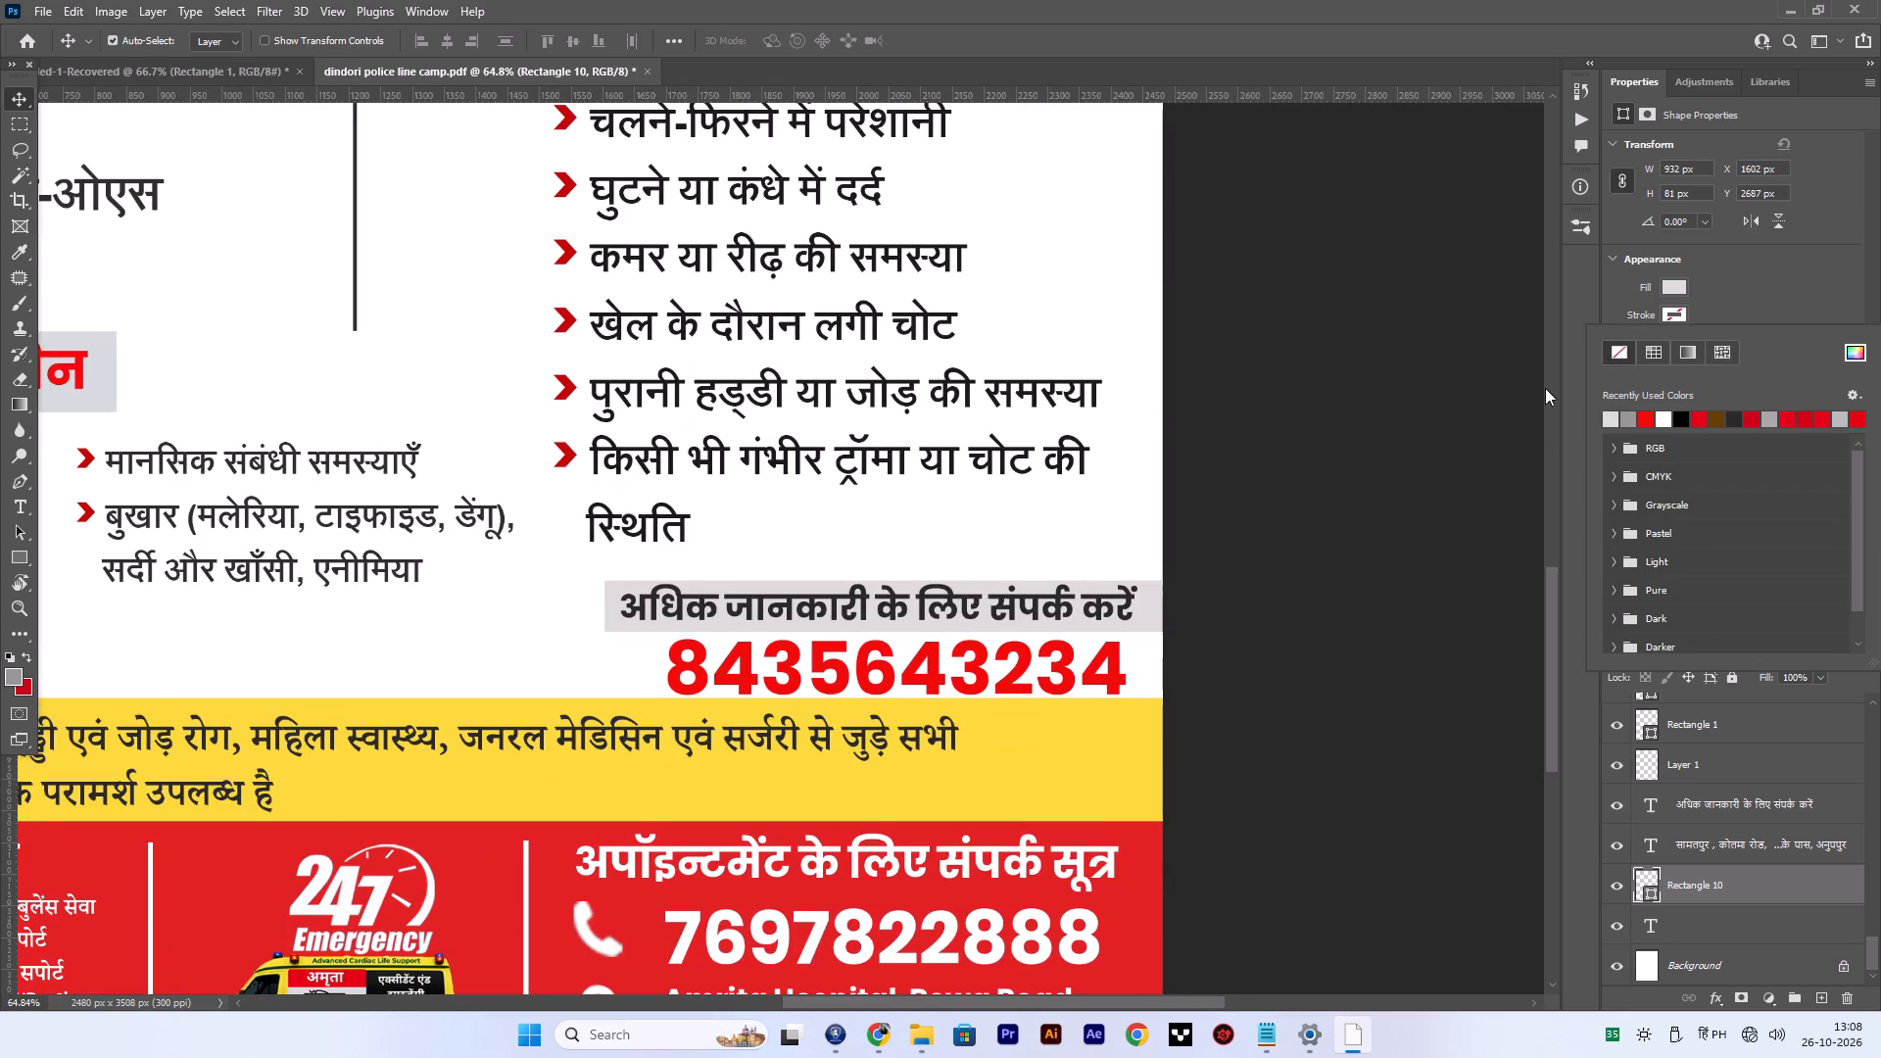
left_click(1402, 422)
Scale the red contact number down to about 75% and reposition it between the grey prompt band and the yellow note band.
scroll(1402, 422, "down", 5)
scroll(812, 530, "up", 6, "alt")
scroll(812, 530, "down", 10, "alt")
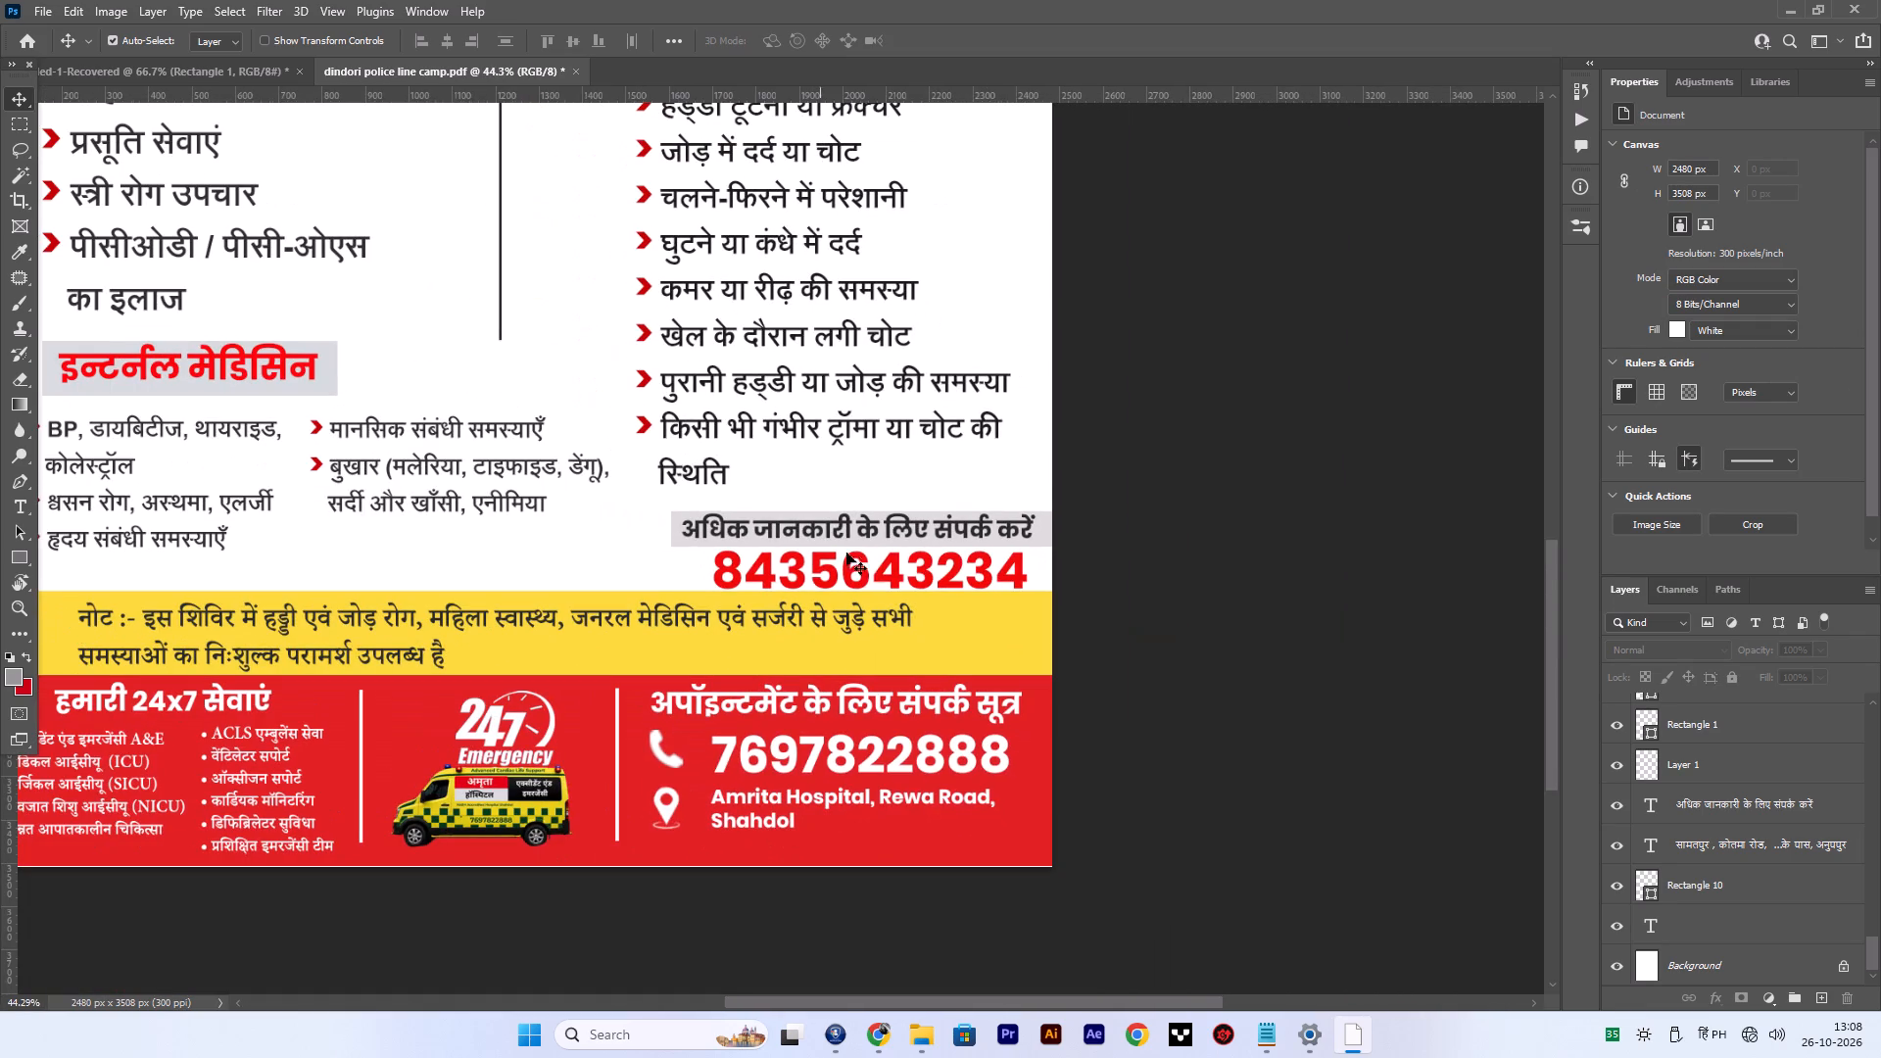
left_click(866, 572)
key("ctrl+t")
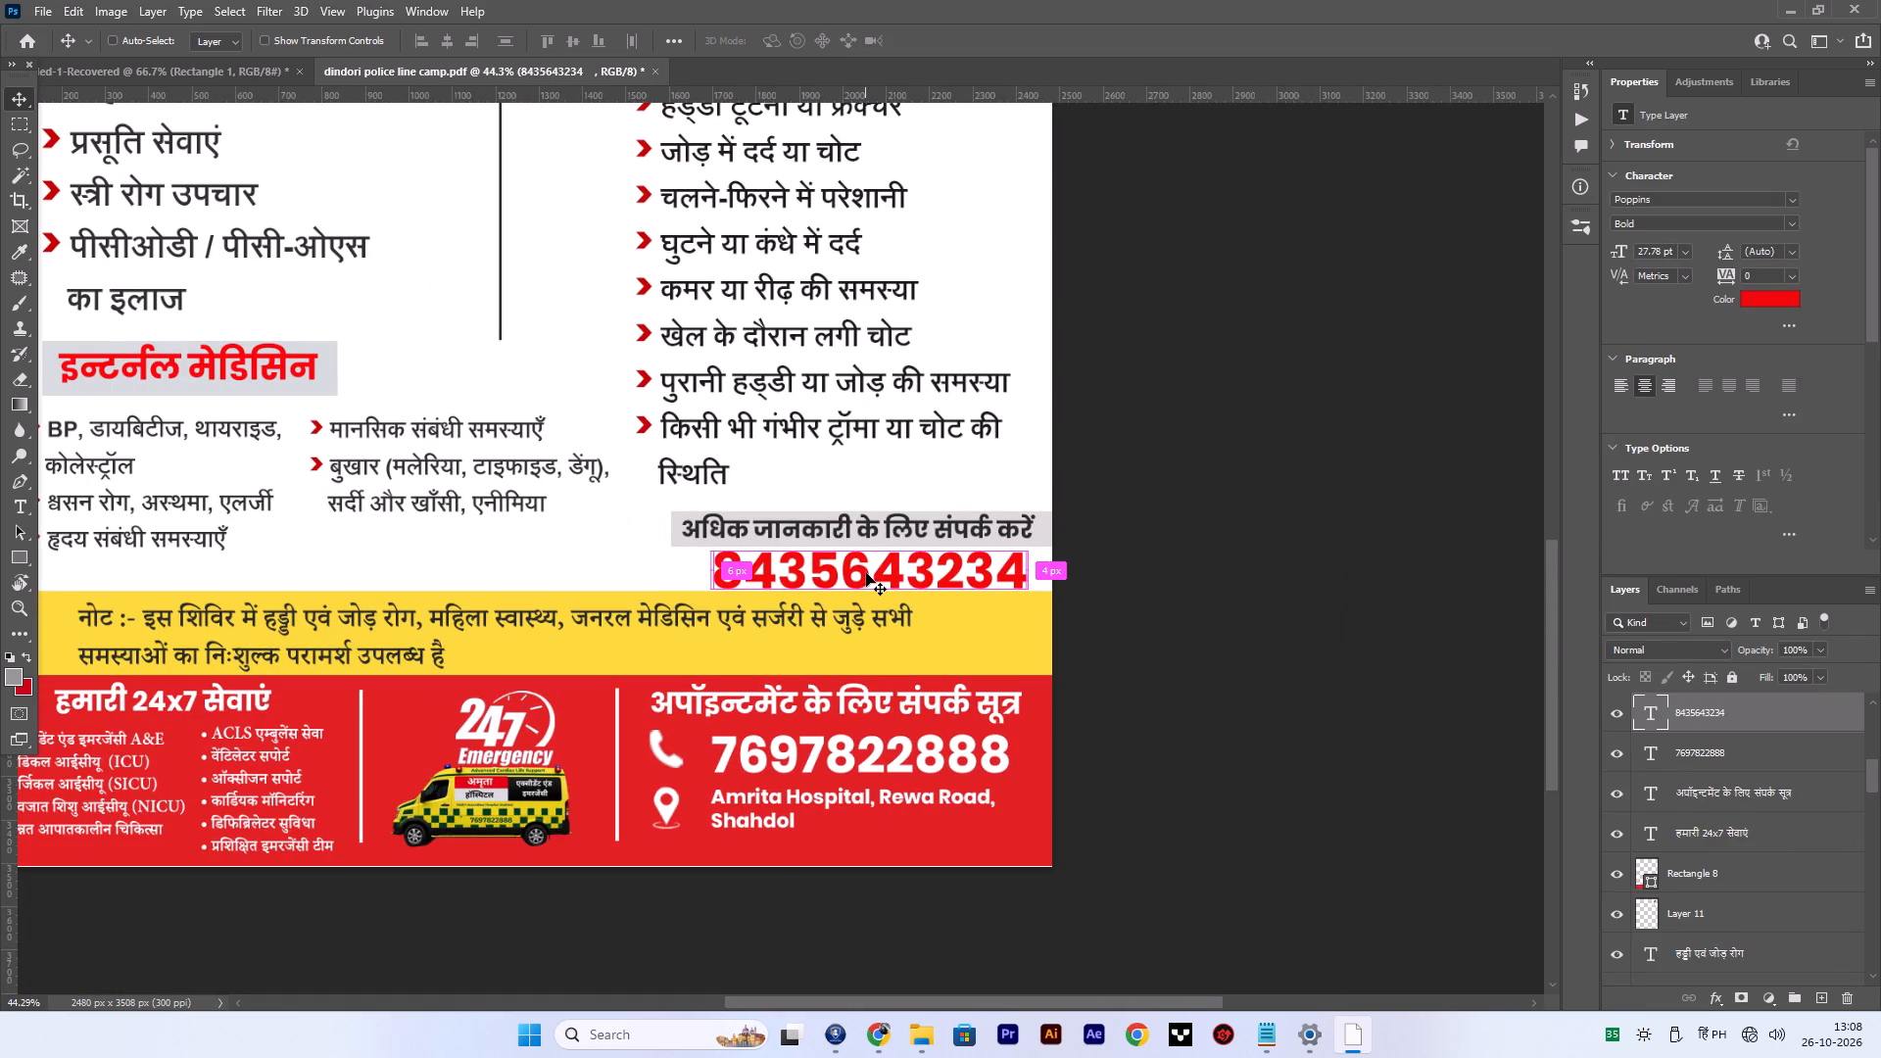
left_click(974, 575)
key("ctrl+t")
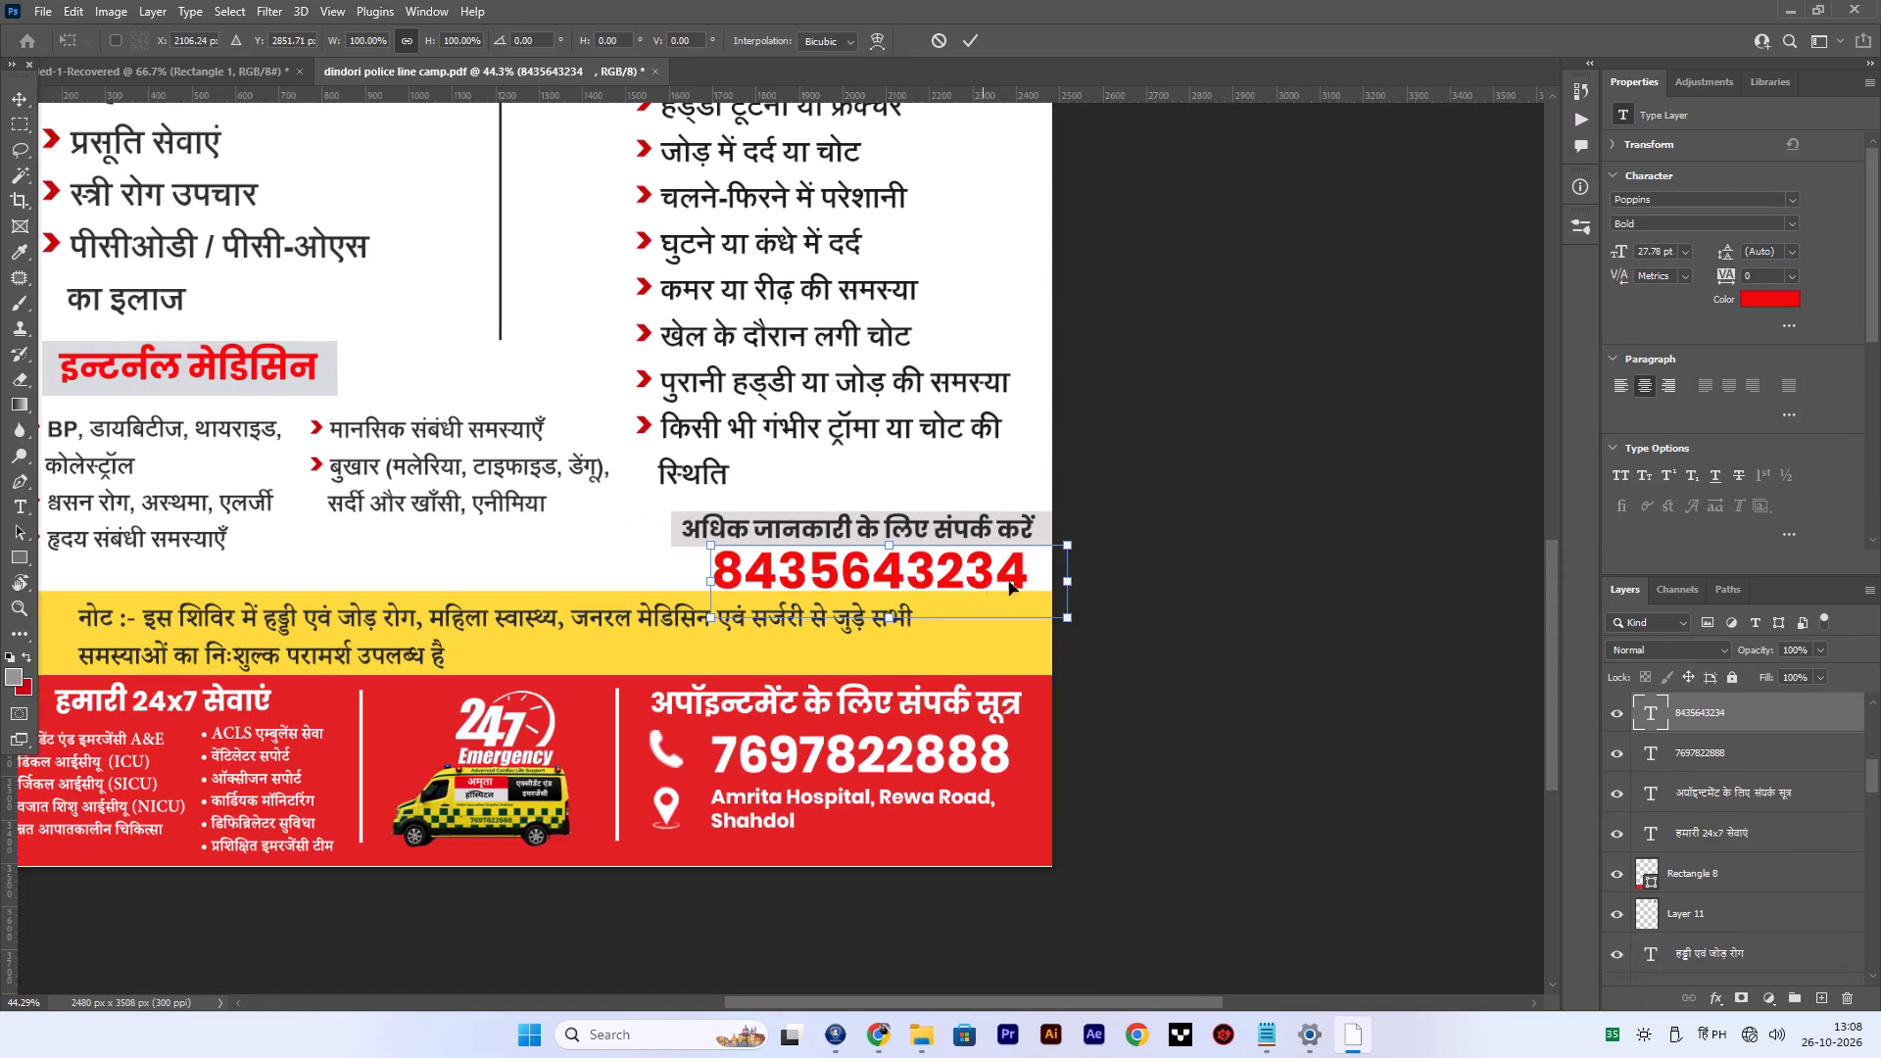
left_click_drag(1073, 551, 990, 596)
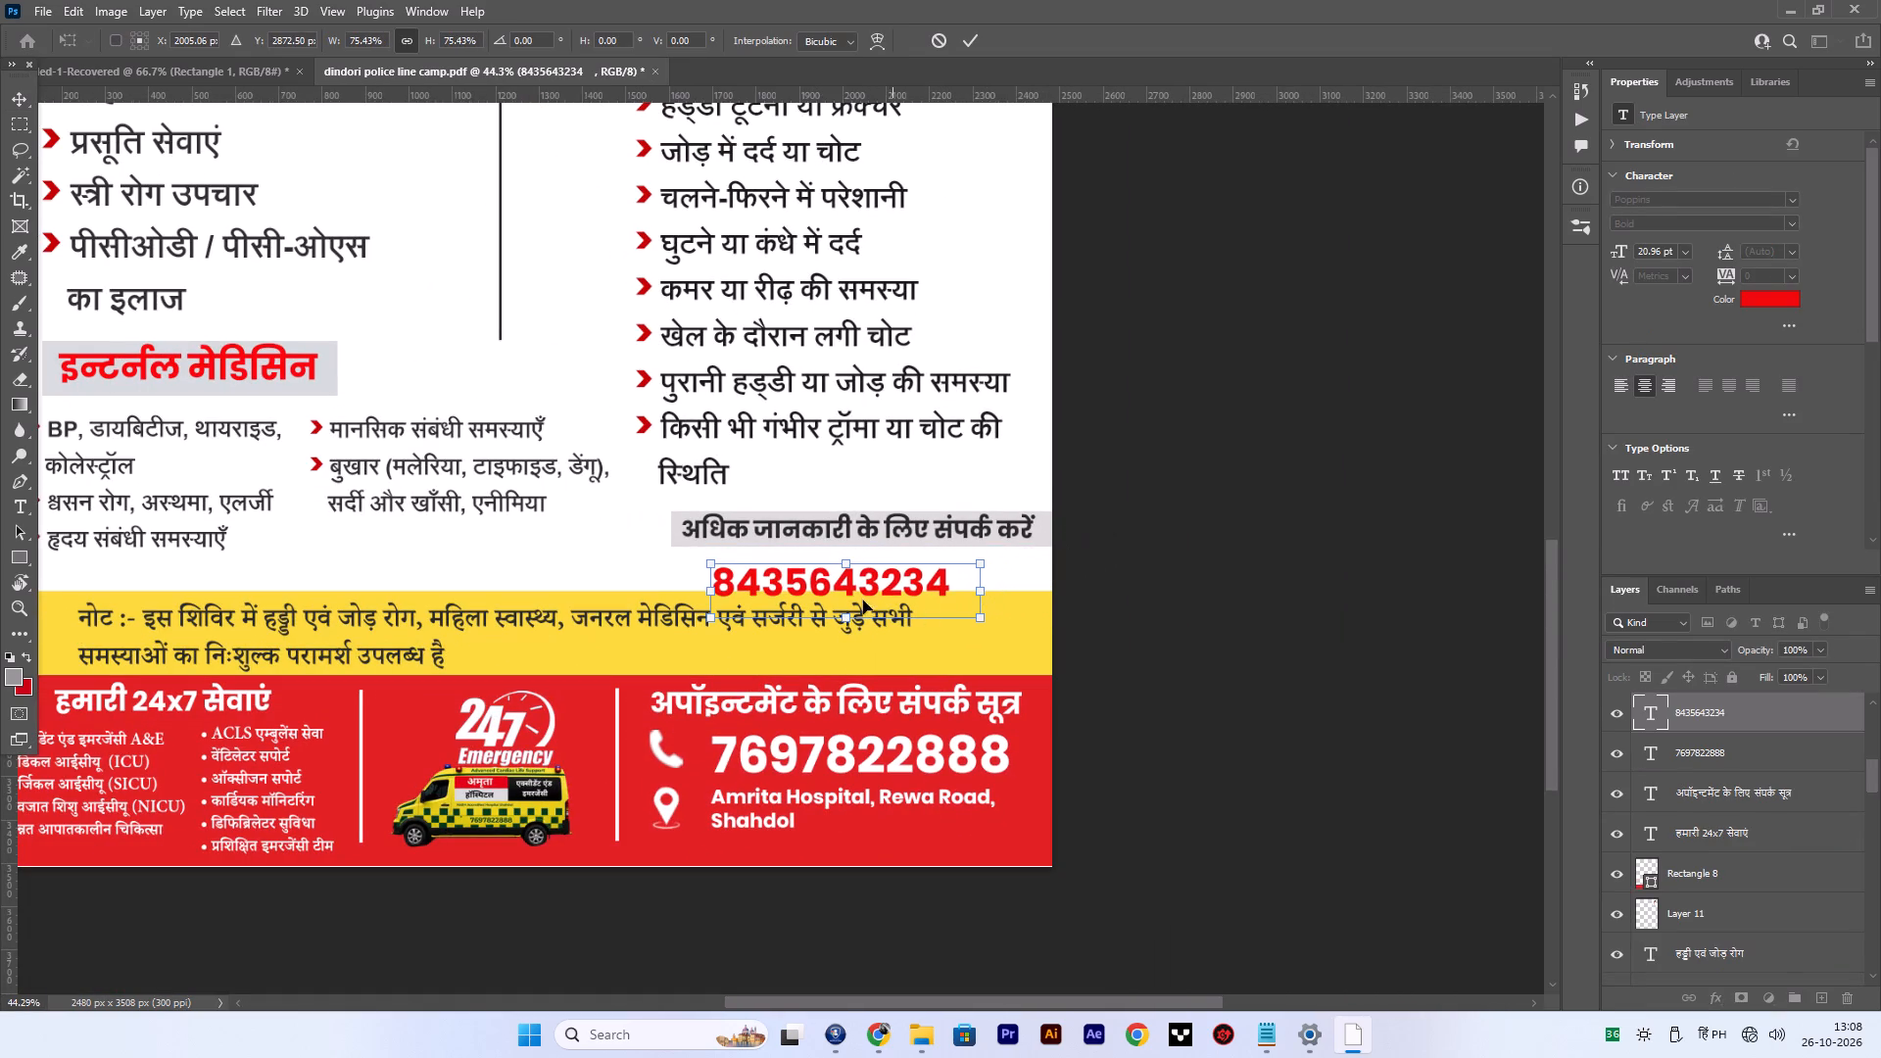
left_click_drag(861, 589, 909, 579)
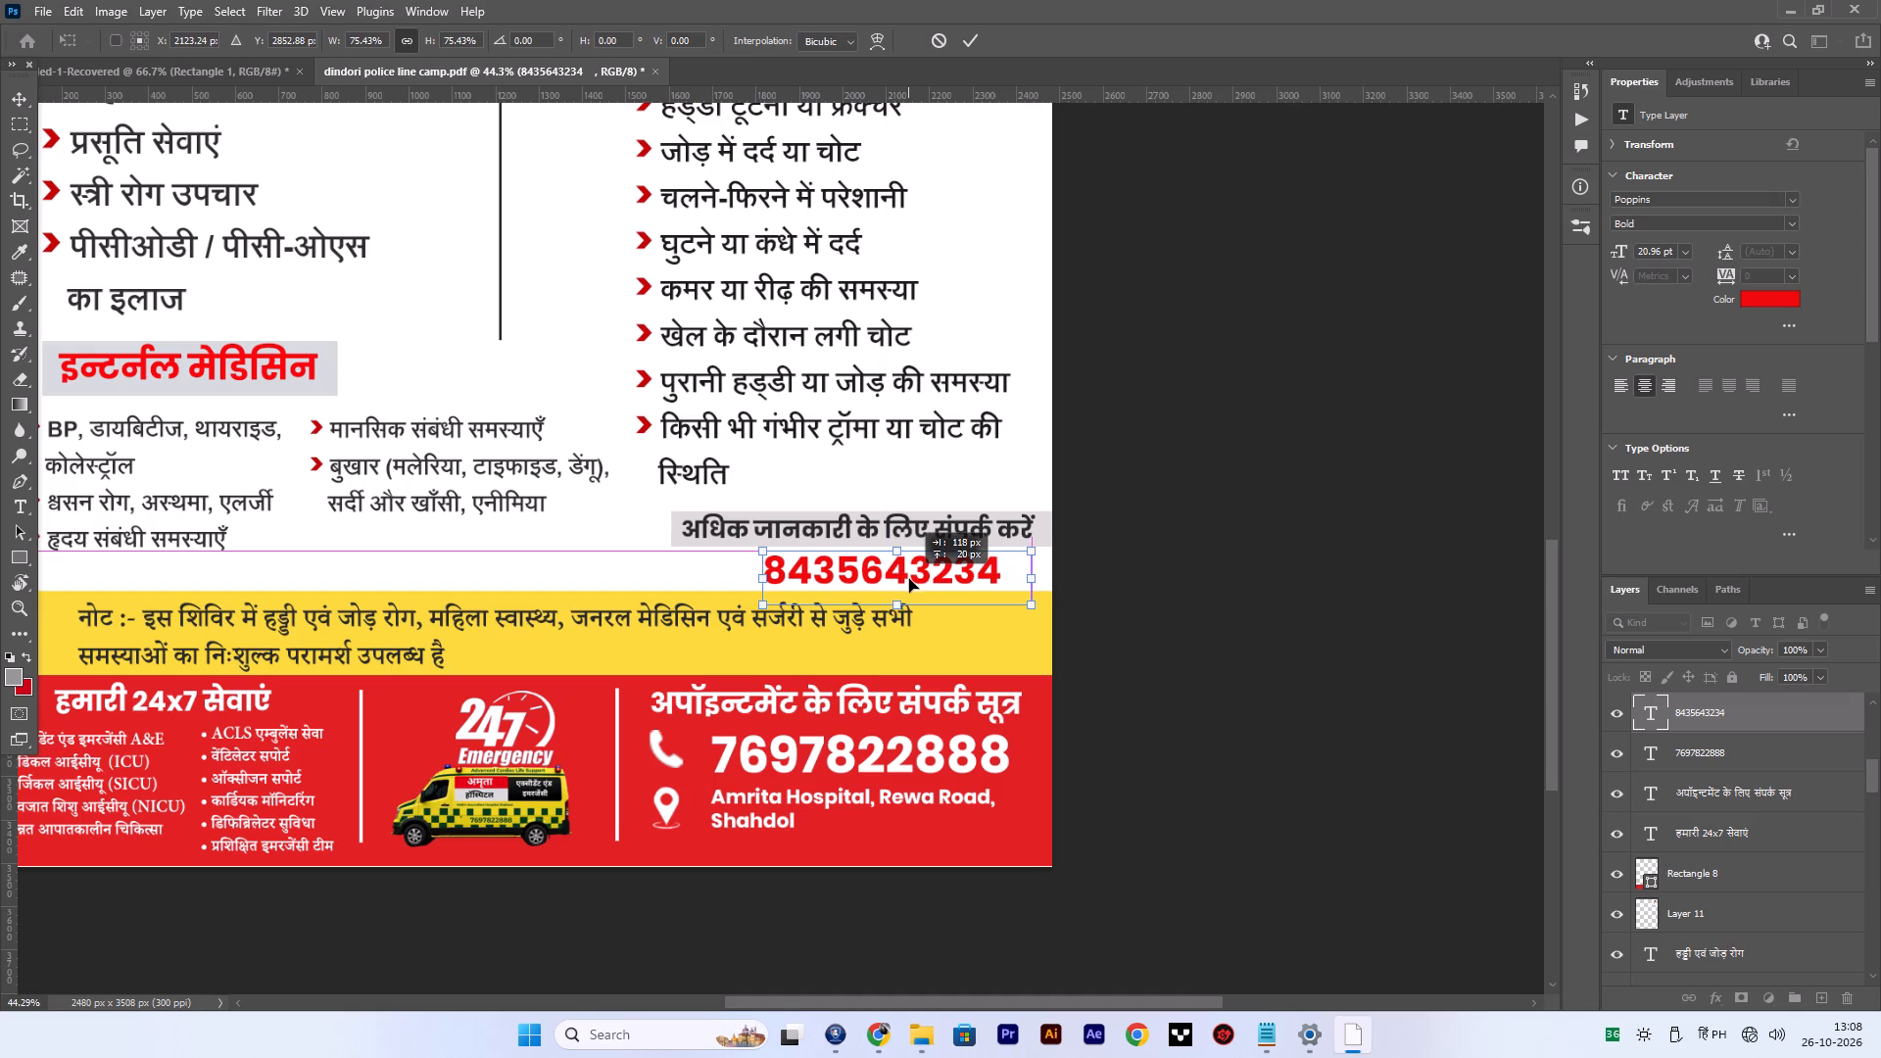
left_click_drag(909, 579, 909, 580)
double_click(907, 578)
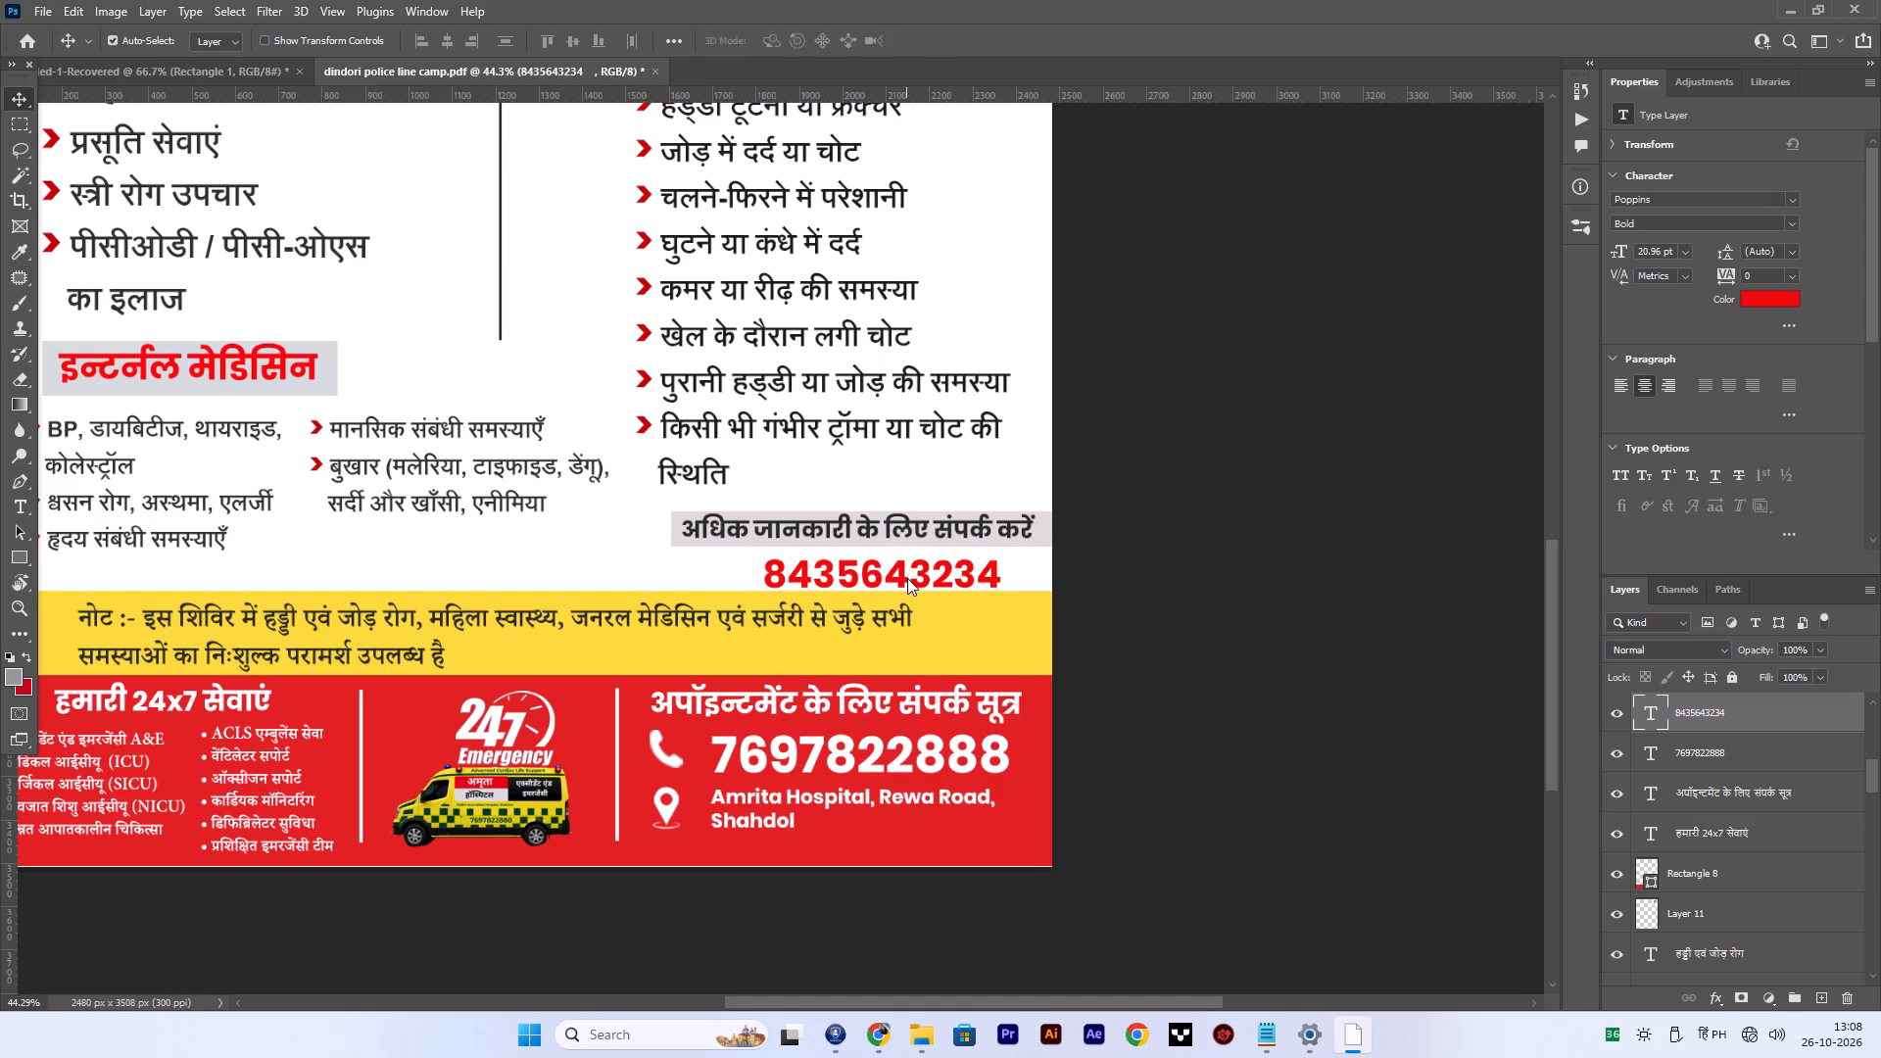
Nudge the contact prompt and its grey band together about 12 px down, closer to the red number.
left_click(845, 528)
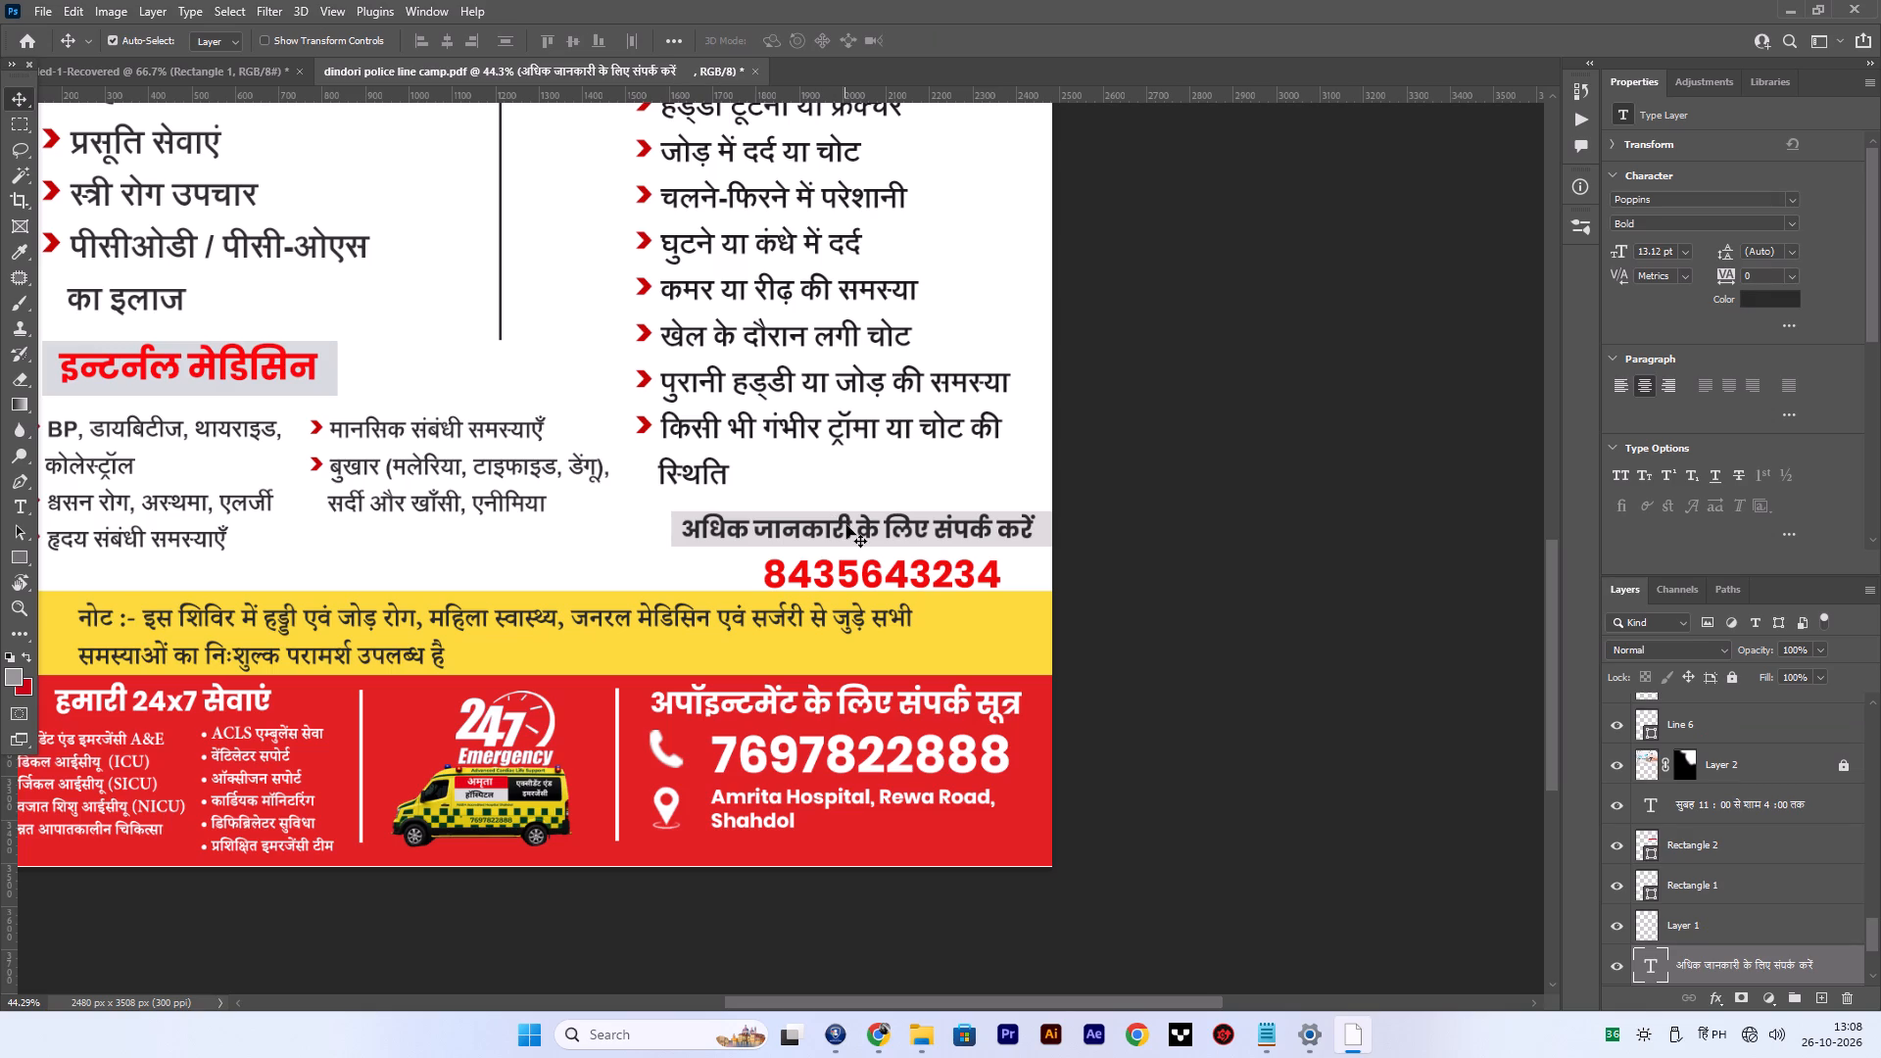
left_click(677, 545, "shift")
key("Down")
key("Down")
key("Down")
key("Down")
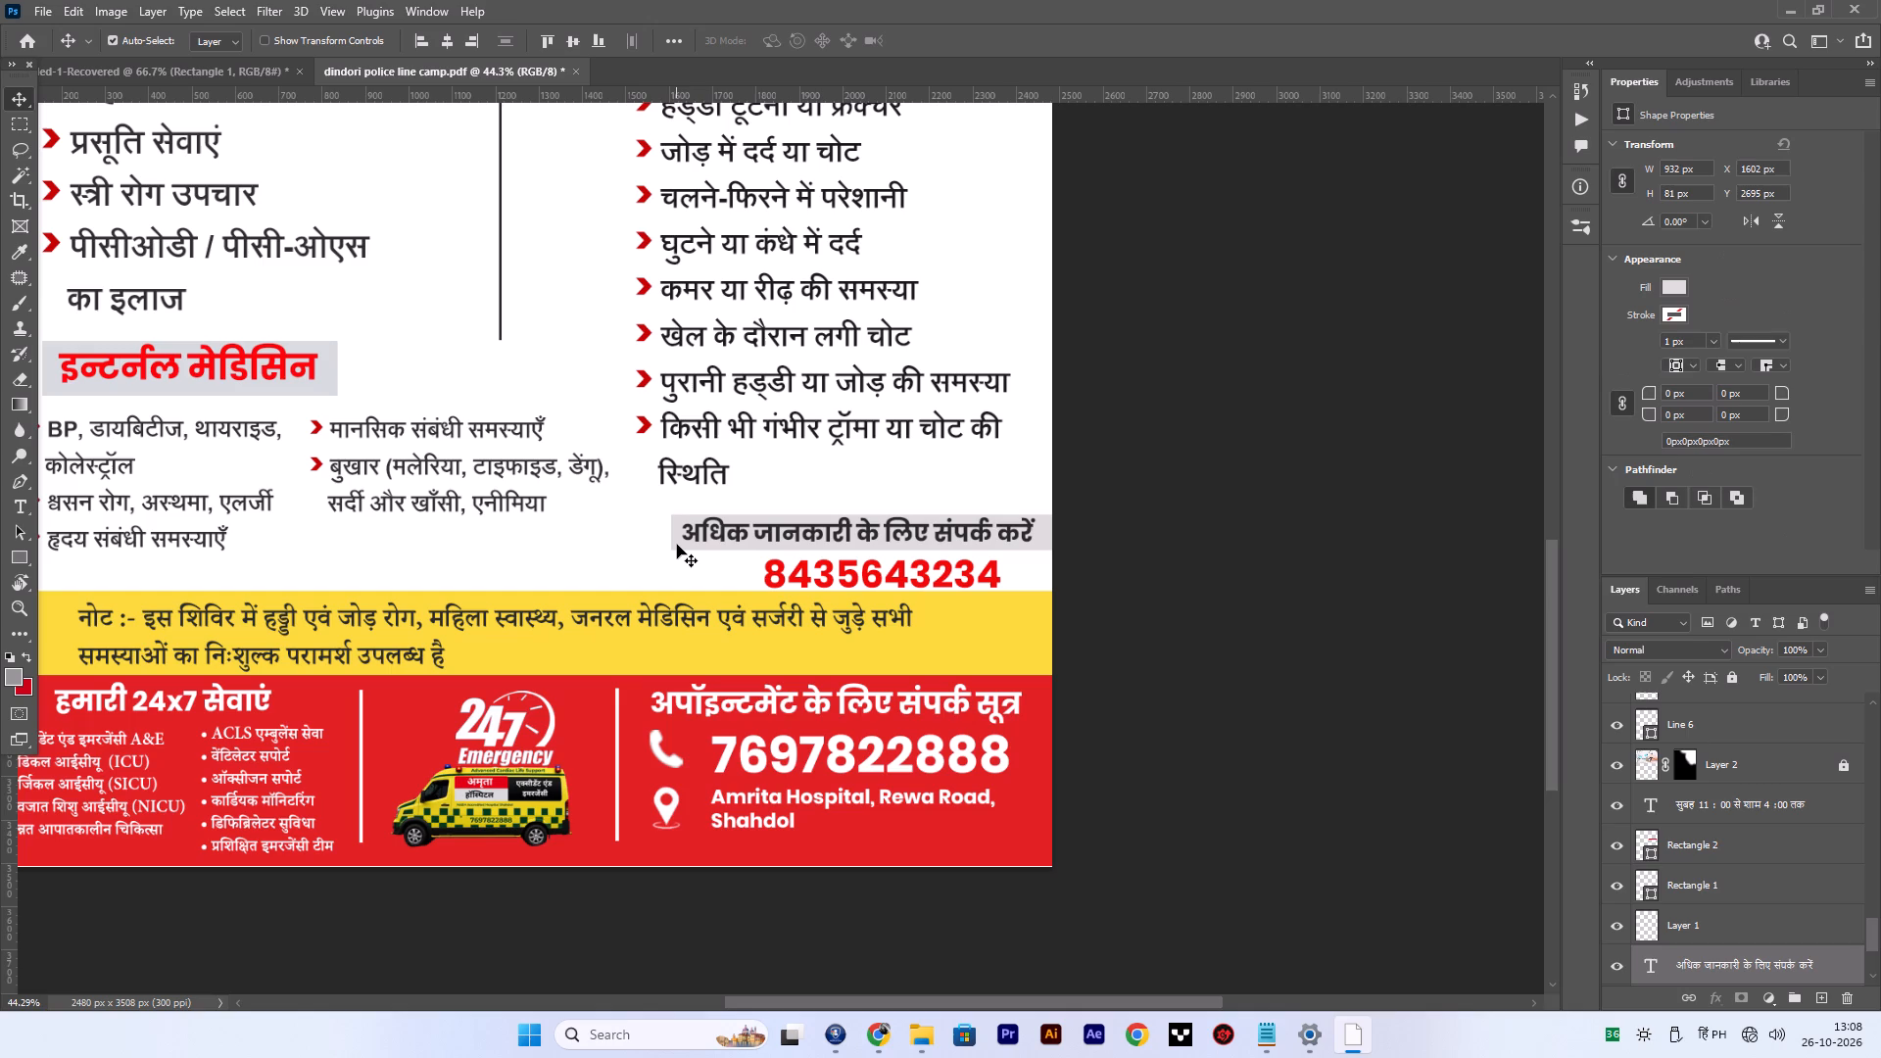
key("Down")
key("Down")
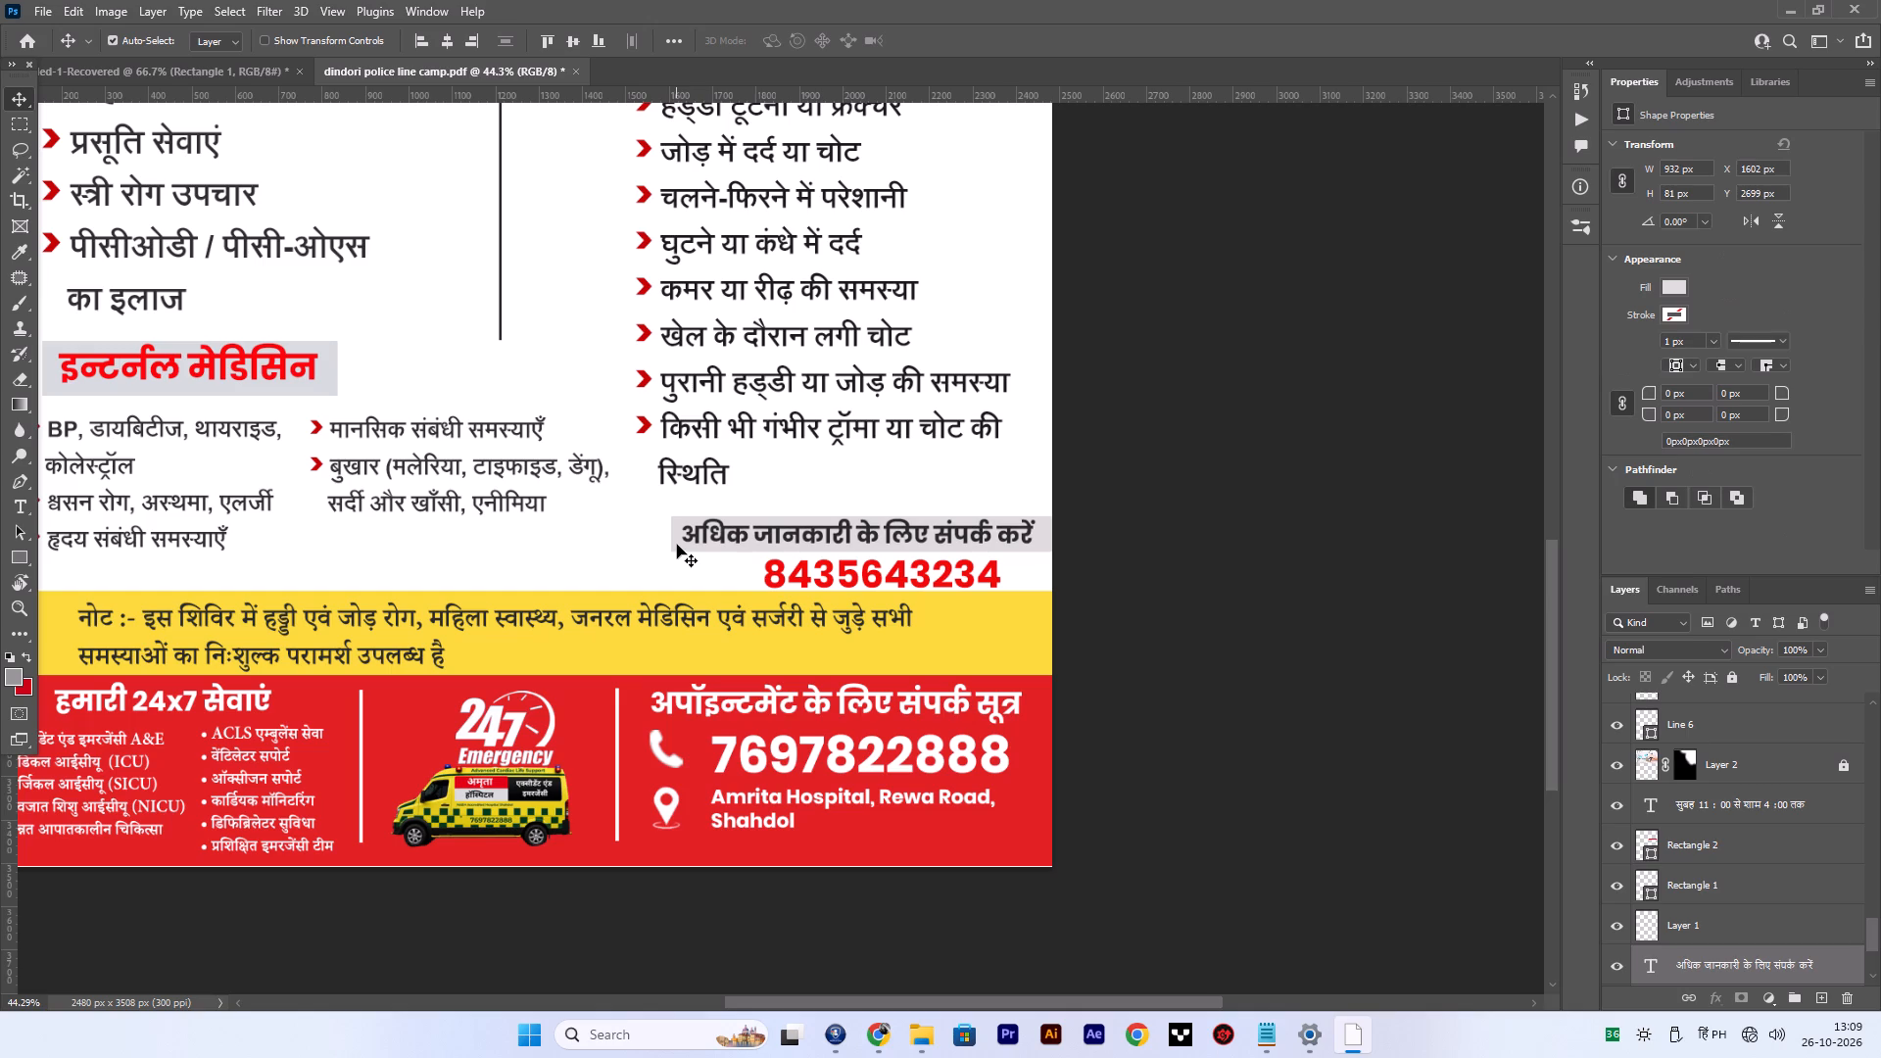
Move the red contact number slightly left to centre it beneath the grey prompt band.
left_click_drag(868, 575, 850, 575)
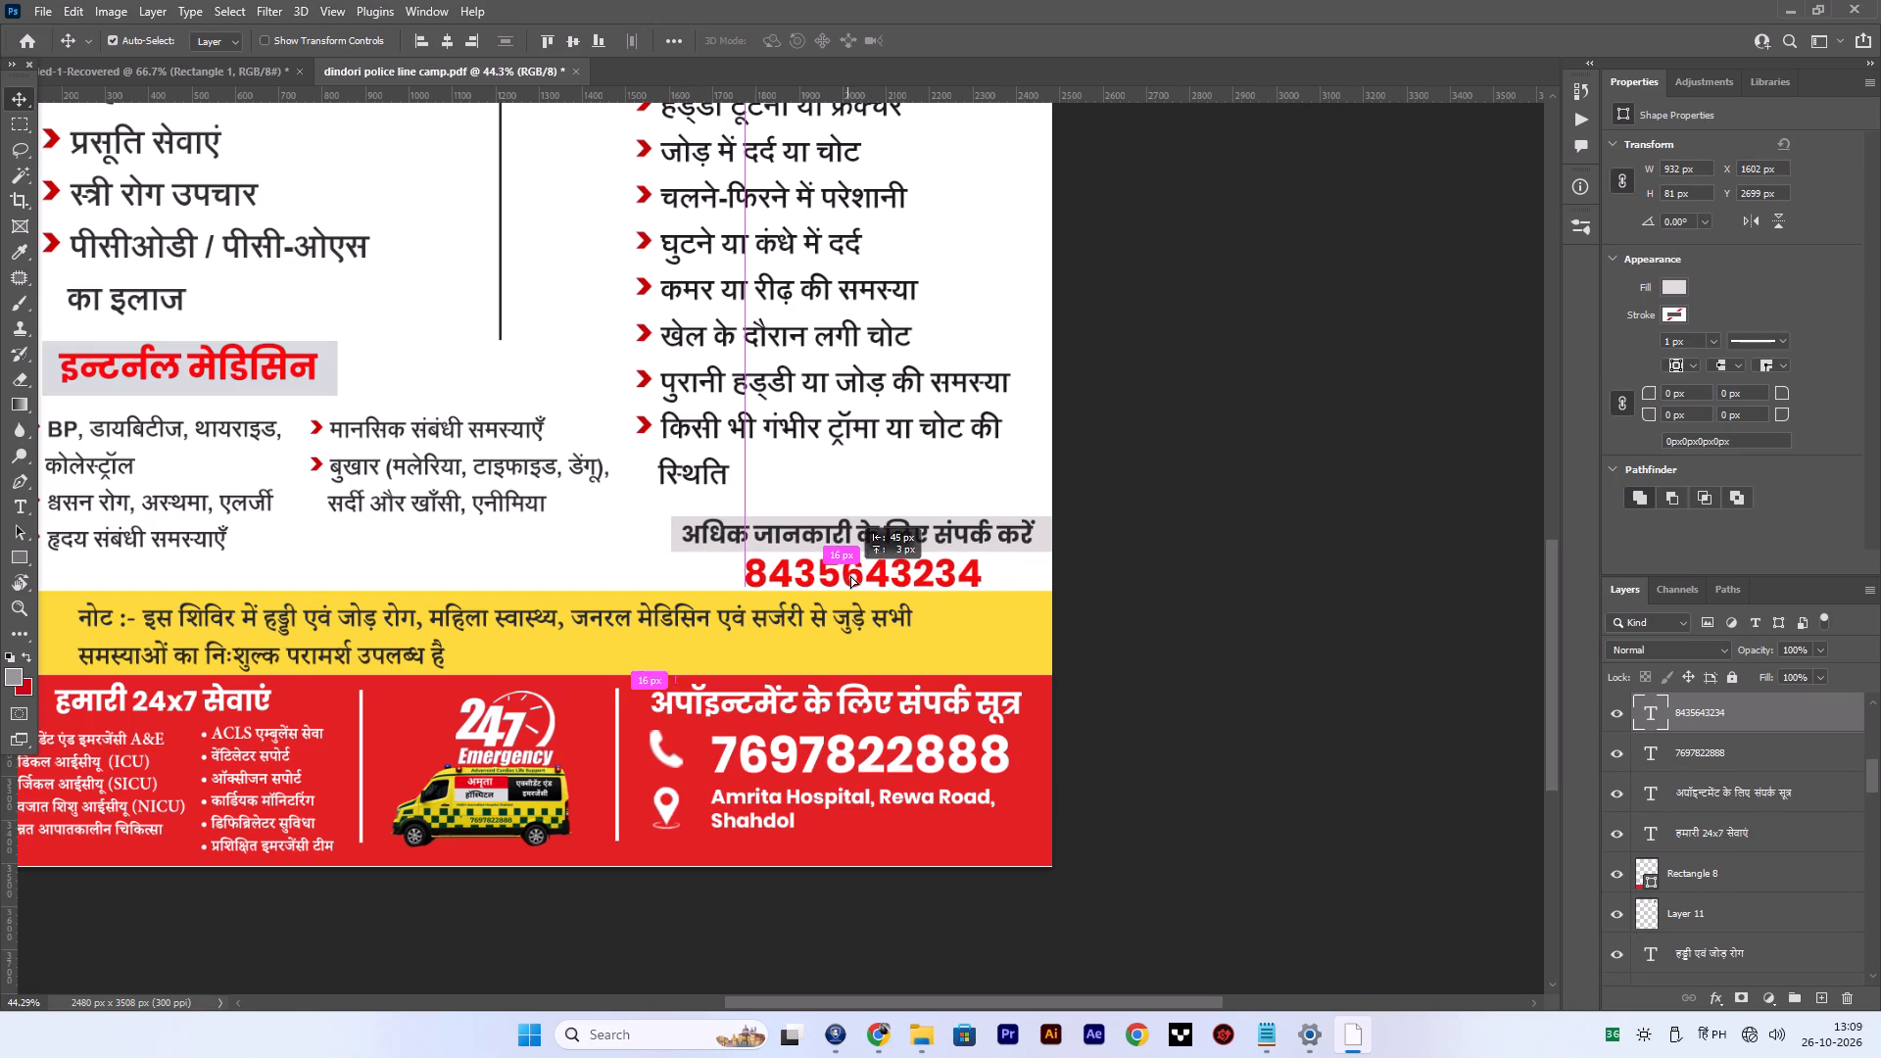
left_click_drag(850, 575, 851, 575)
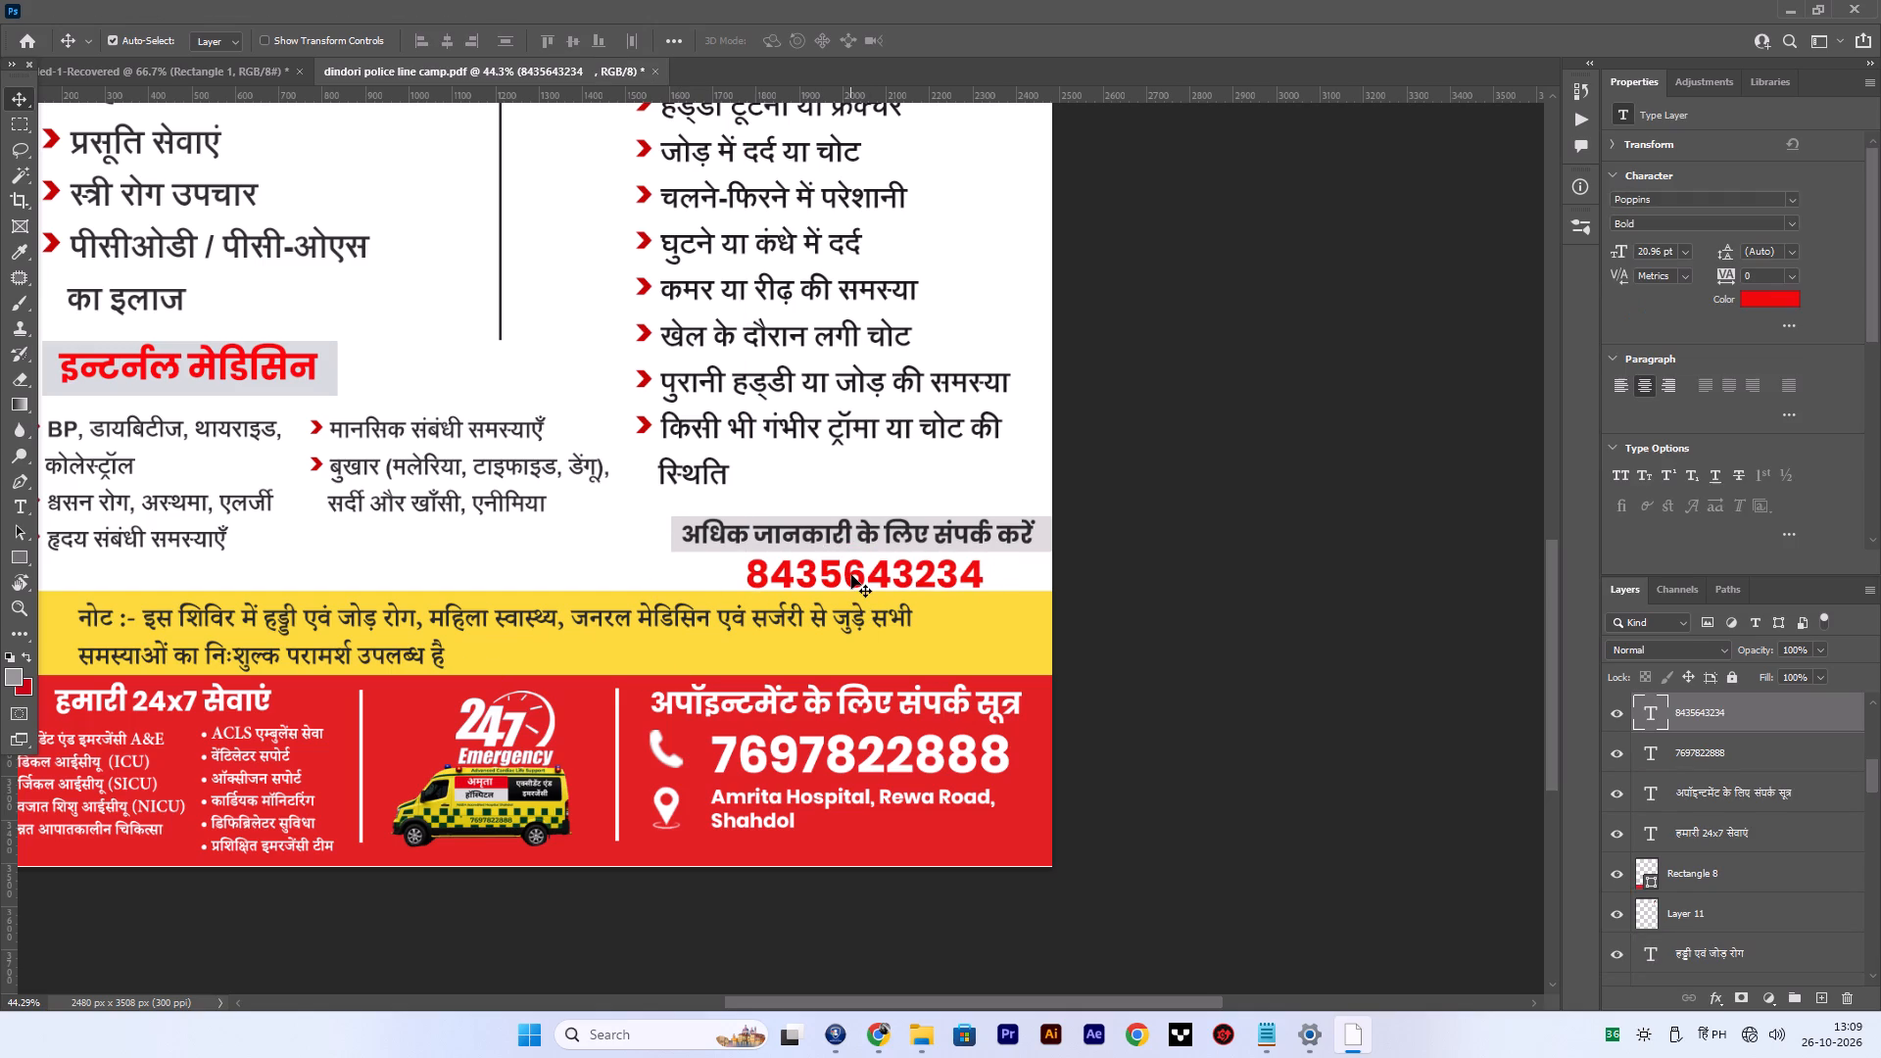
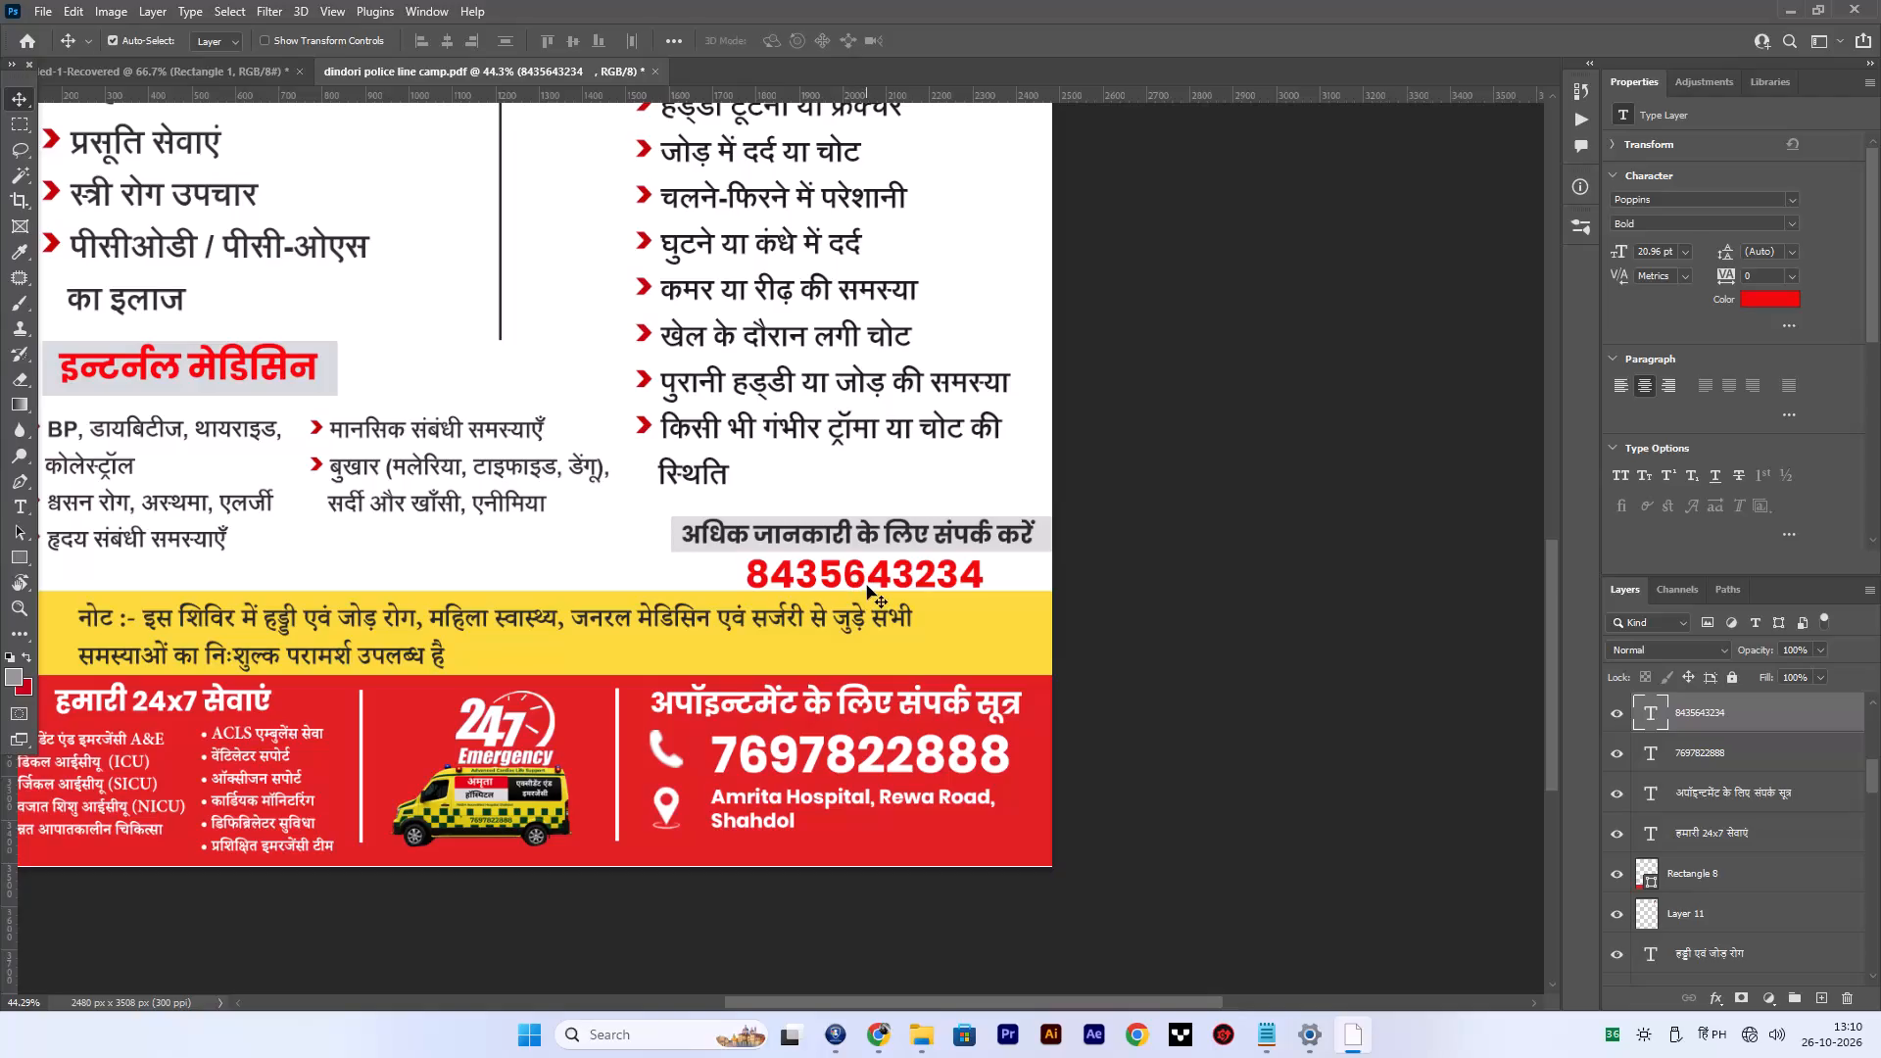
Draw a thin horizontal line about 144 px long to the left of the red contact number, beneath the grey prompt band.
scroll(709, 448, "down", 6, "alt")
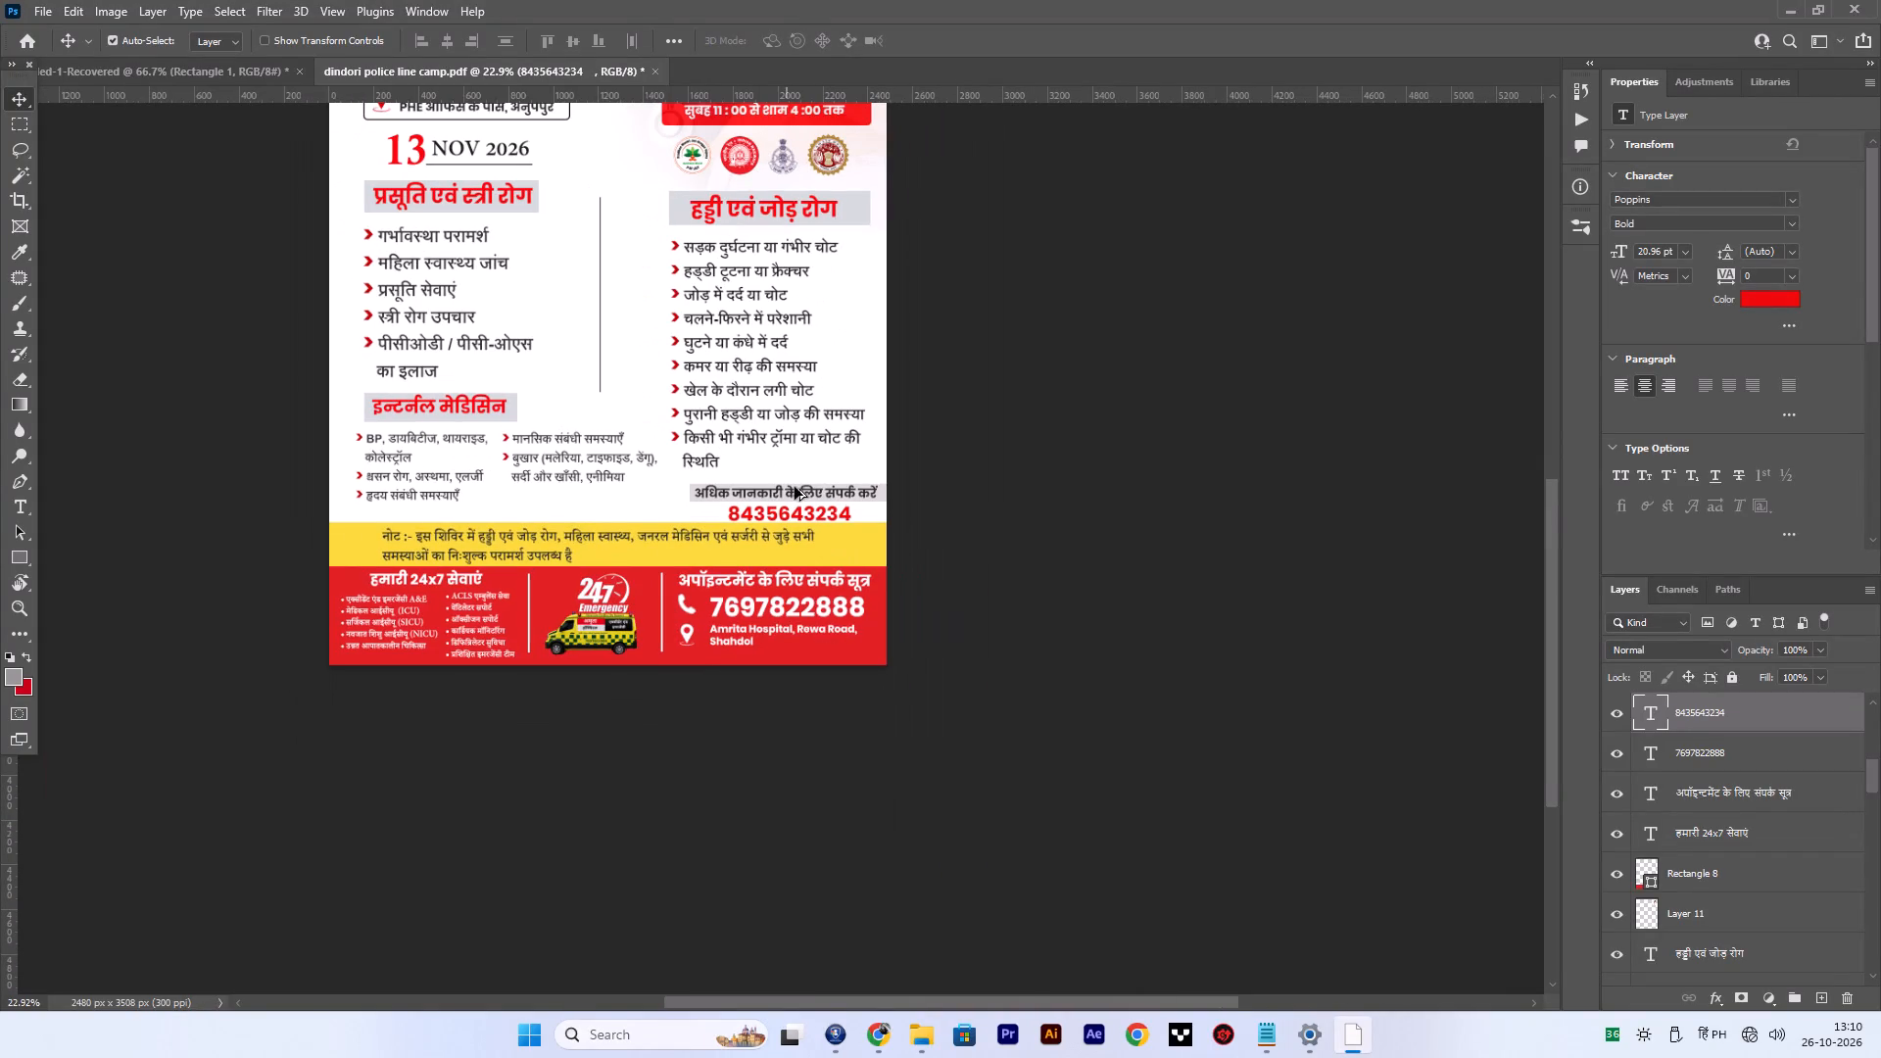
scroll(861, 512, "down", 1)
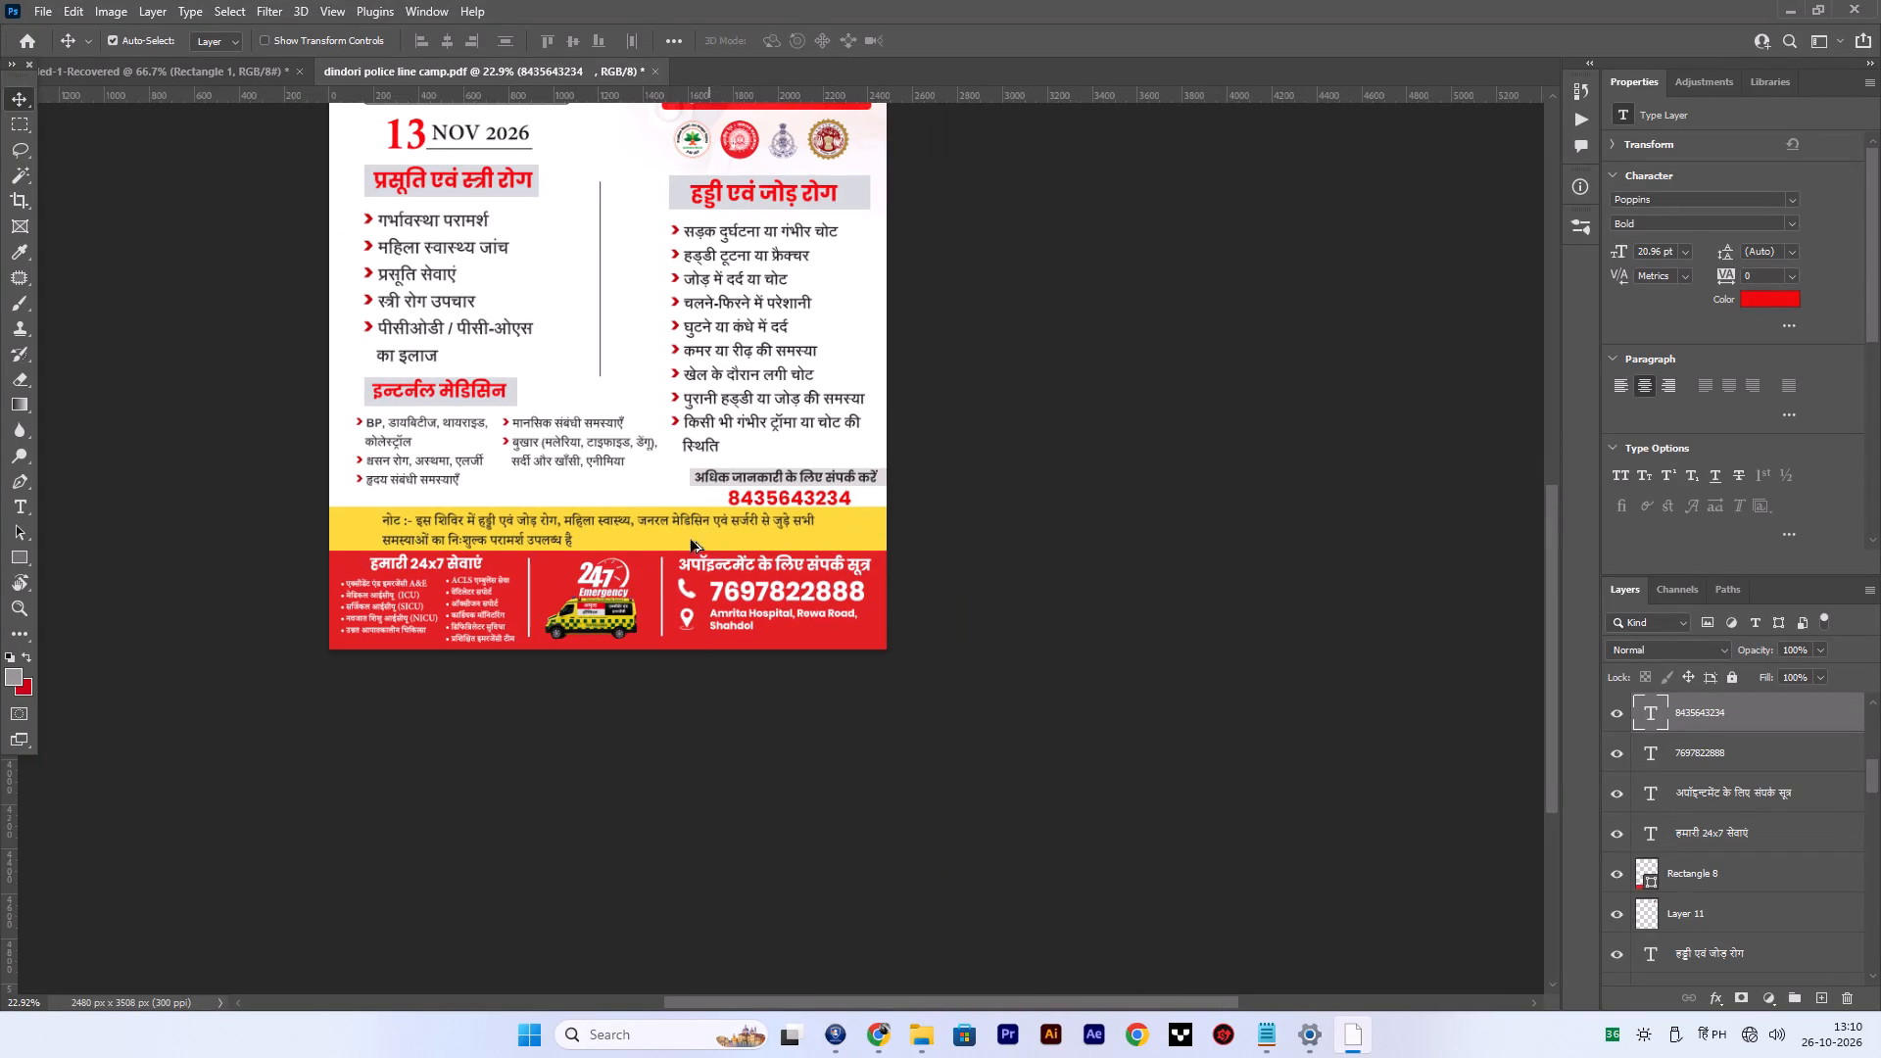
scroll(675, 537, "up", 5, "alt")
scroll(675, 537, "down", 5, "alt")
scroll(675, 537, "up", 9)
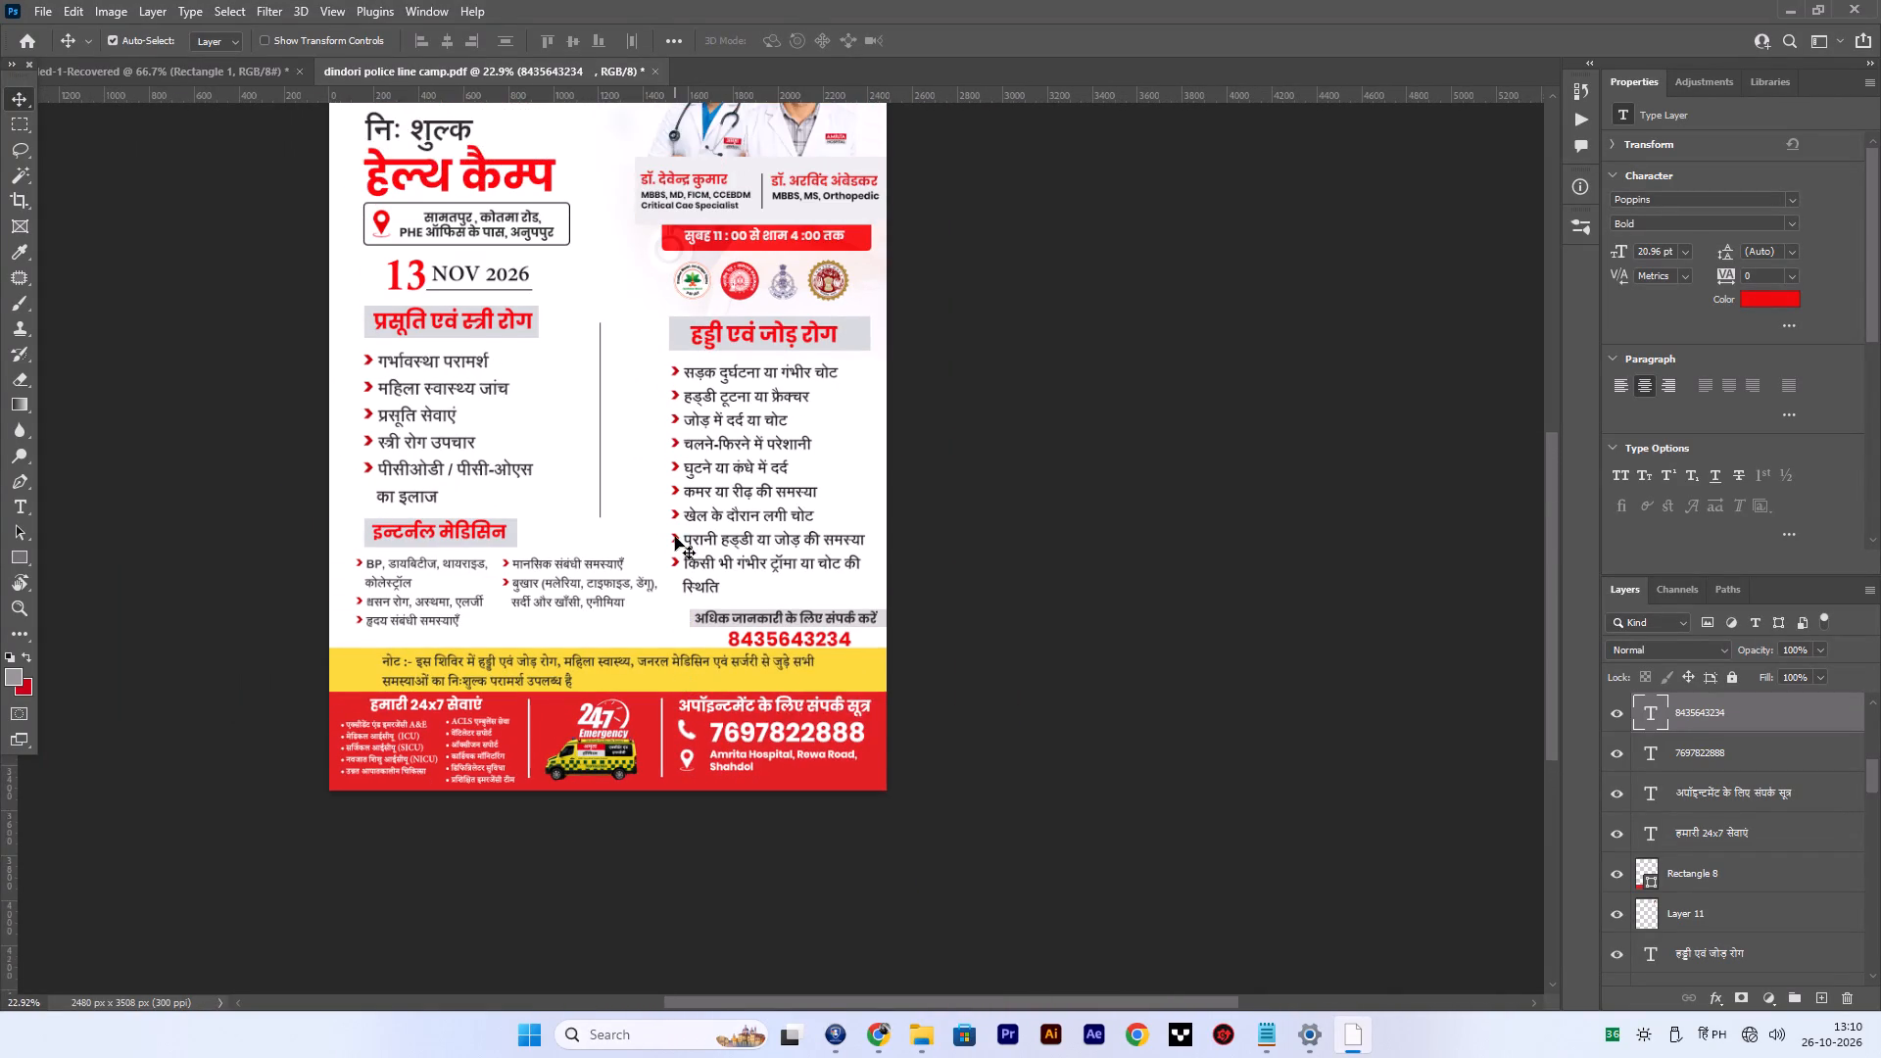
scroll(660, 517, "up", 6, "alt")
scroll(659, 516, "down", 4, "alt")
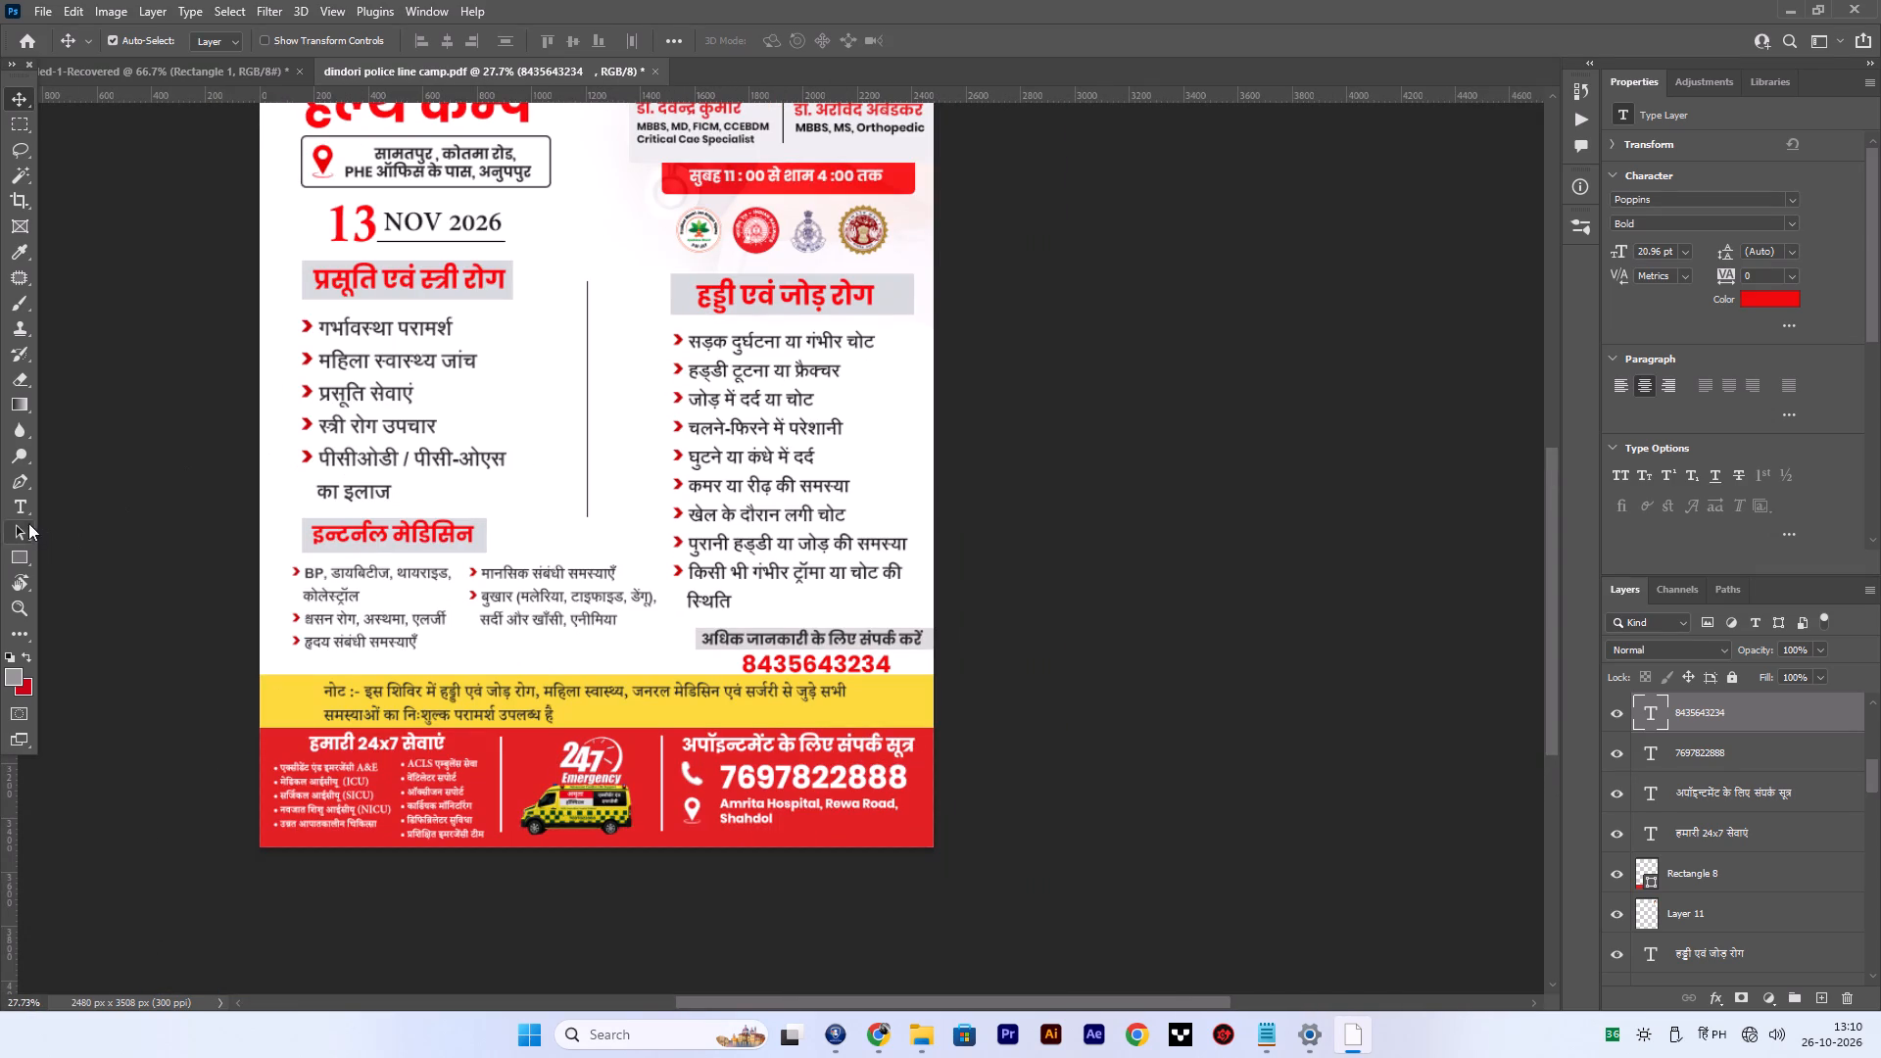
right_click(22, 558)
left_click(93, 636)
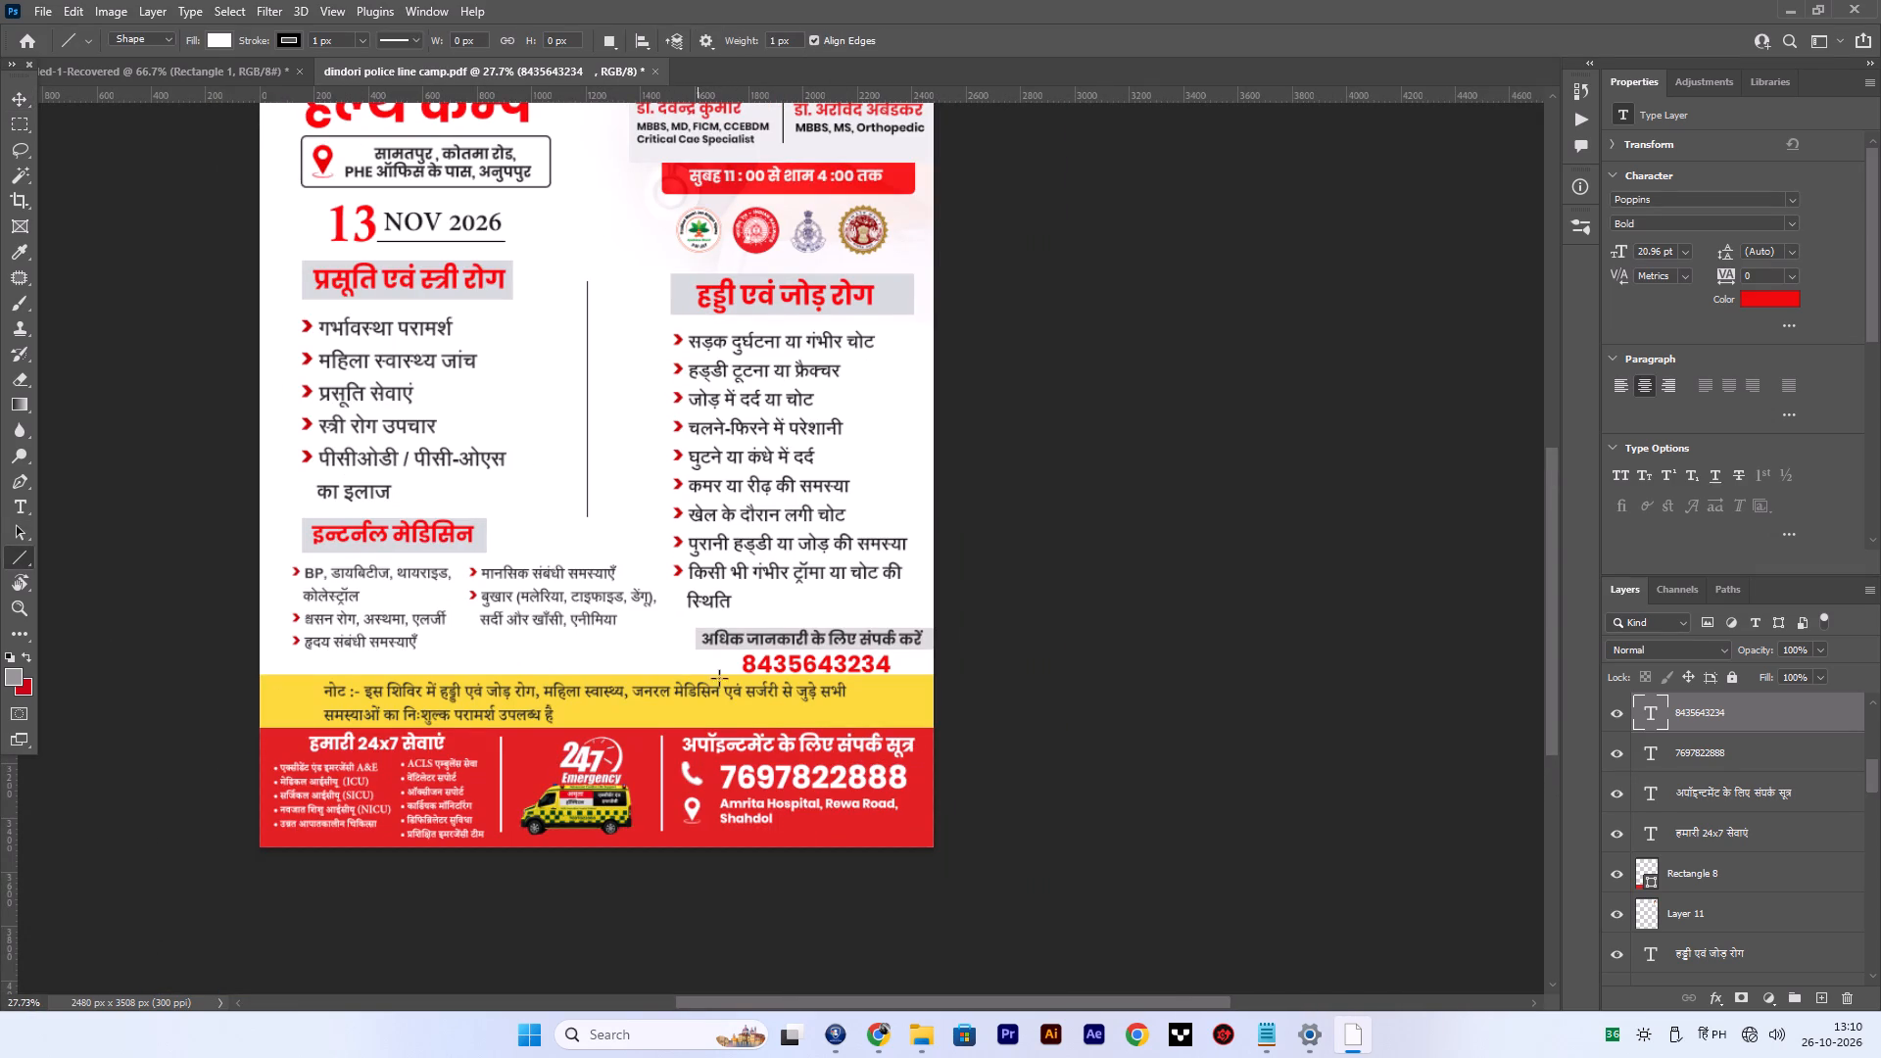
left_click_drag(697, 664, 737, 666, "shift")
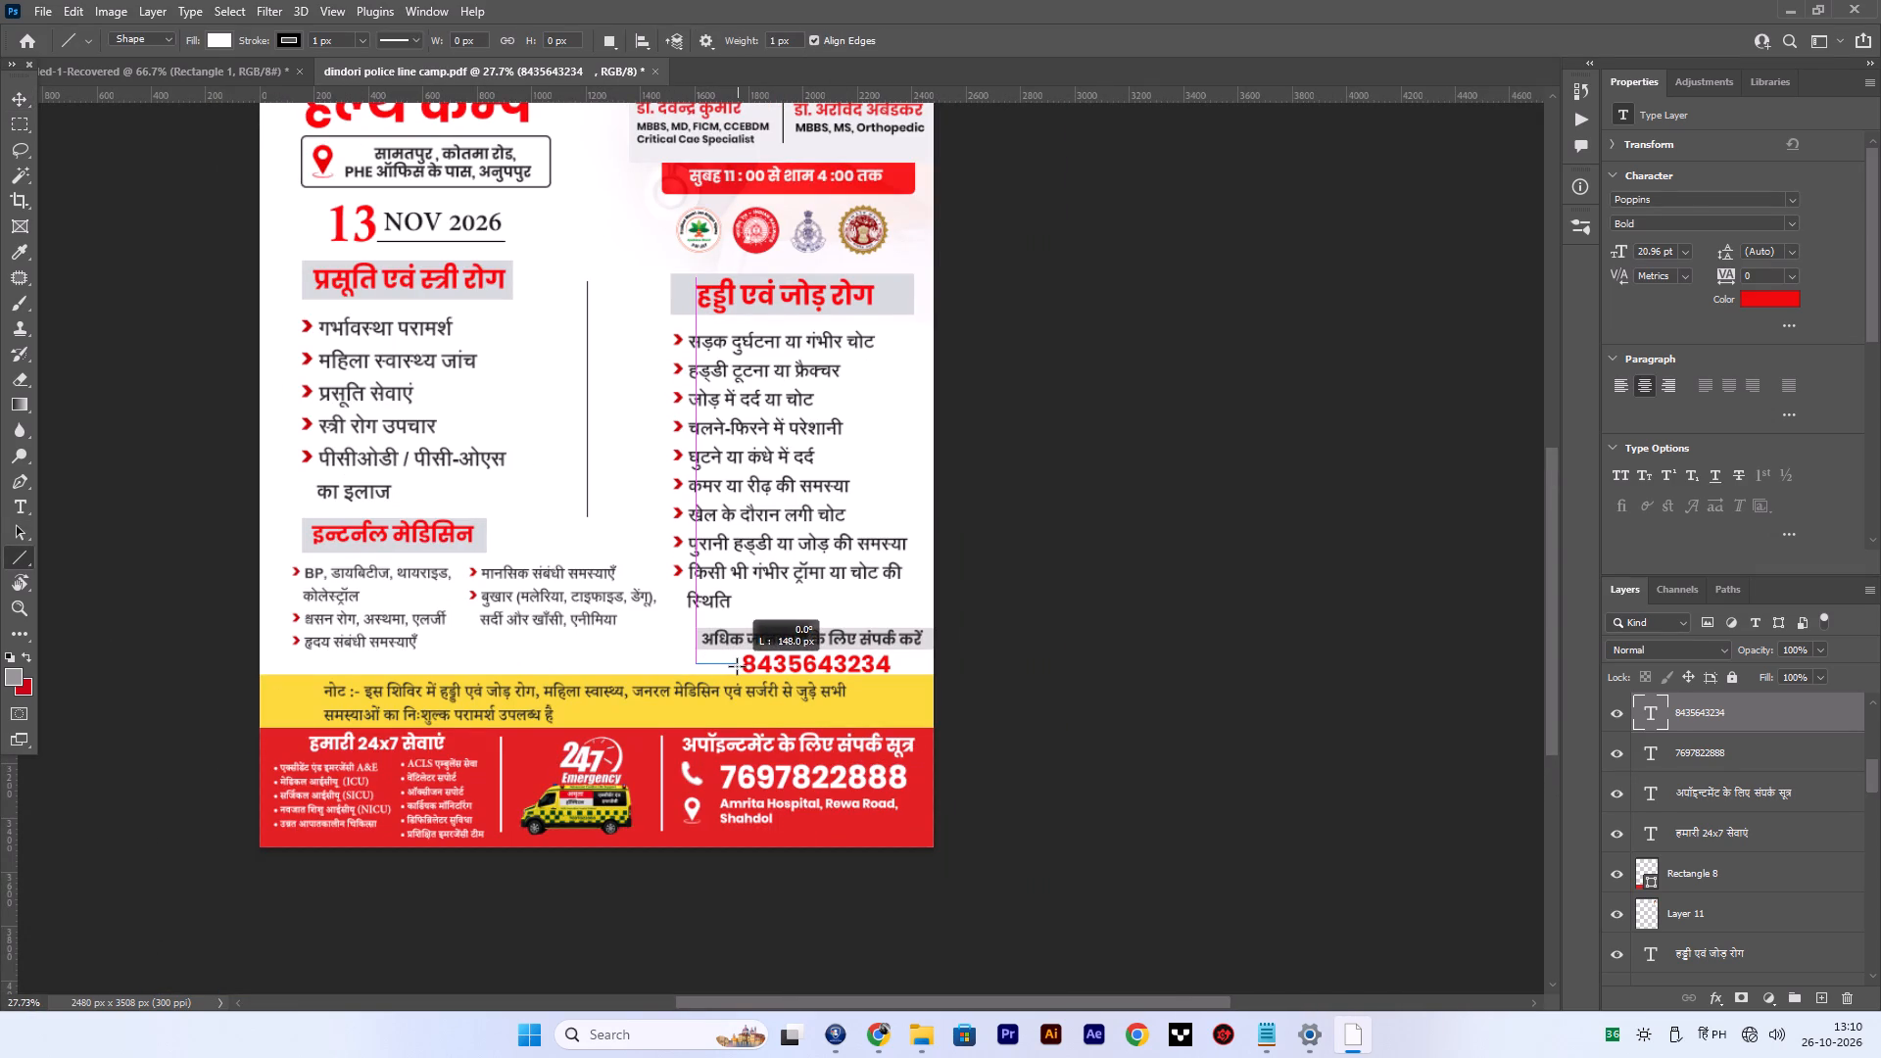
left_click_drag(737, 666, 736, 666, "shift")
left_click(0, 96)
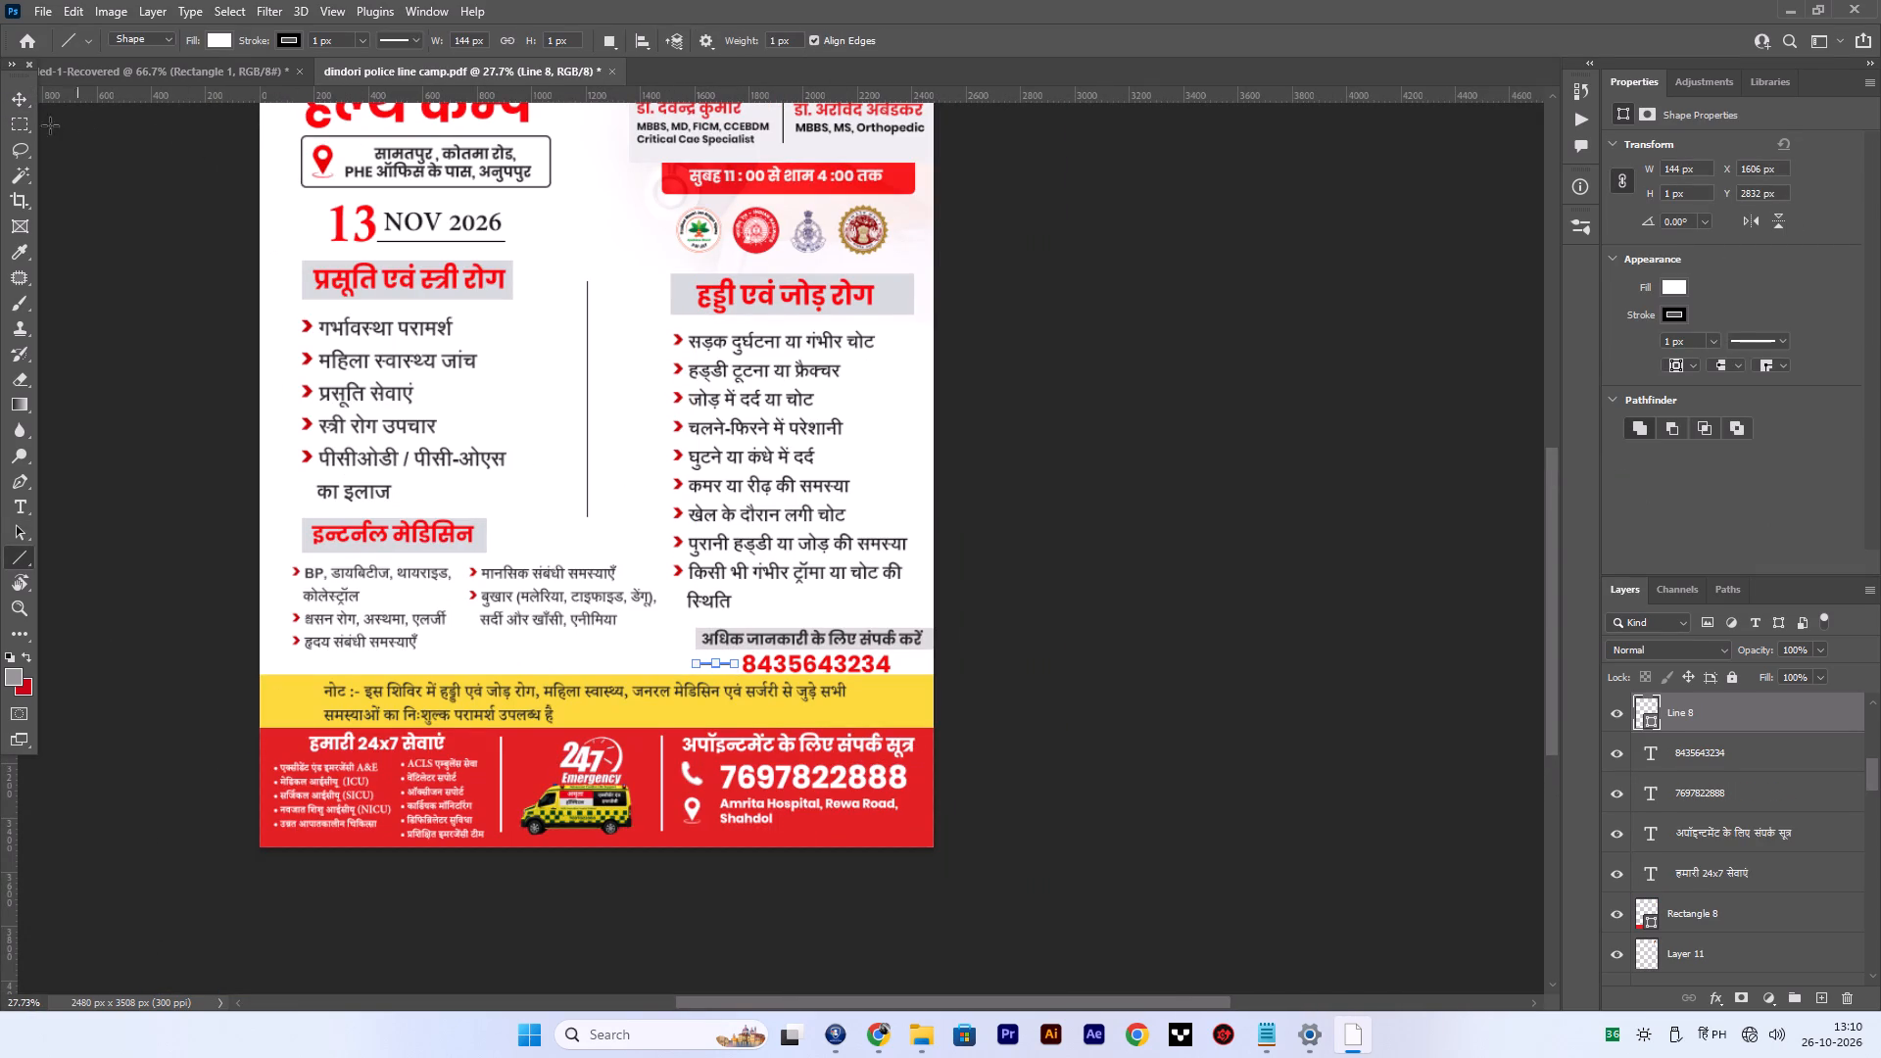
left_click(17, 97)
left_click(120, 268)
Duplicate the thin line about 730 px horizontally so the copy sits level on the right side of the red contact number.
scroll(977, 631, "up", 9, "alt")
scroll(775, 552, "down", 3)
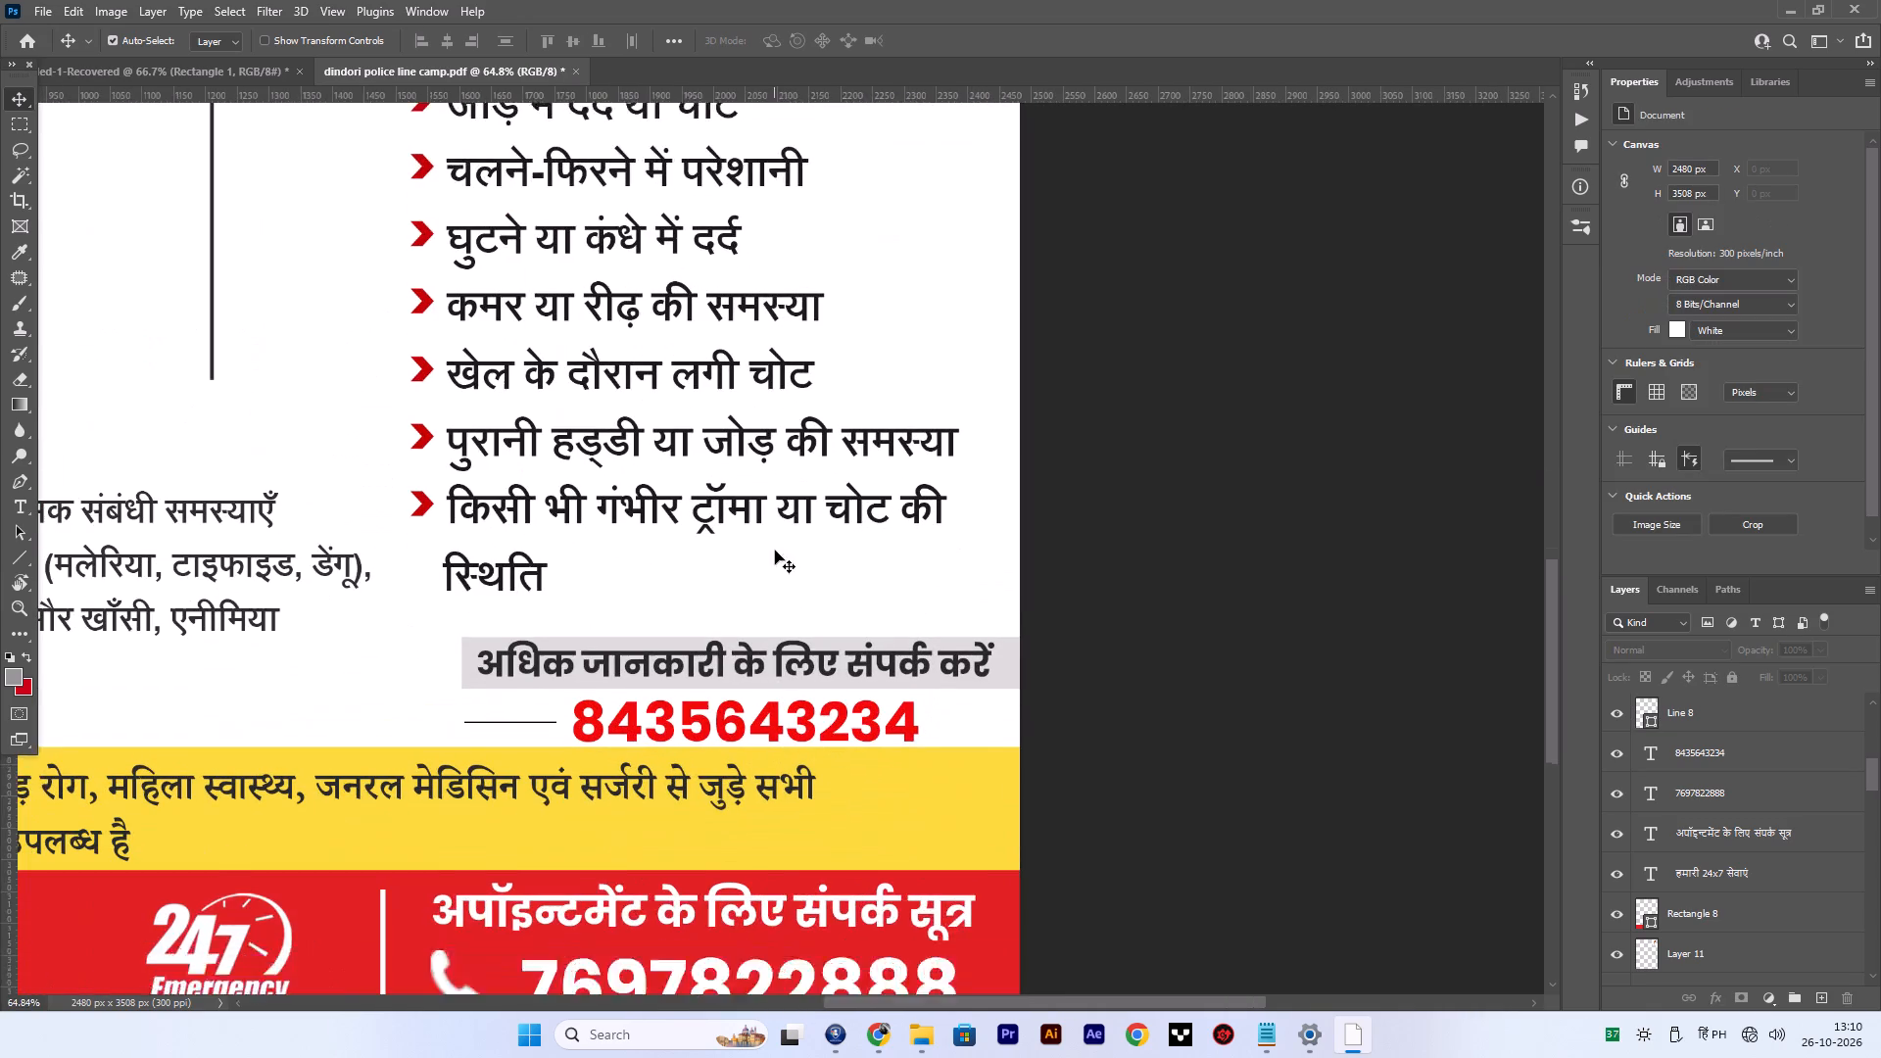
scroll(775, 551, "down", 9)
scroll(776, 570, "up", 5, "alt")
key("space")
left_click_drag(806, 559, 630, 482)
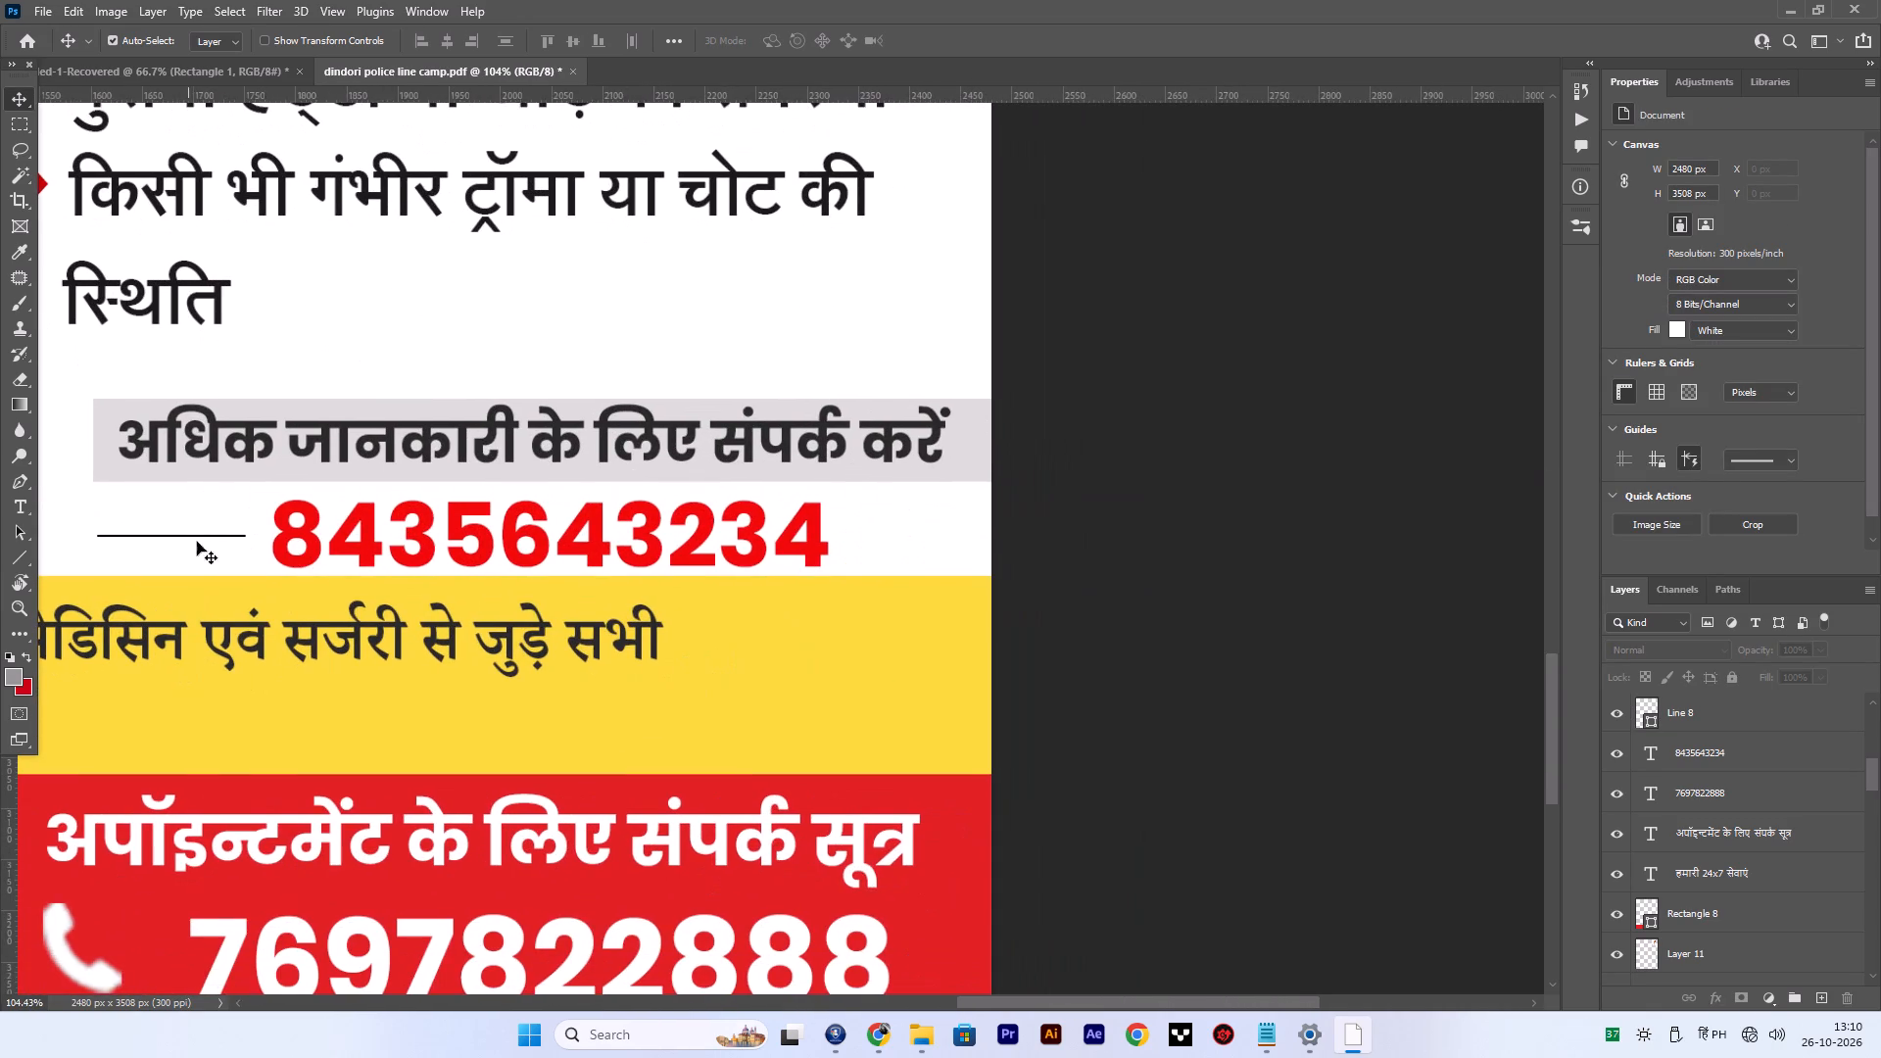
scroll(201, 549, "up", 2, "alt")
key("space")
left_click_drag(404, 485, 359, 464)
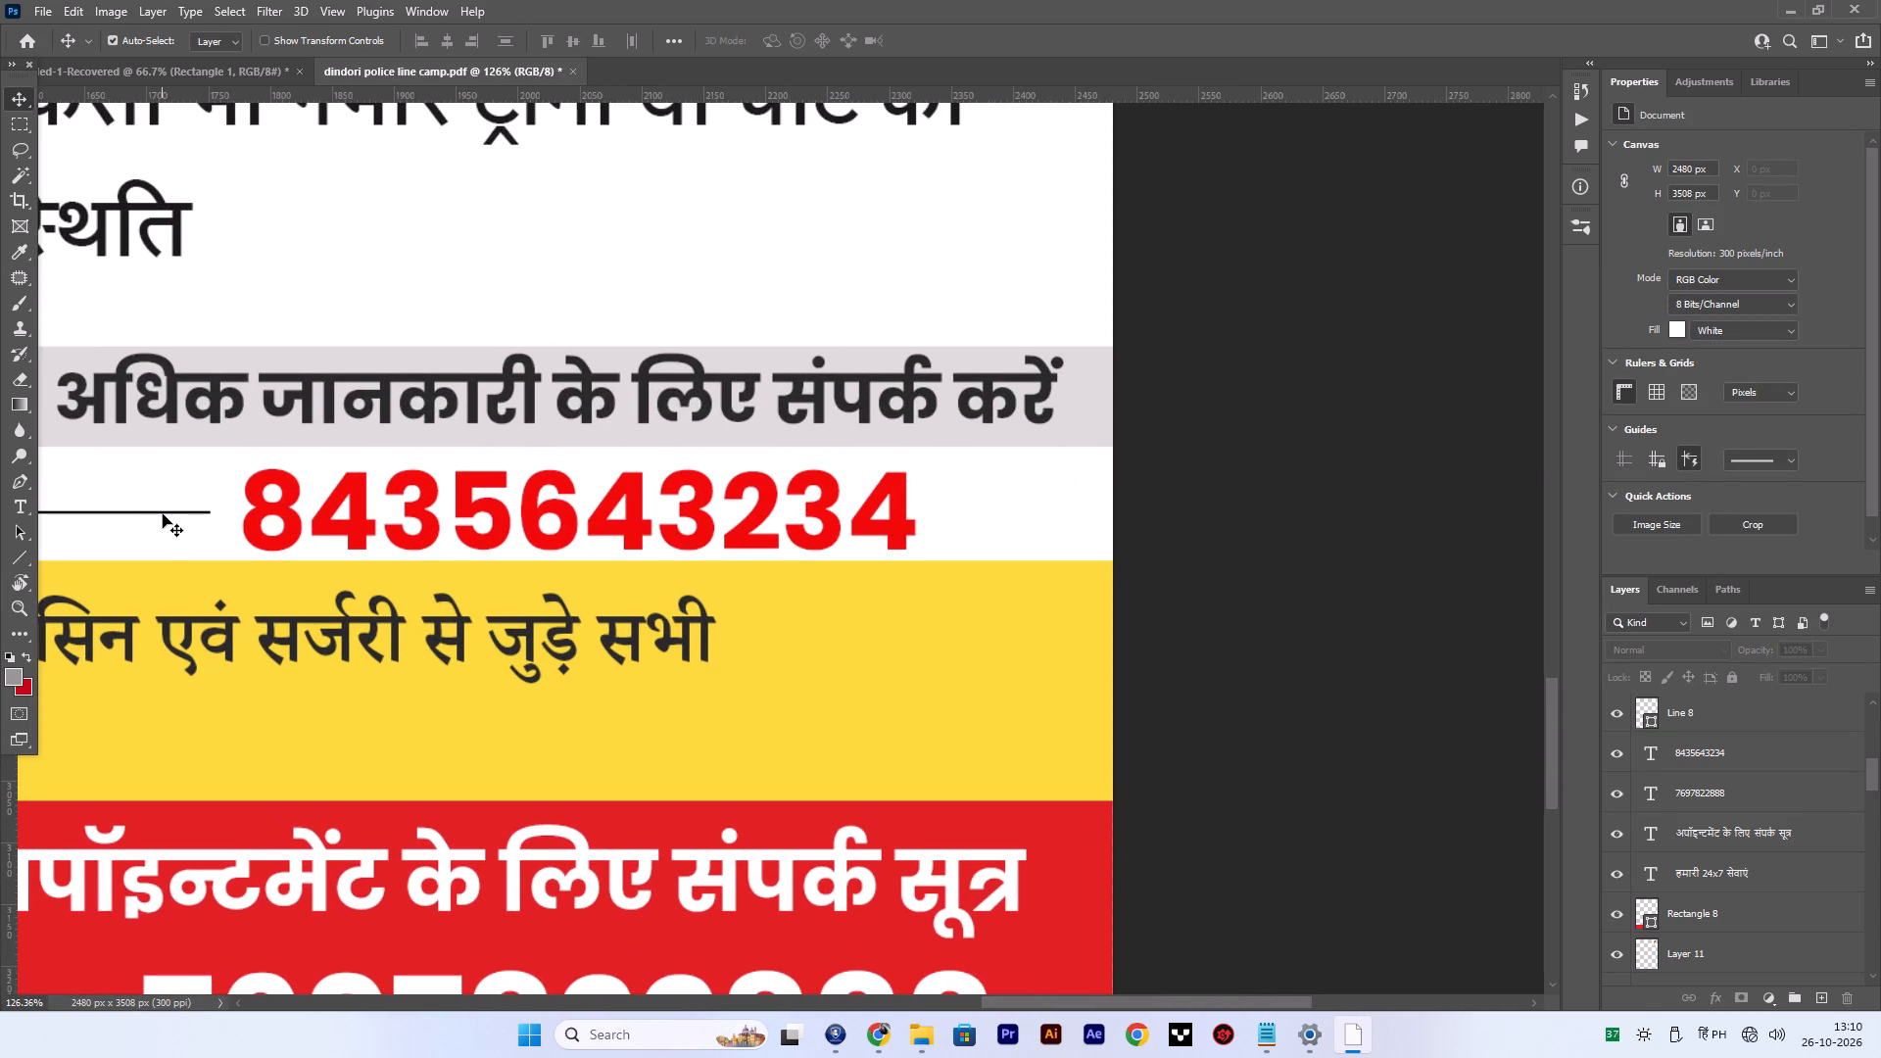
left_click(162, 513)
left_click_drag(153, 512, 1016, 530, "alt")
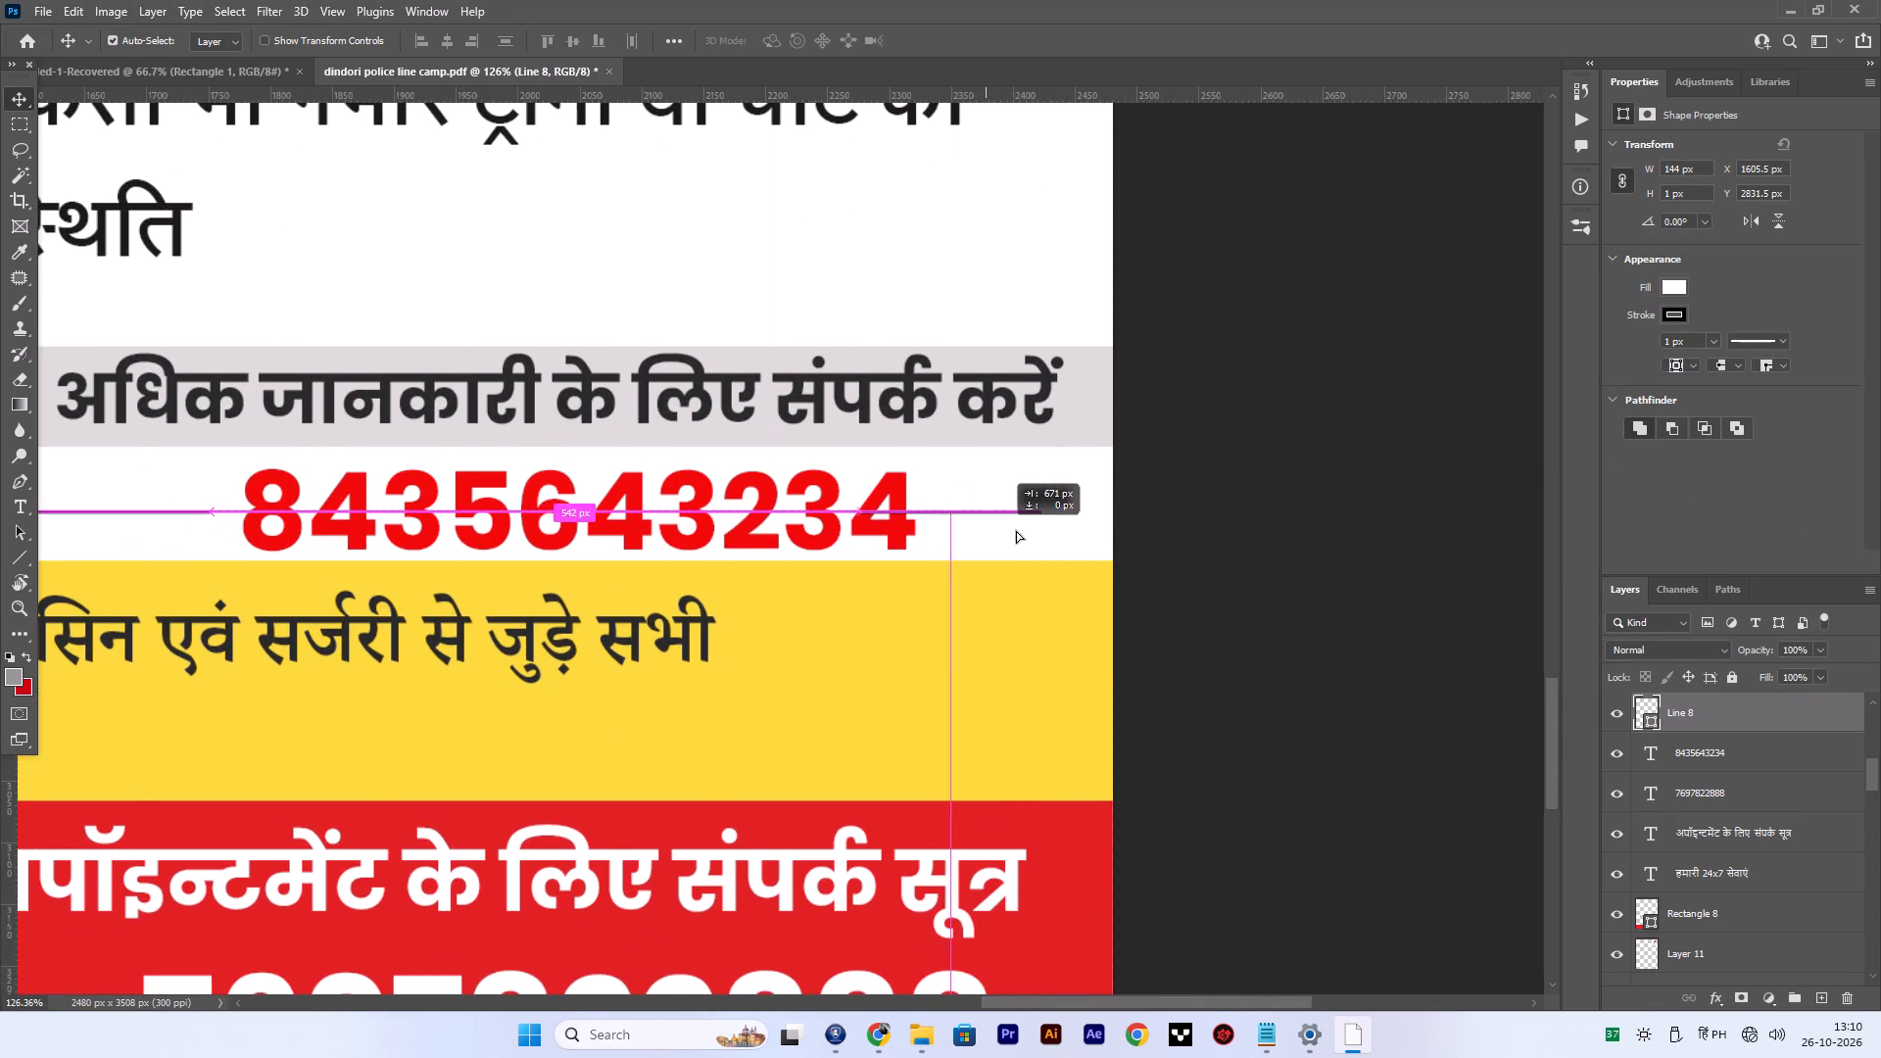
left_click_drag(1016, 530, 1052, 530, "alt")
Review the whole pamphlet, checking how the contact number and its flanking lines fit the overall layout.
scroll(896, 537, "down", 9, "alt")
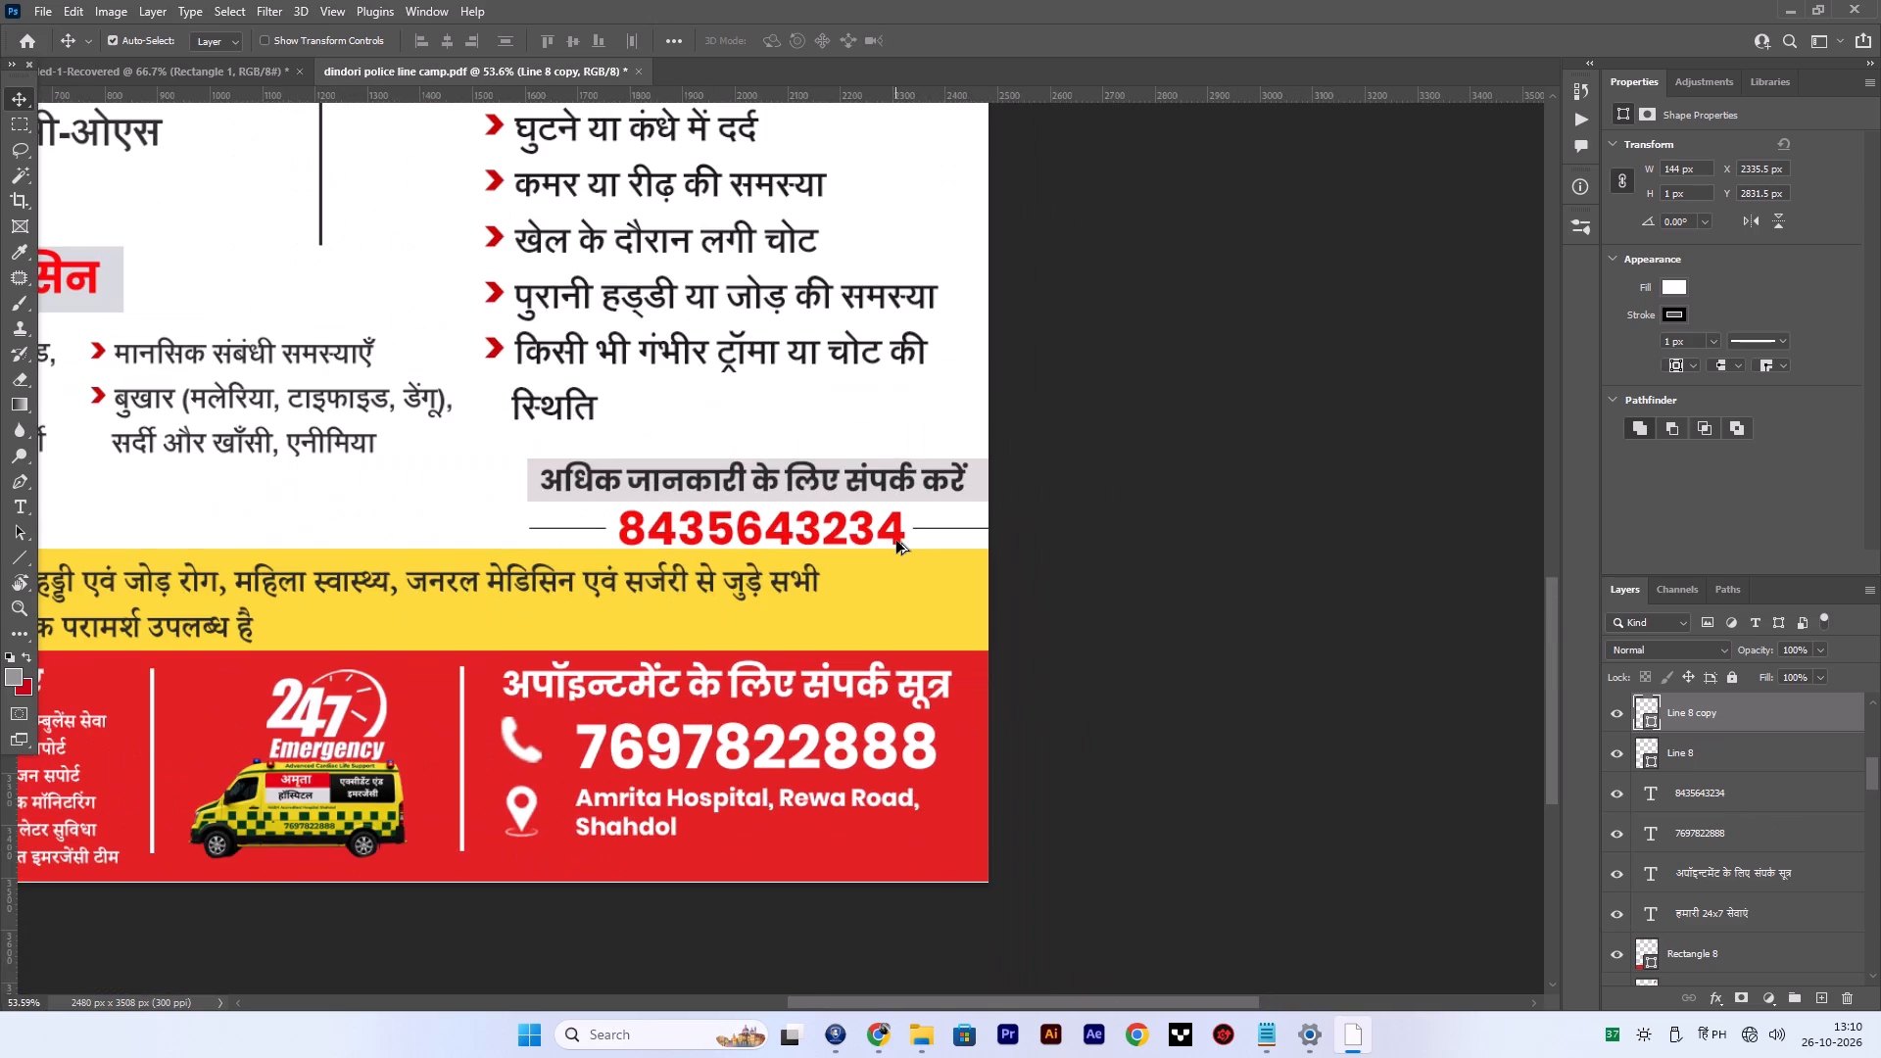
scroll(818, 487, "down", 5, "alt")
key("space")
left_click_drag(694, 393, 823, 511)
scroll(821, 510, "down", 4, "alt")
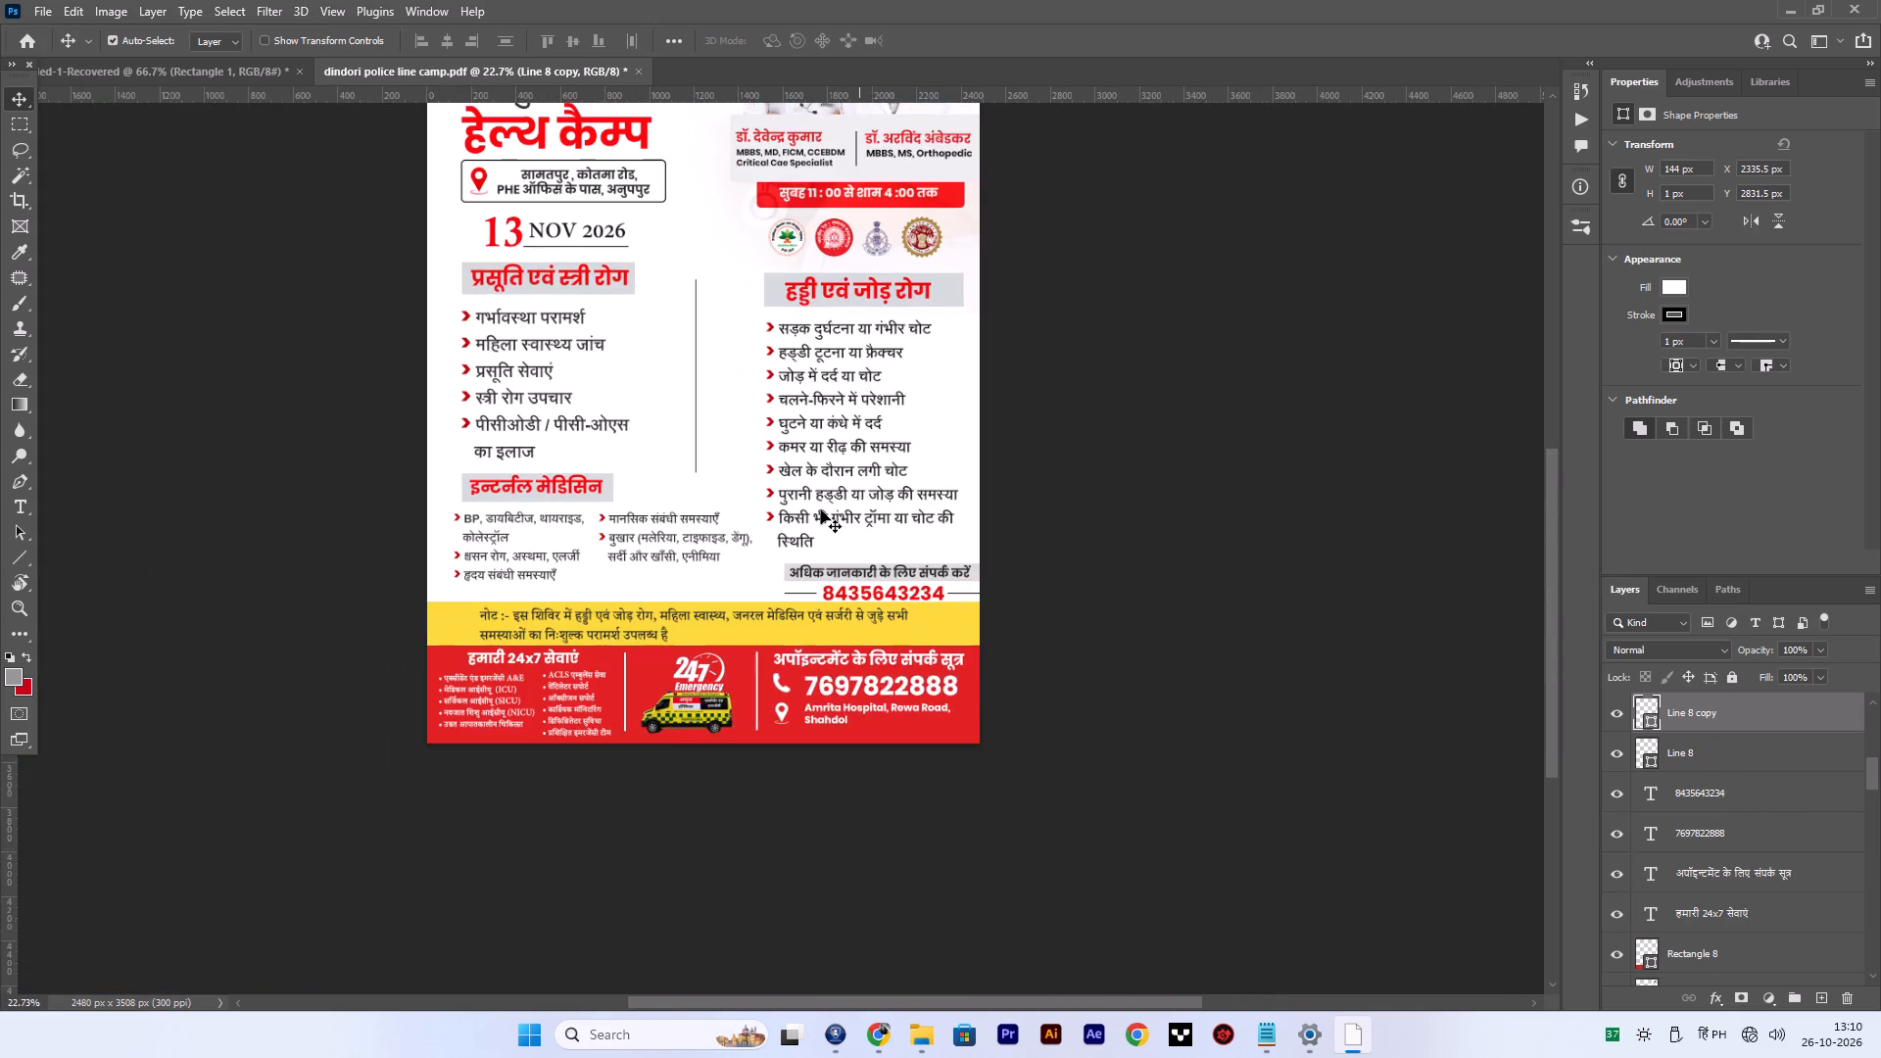
scroll(823, 511, "up", 6)
left_click(1170, 549)
scroll(1170, 553, "up", 4)
scroll(733, 532, "up", 3, "alt")
scroll(733, 532, "down", 3, "alt")
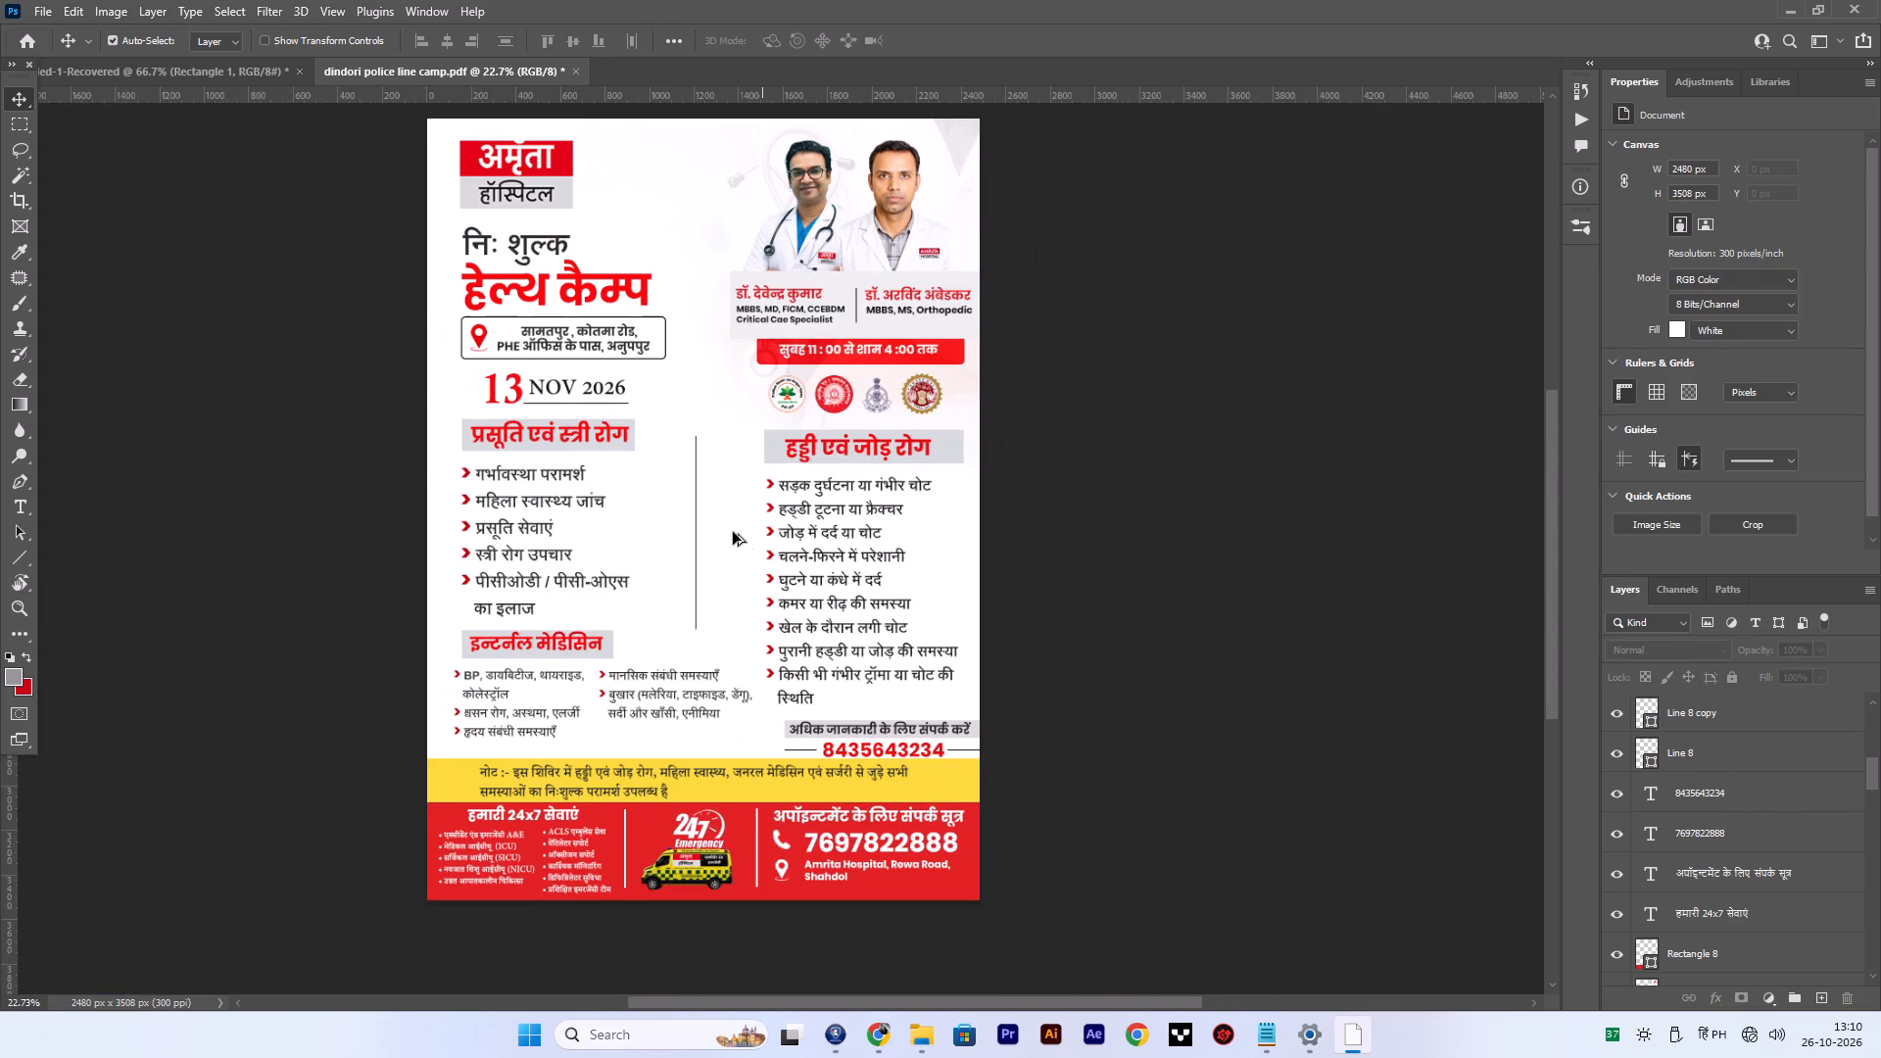
key("space")
left_click_drag(701, 455, 731, 486)
scroll(731, 486, "up", 3, "alt")
scroll(731, 486, "down", 2, "alt")
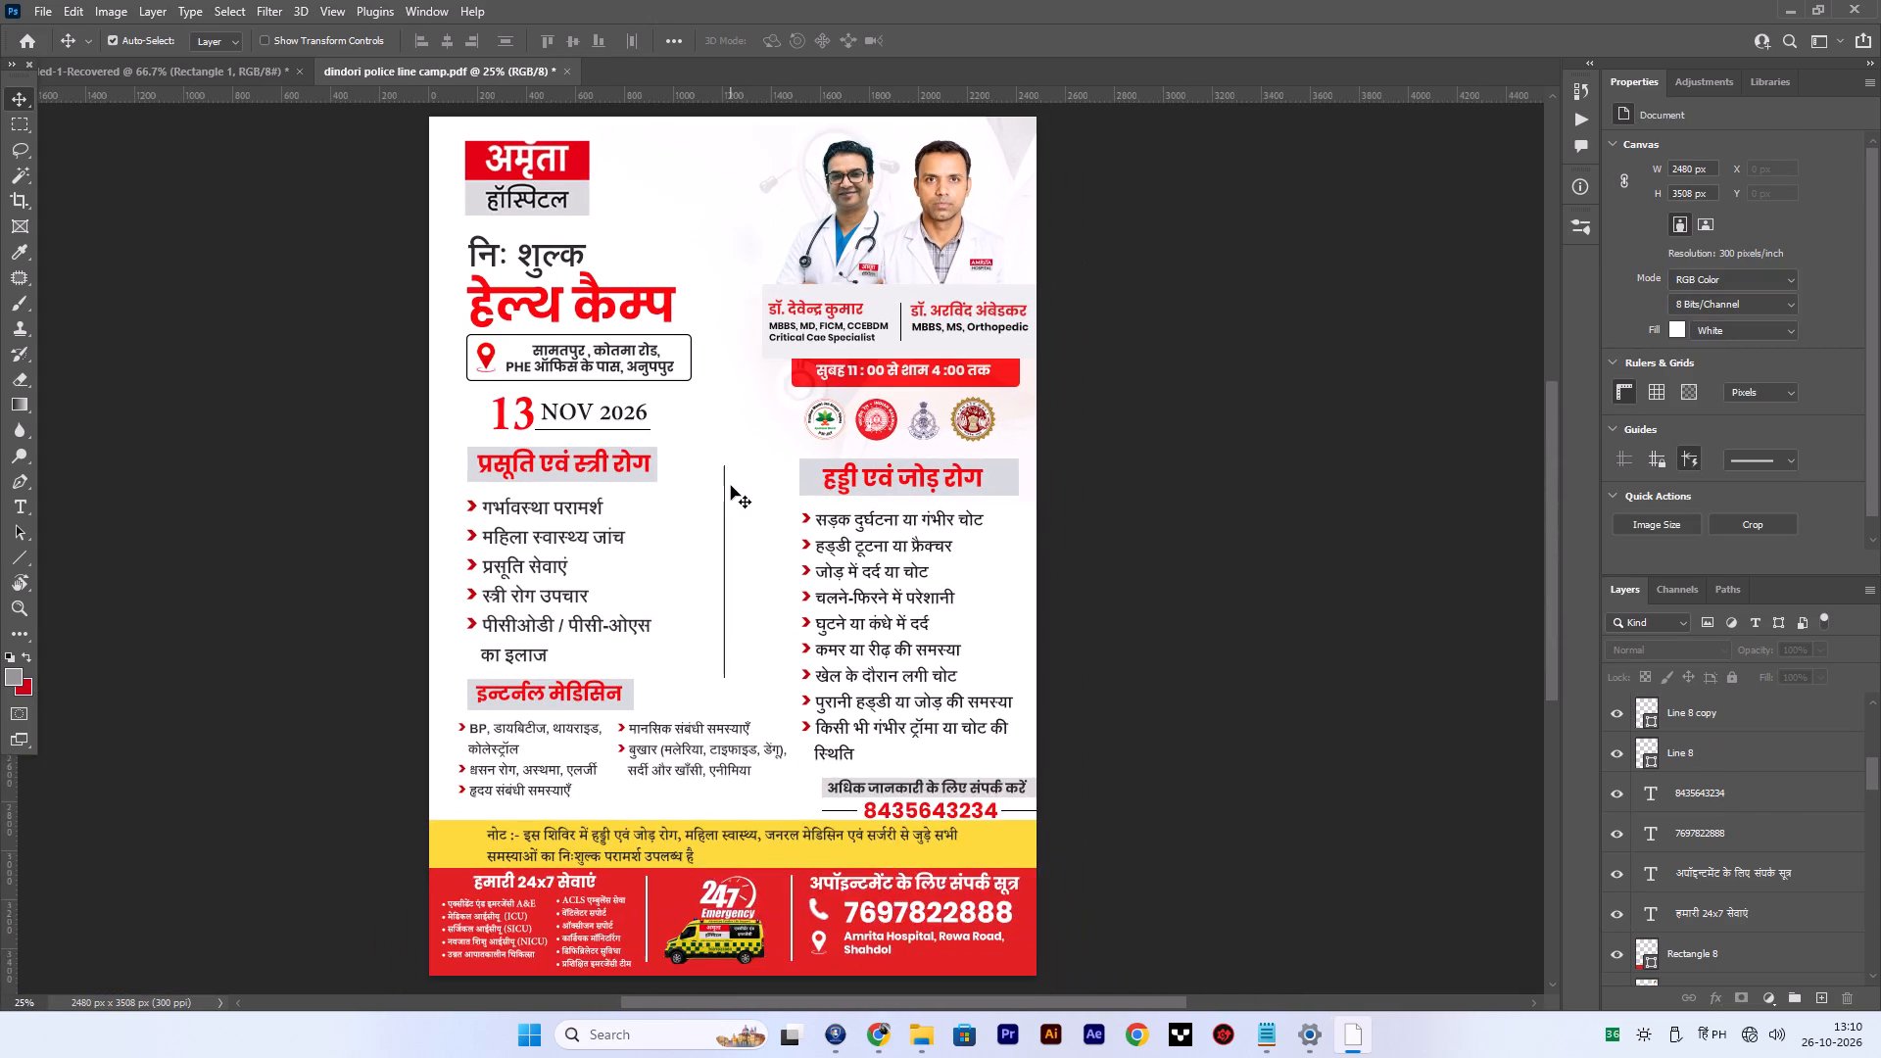
scroll(731, 486, "up", 2)
scroll(731, 486, "down", 1, "alt")
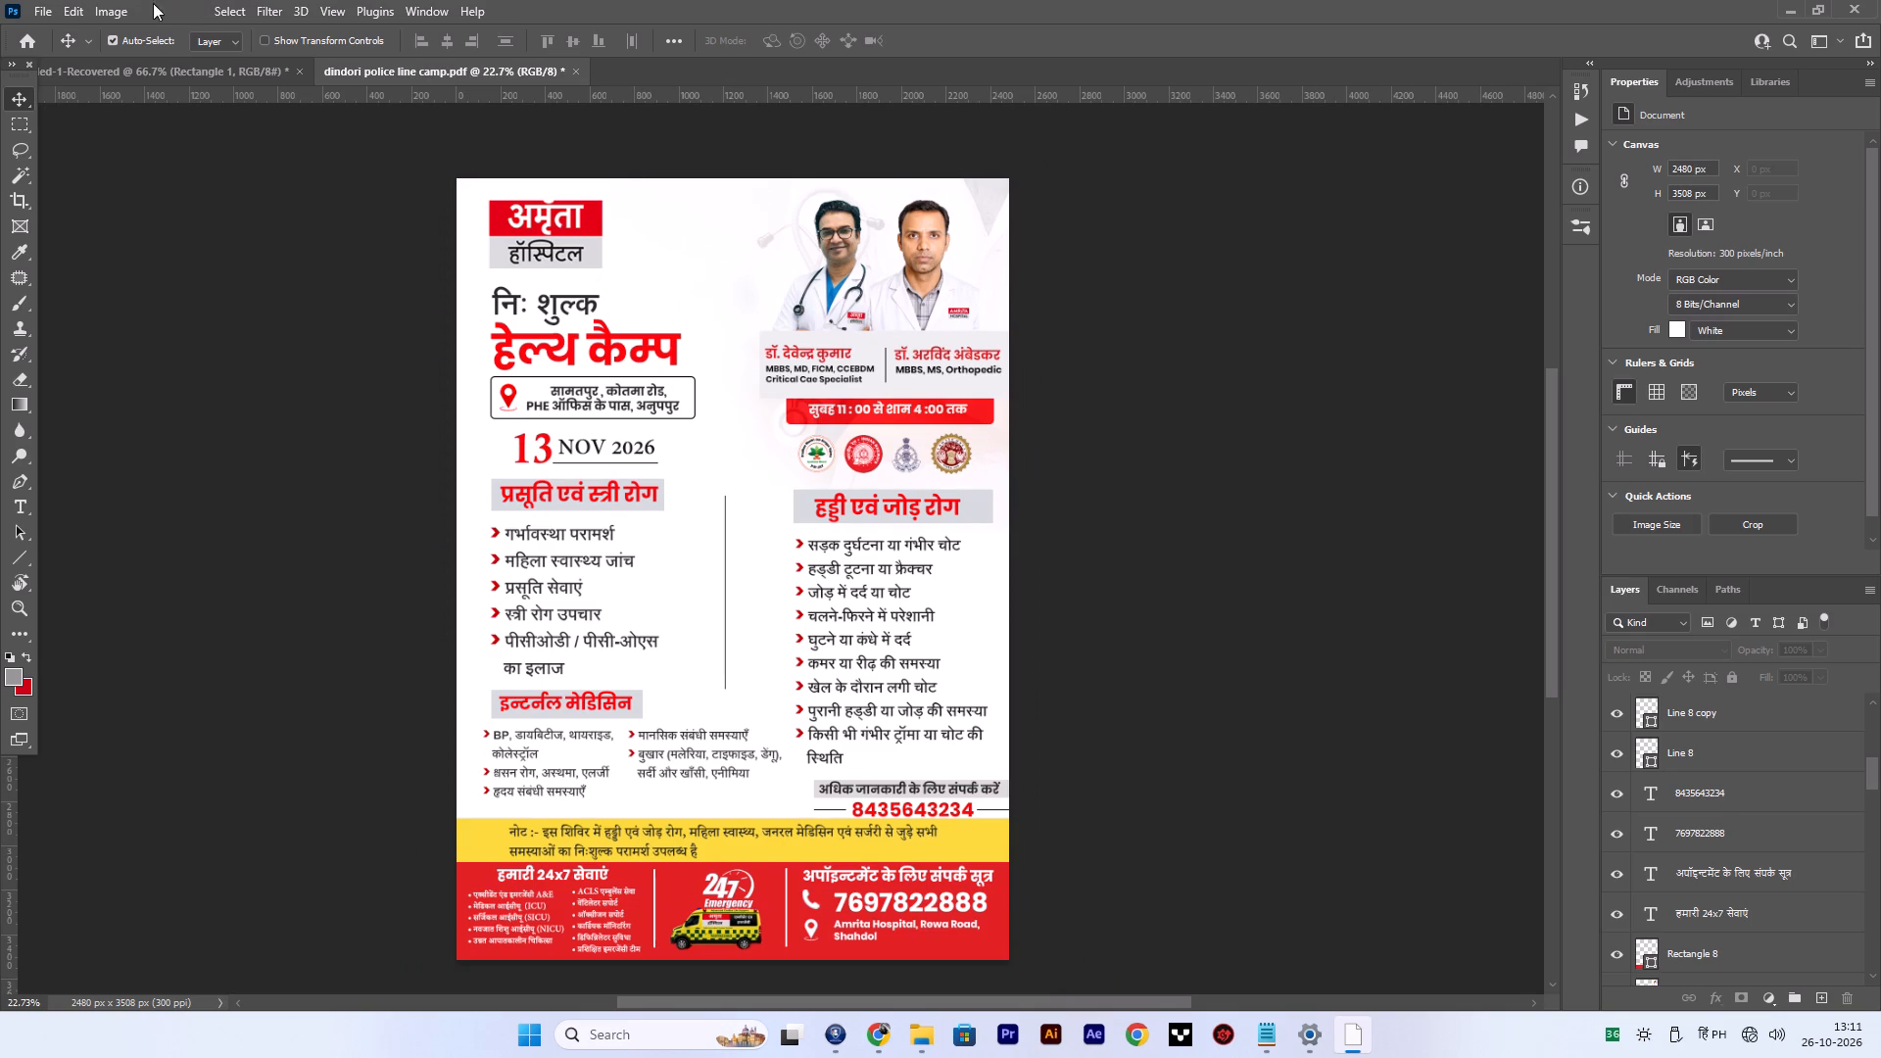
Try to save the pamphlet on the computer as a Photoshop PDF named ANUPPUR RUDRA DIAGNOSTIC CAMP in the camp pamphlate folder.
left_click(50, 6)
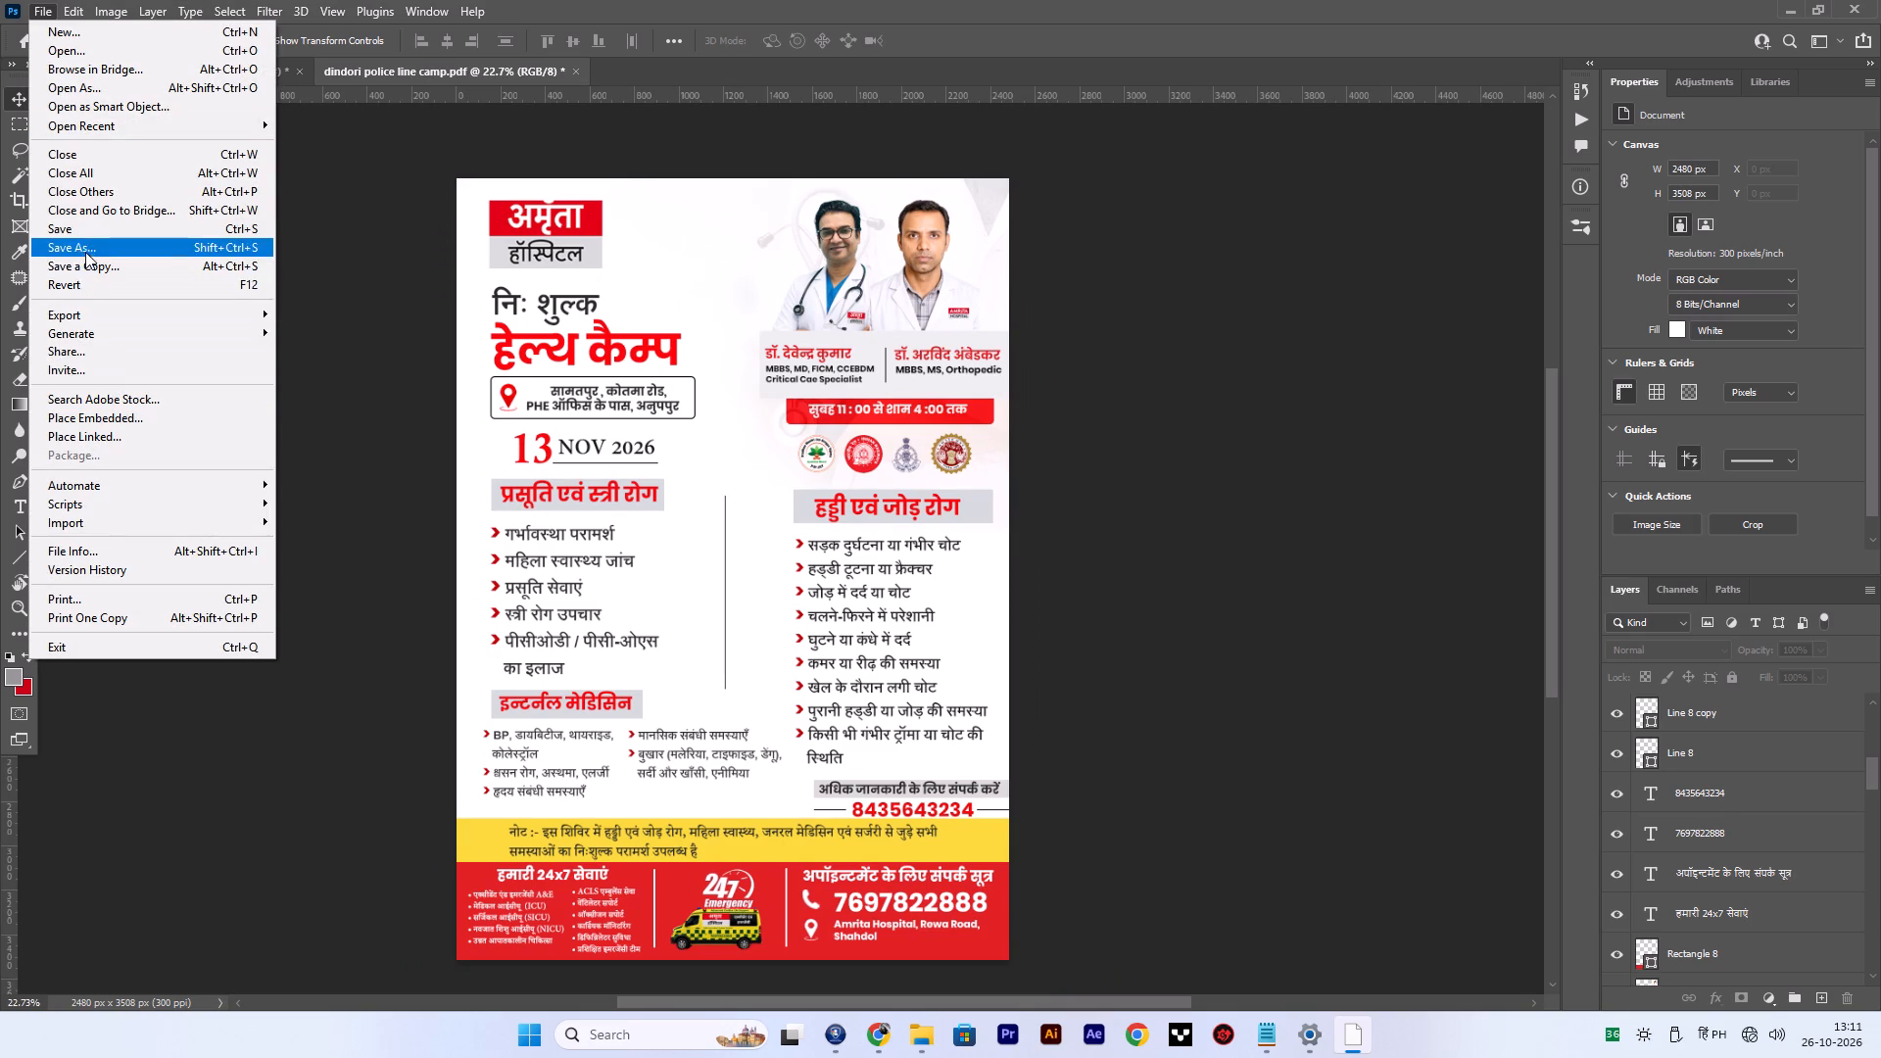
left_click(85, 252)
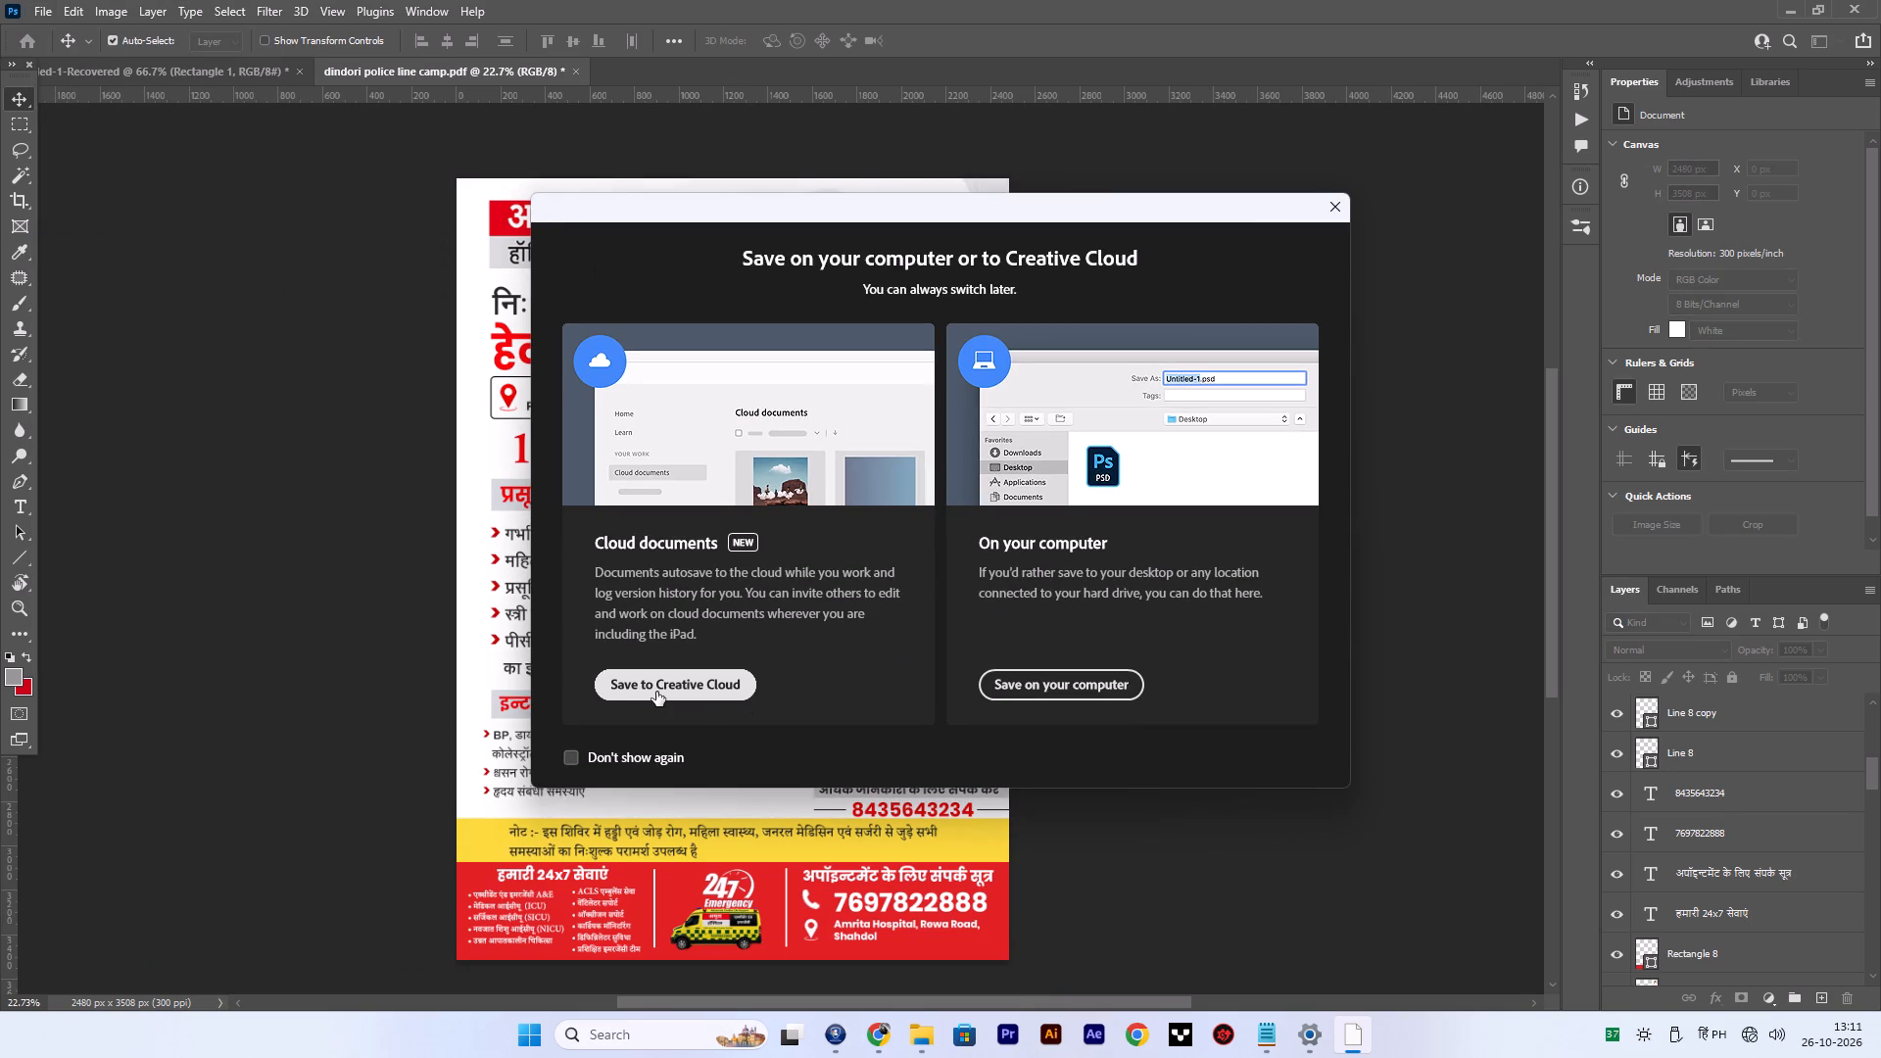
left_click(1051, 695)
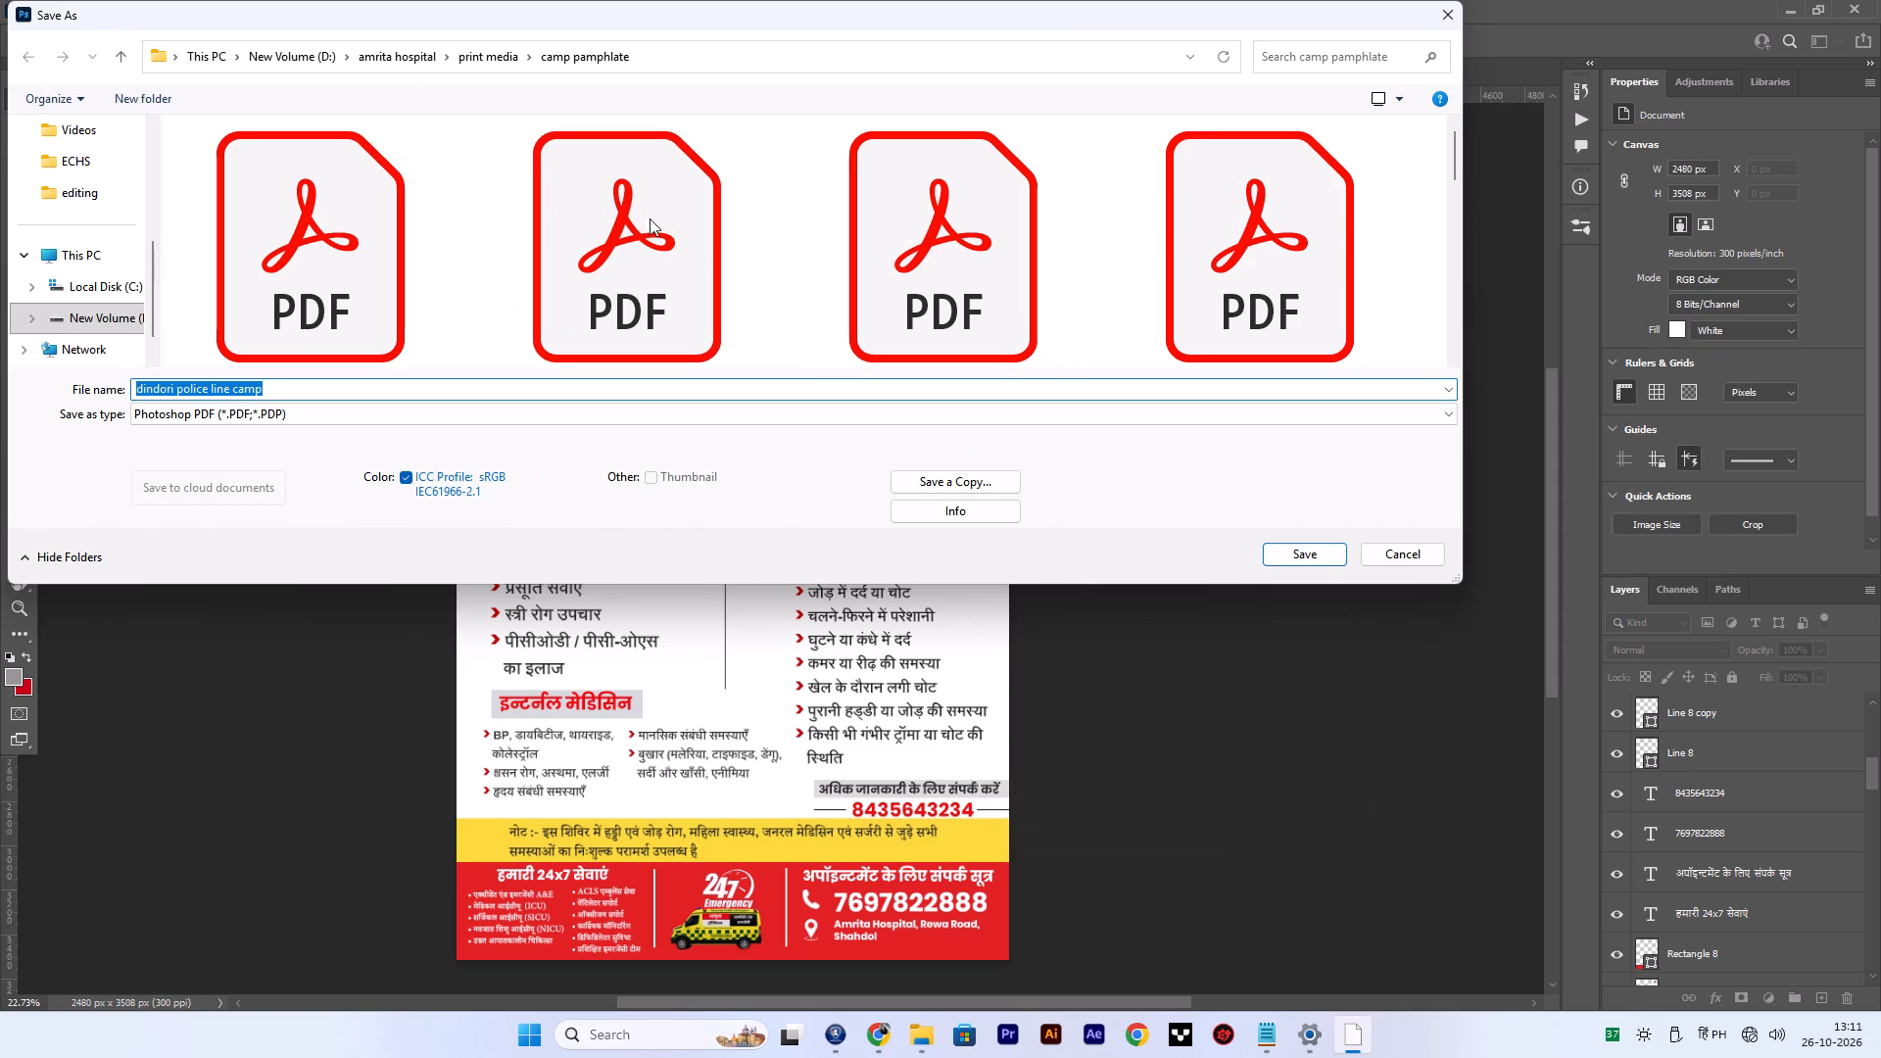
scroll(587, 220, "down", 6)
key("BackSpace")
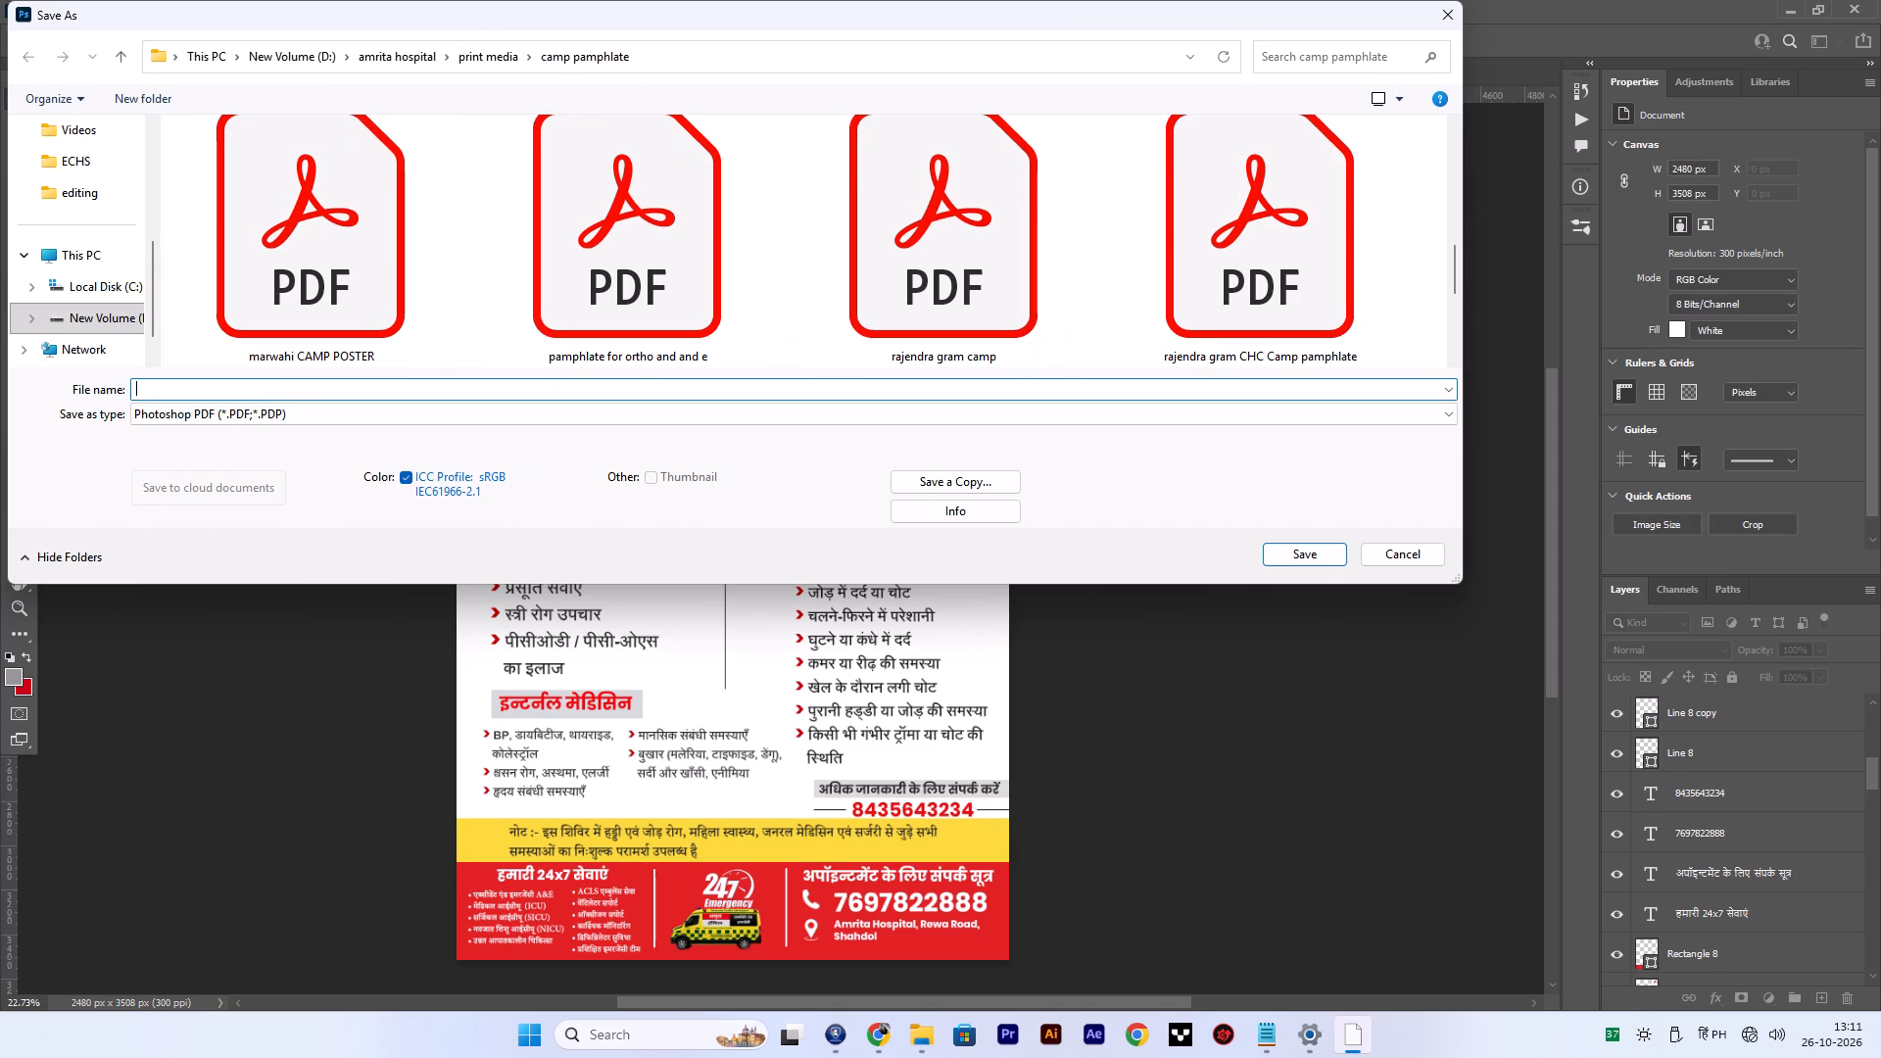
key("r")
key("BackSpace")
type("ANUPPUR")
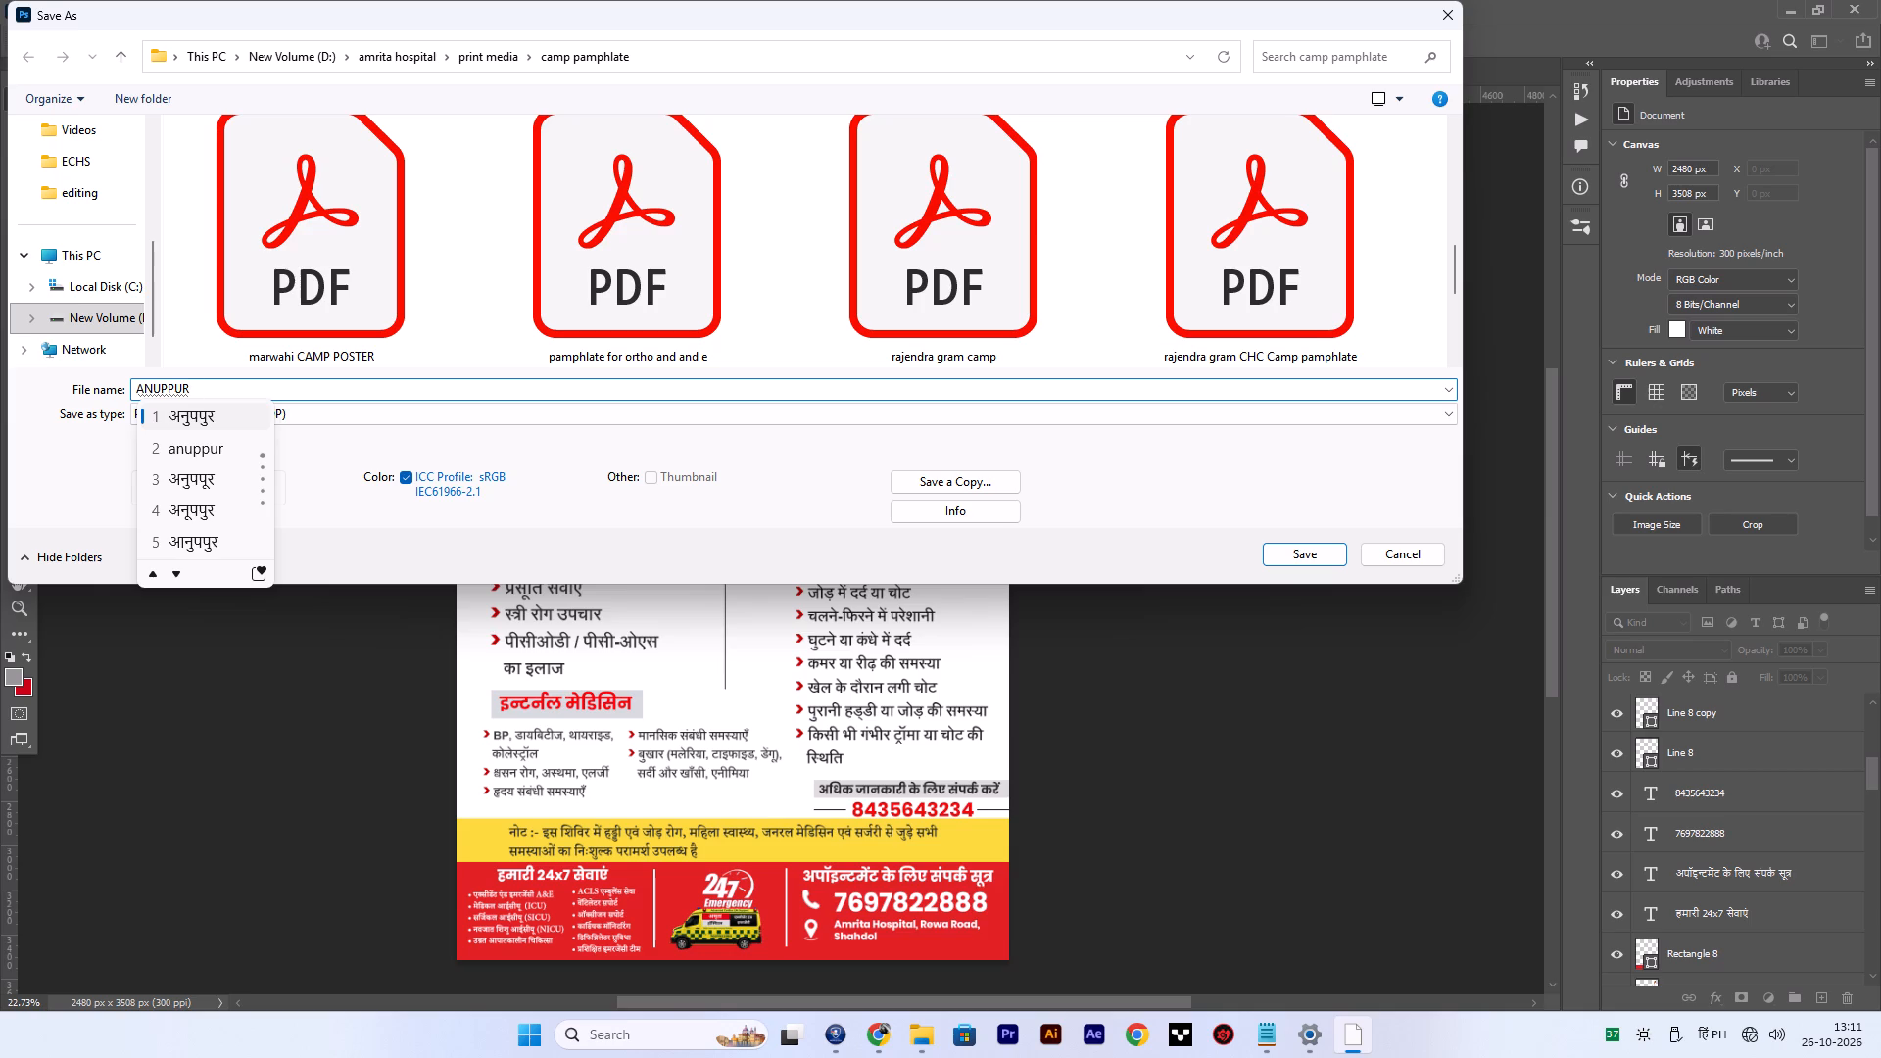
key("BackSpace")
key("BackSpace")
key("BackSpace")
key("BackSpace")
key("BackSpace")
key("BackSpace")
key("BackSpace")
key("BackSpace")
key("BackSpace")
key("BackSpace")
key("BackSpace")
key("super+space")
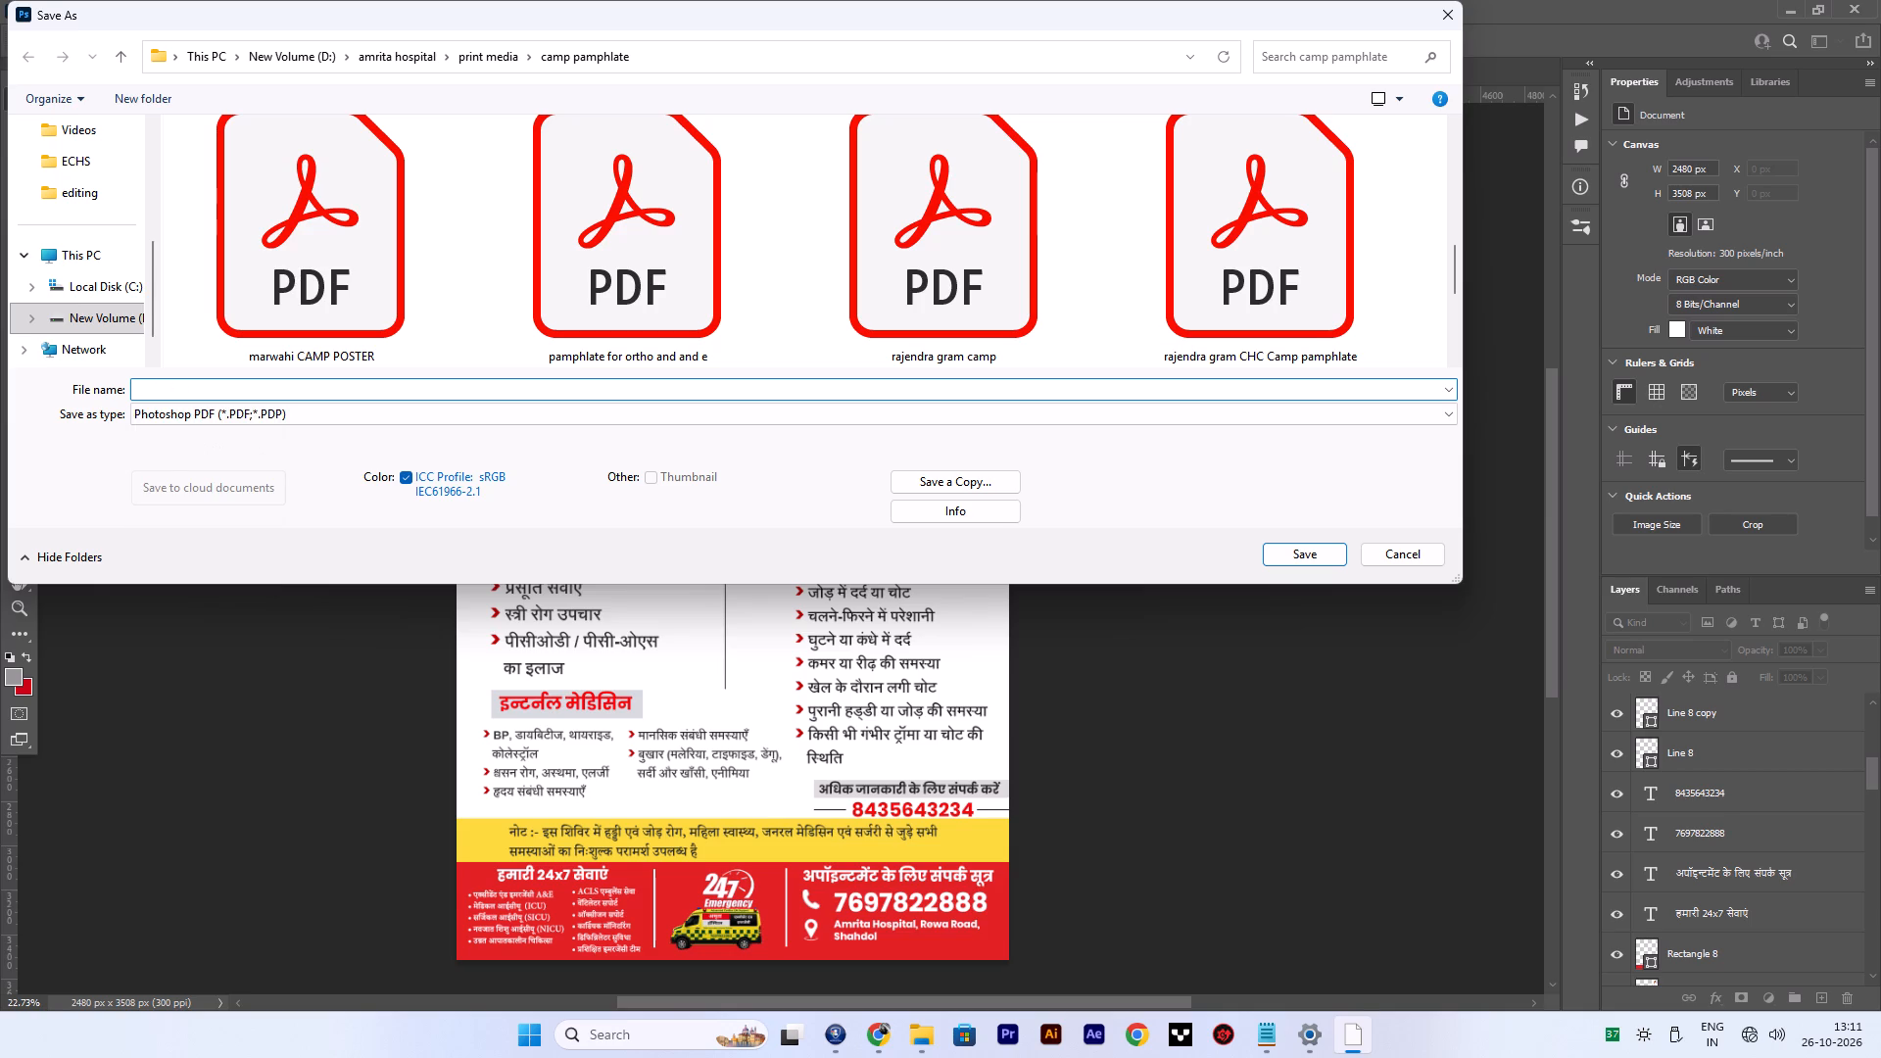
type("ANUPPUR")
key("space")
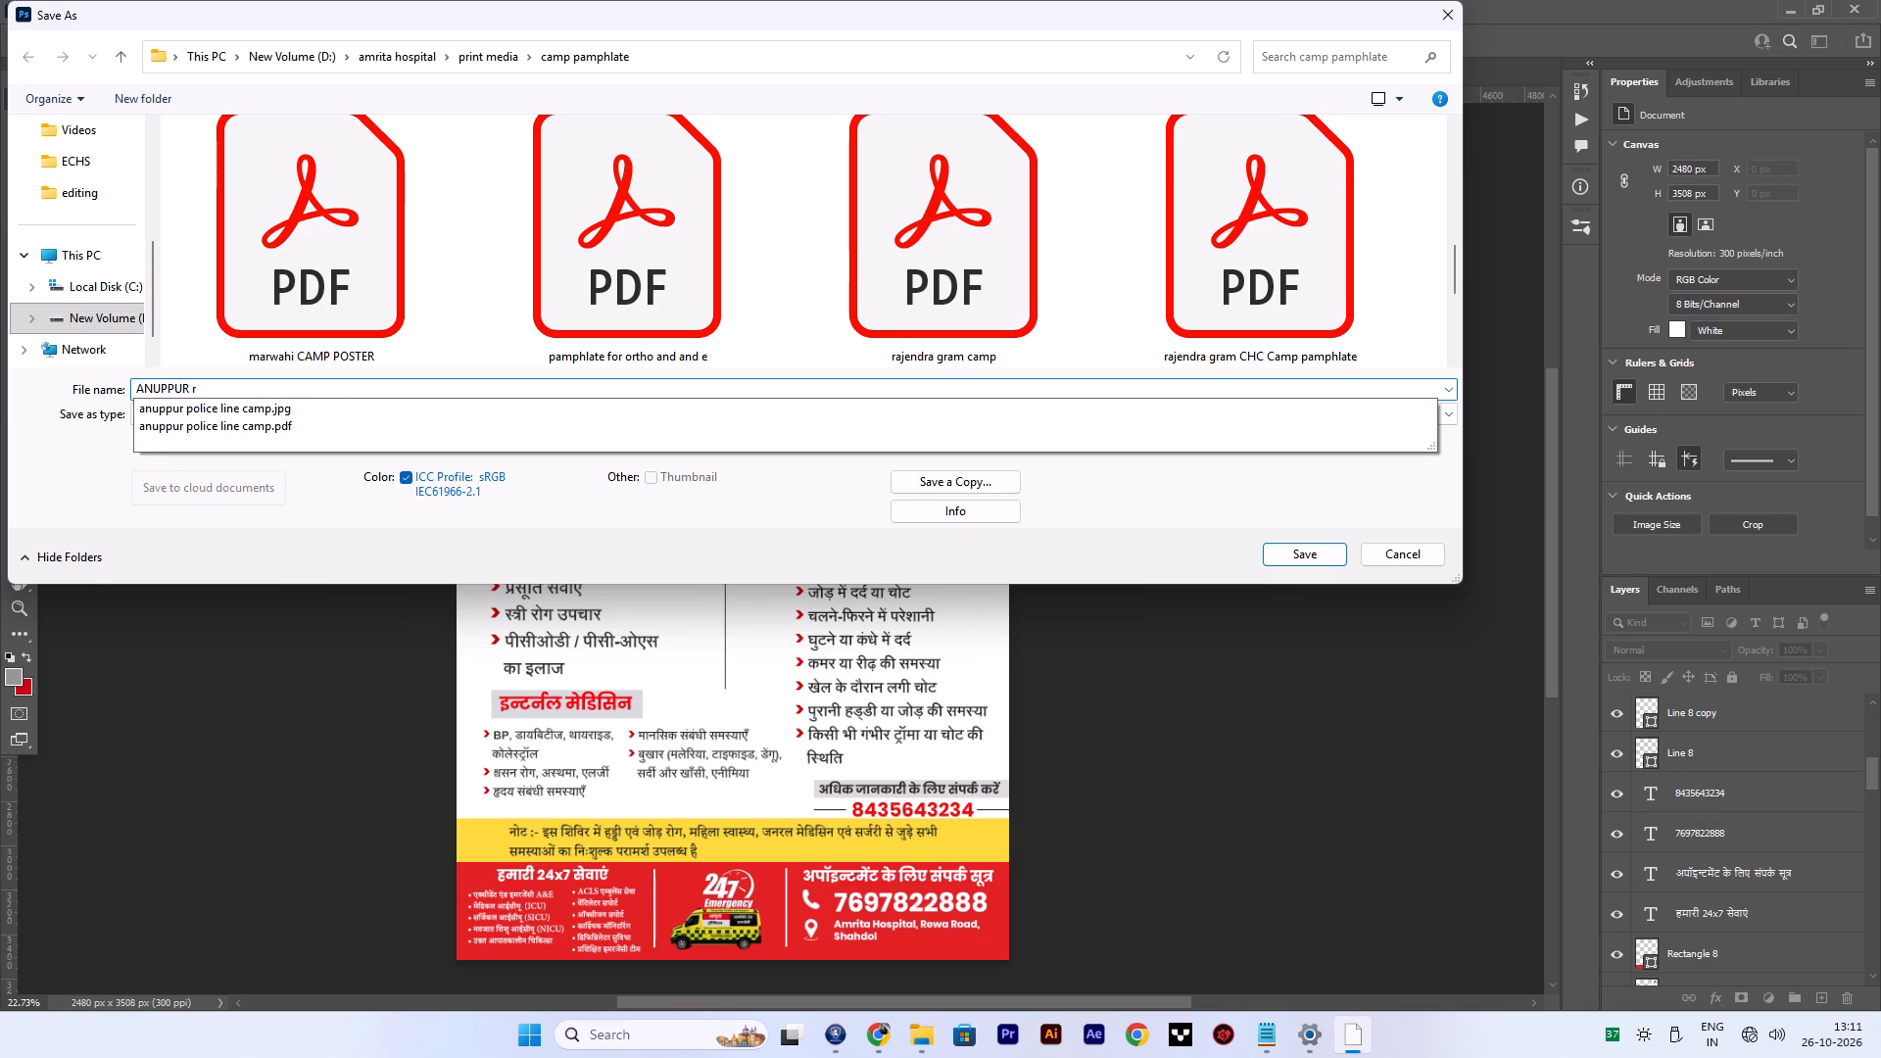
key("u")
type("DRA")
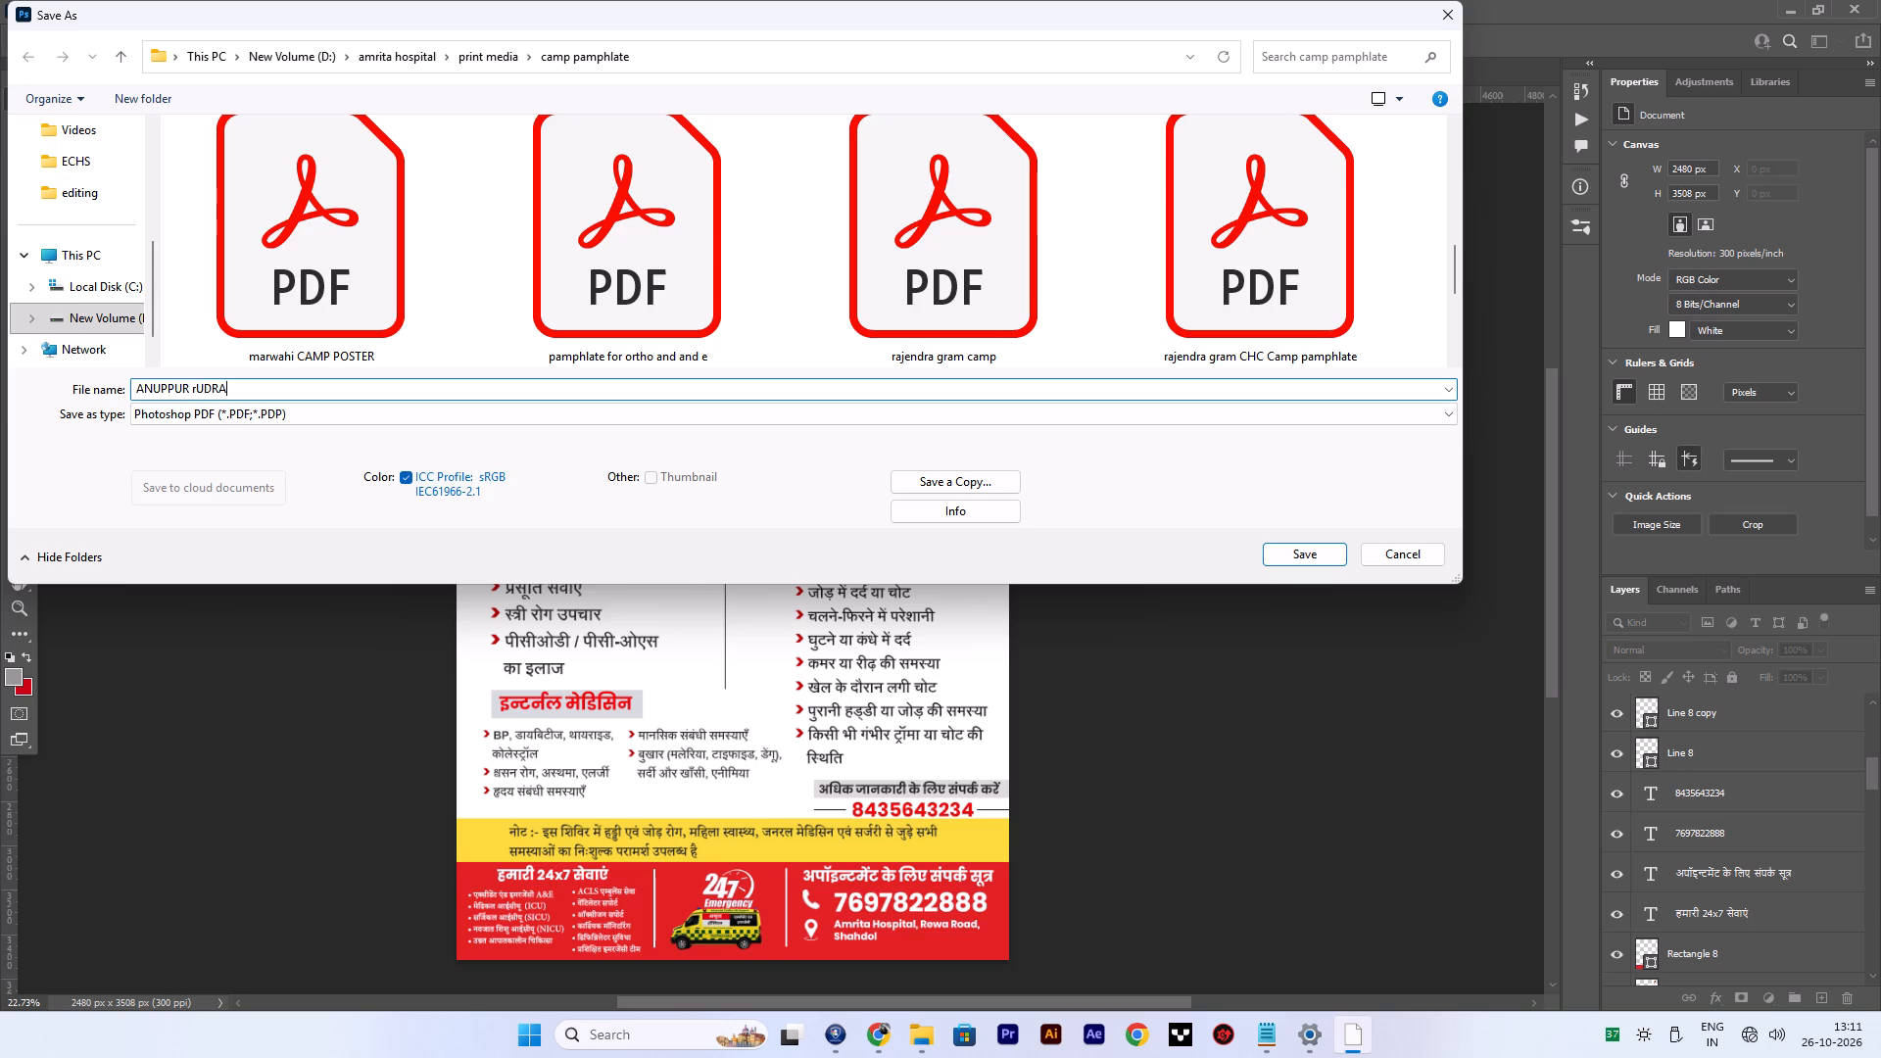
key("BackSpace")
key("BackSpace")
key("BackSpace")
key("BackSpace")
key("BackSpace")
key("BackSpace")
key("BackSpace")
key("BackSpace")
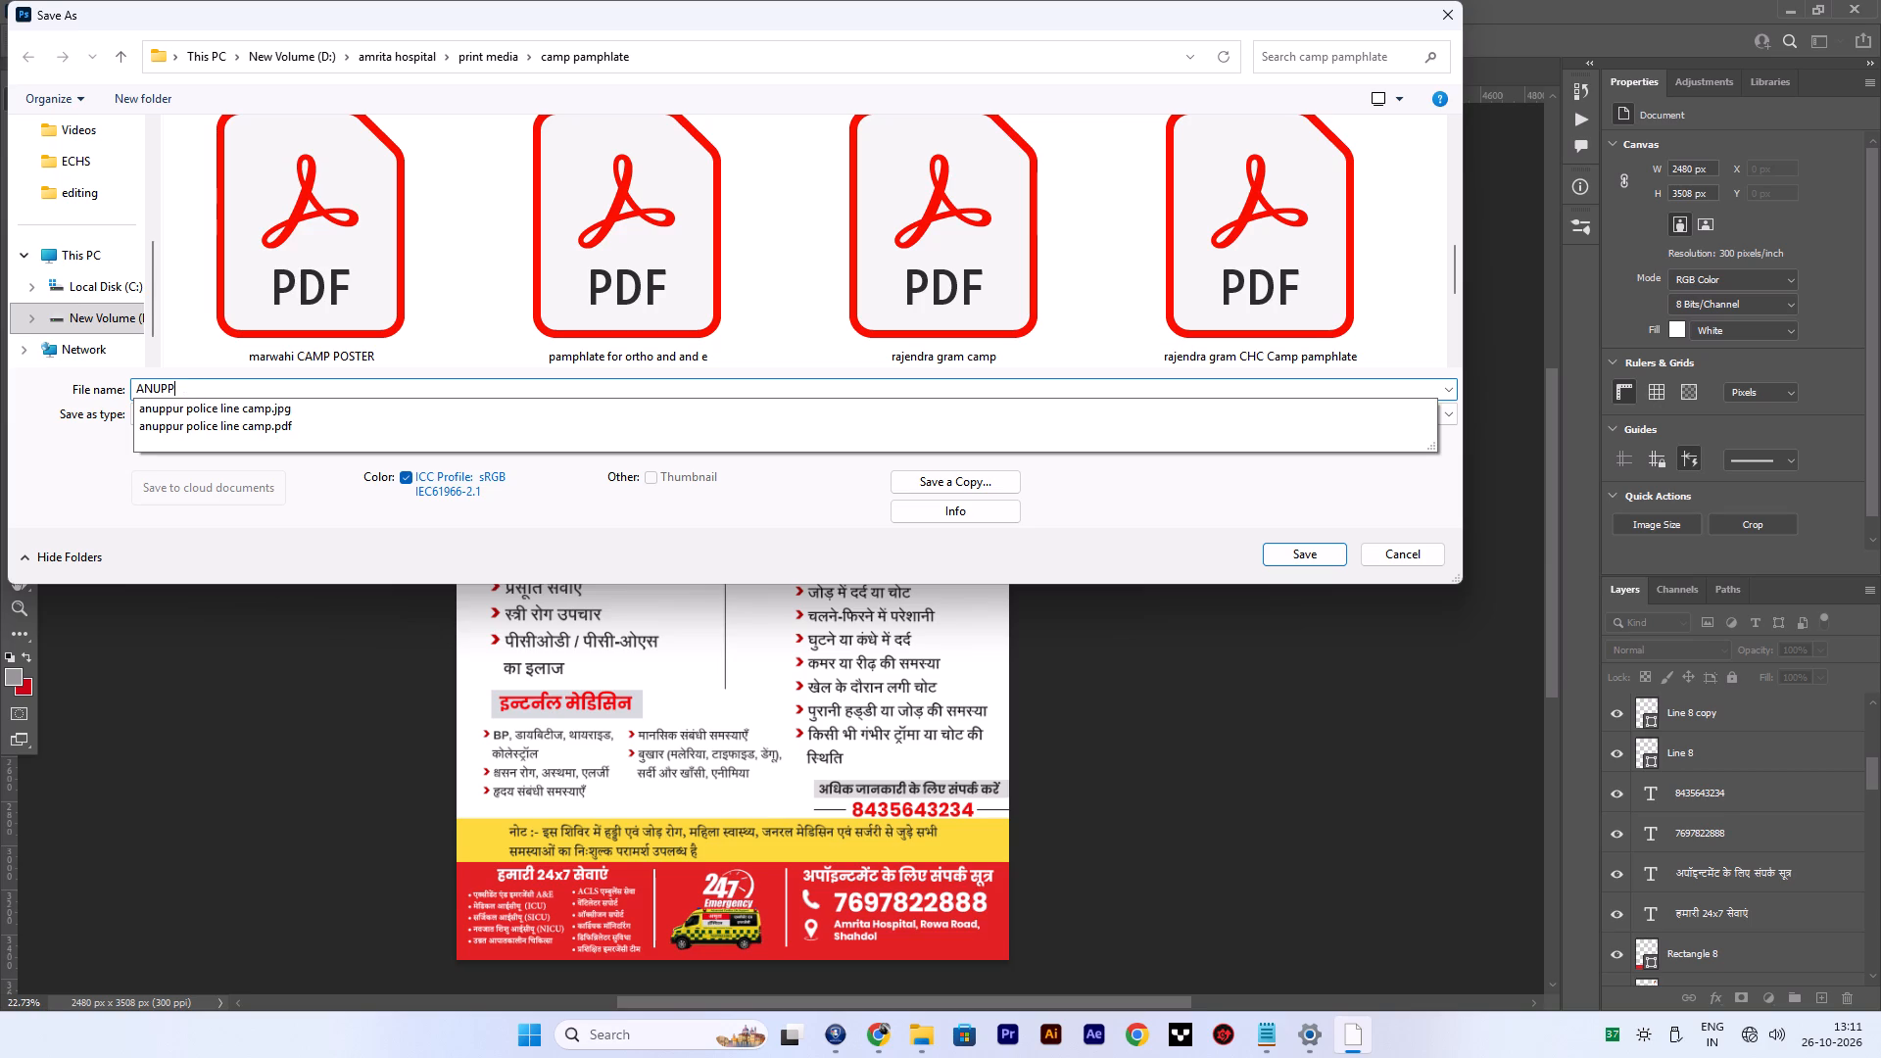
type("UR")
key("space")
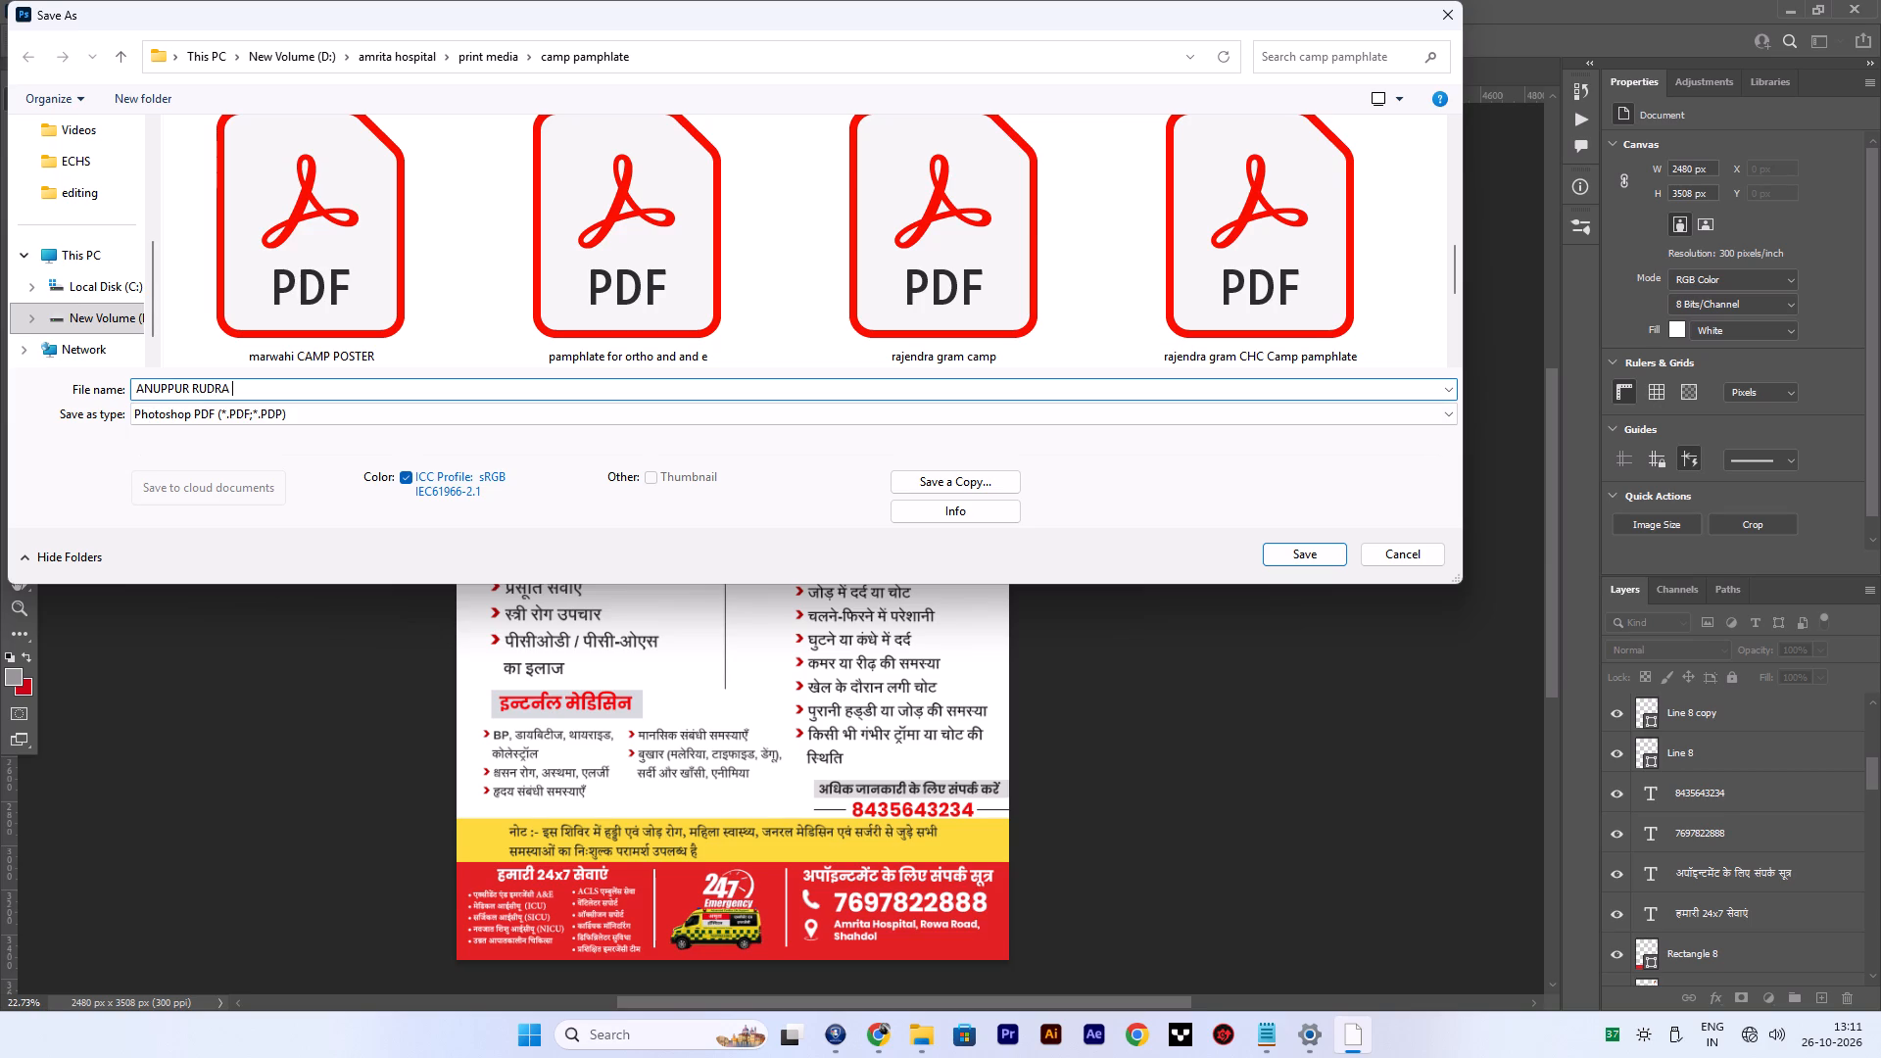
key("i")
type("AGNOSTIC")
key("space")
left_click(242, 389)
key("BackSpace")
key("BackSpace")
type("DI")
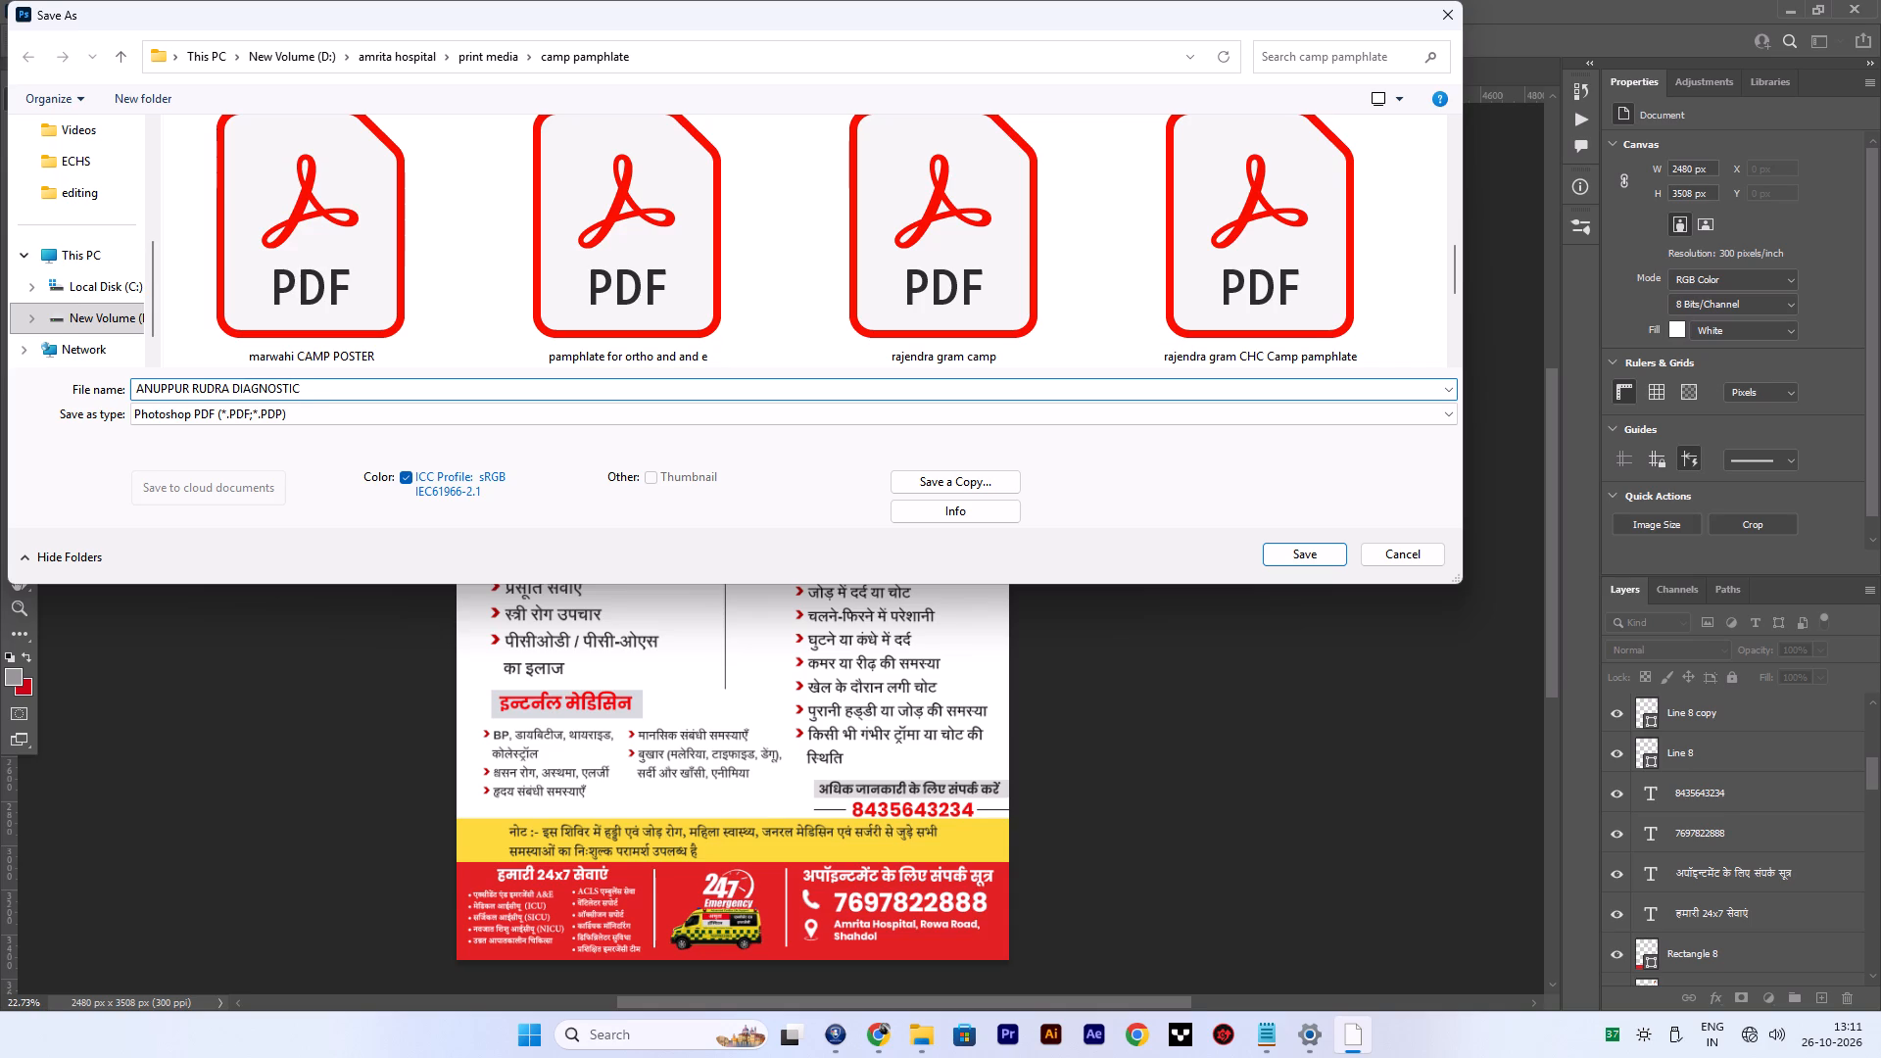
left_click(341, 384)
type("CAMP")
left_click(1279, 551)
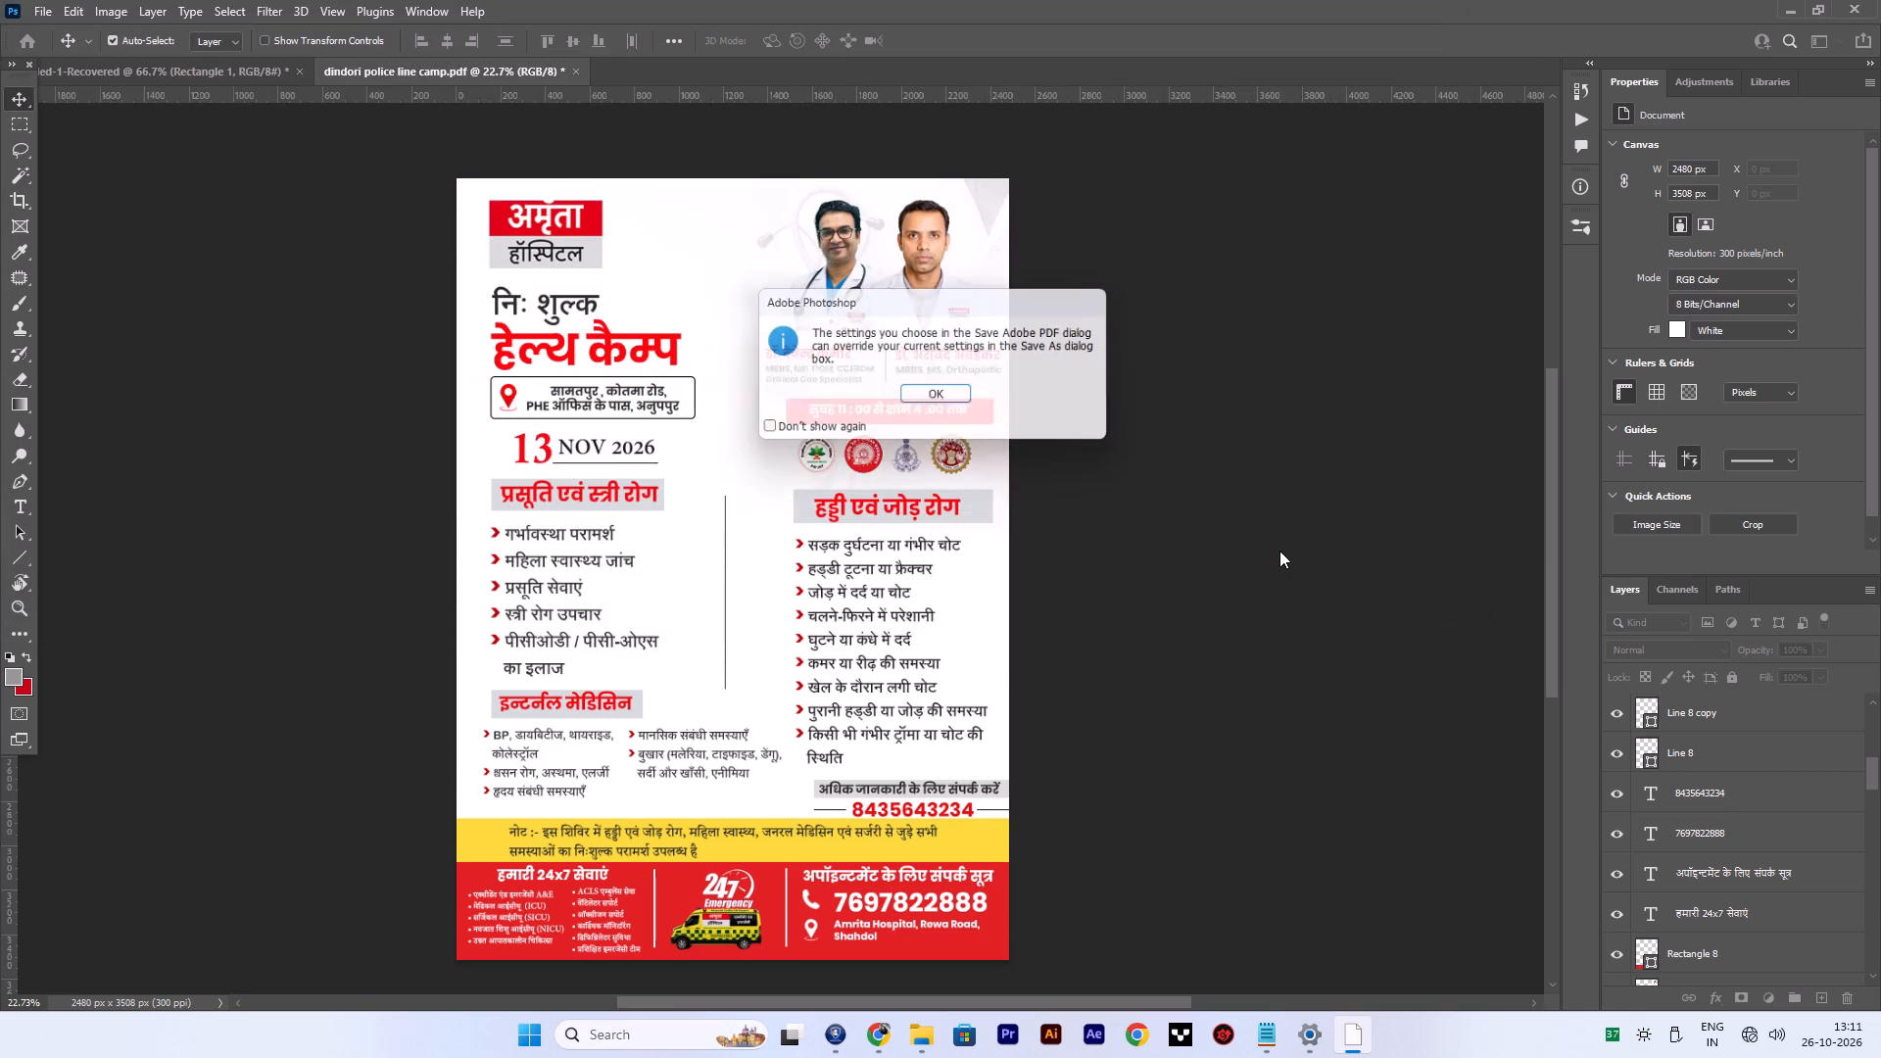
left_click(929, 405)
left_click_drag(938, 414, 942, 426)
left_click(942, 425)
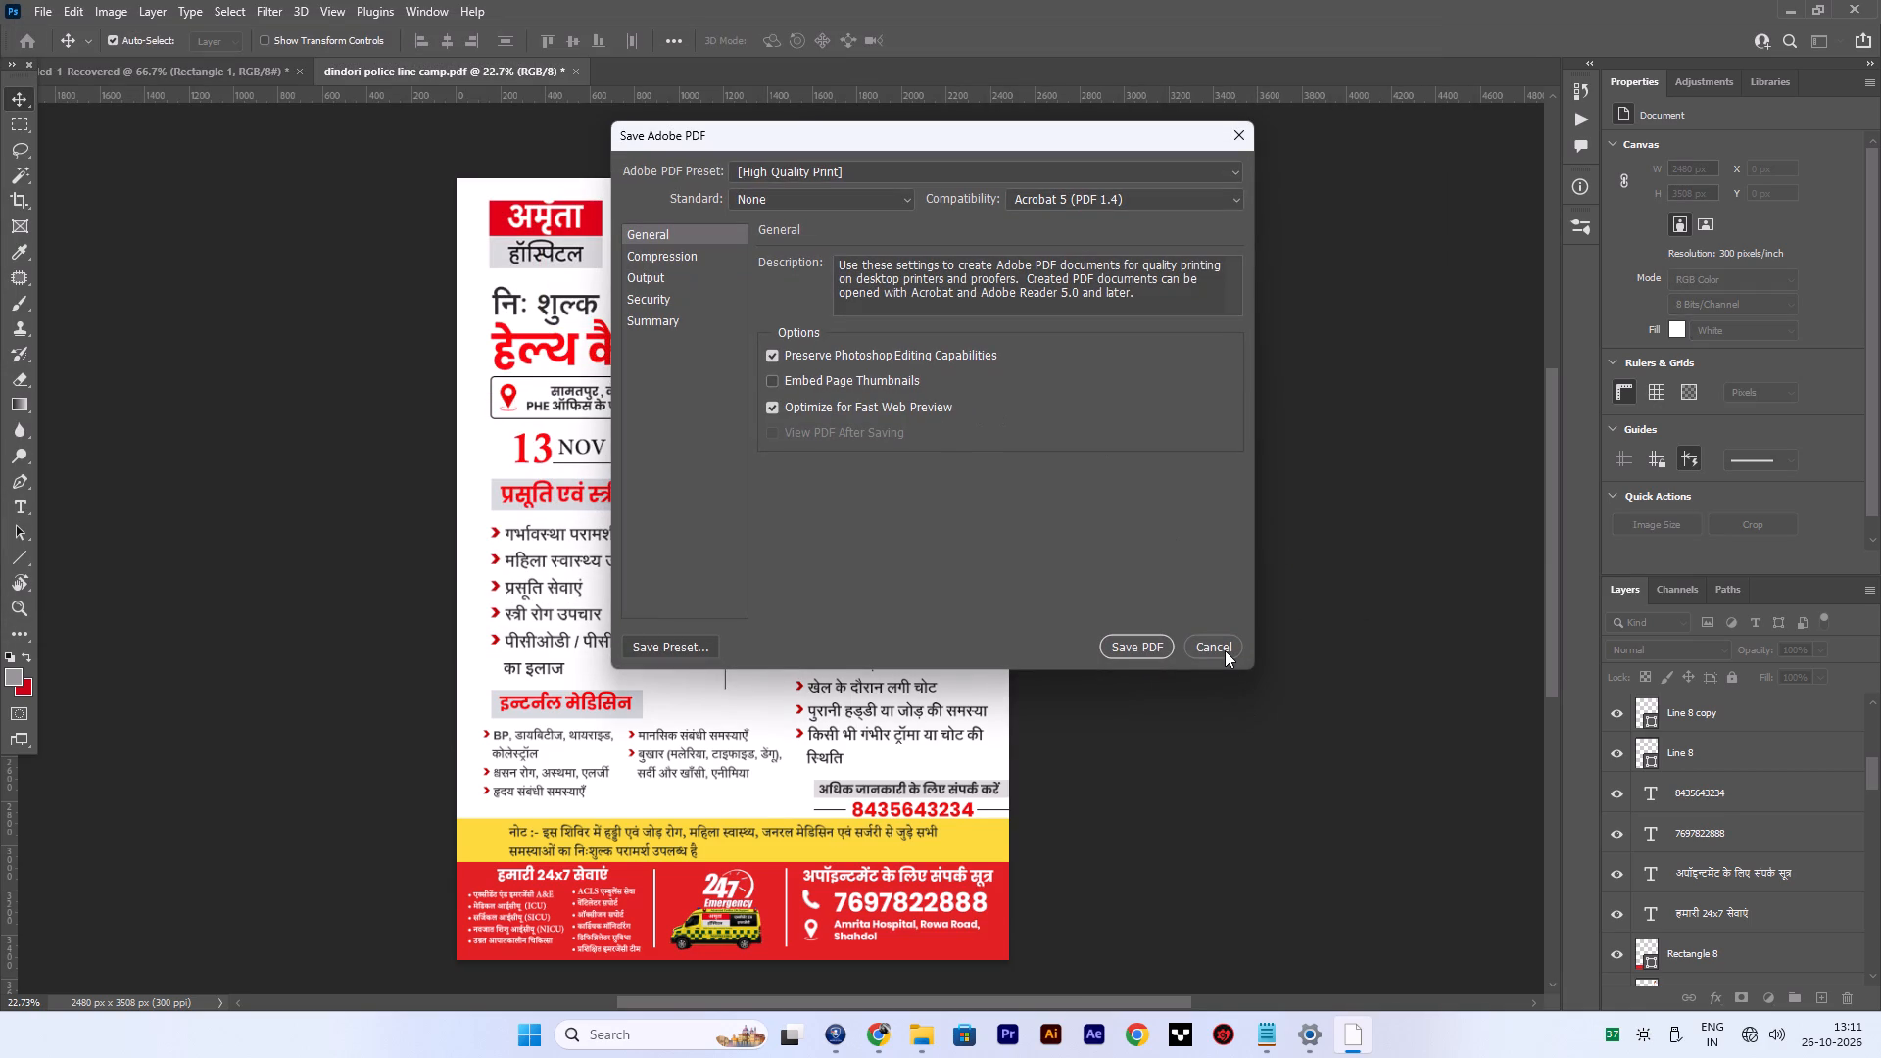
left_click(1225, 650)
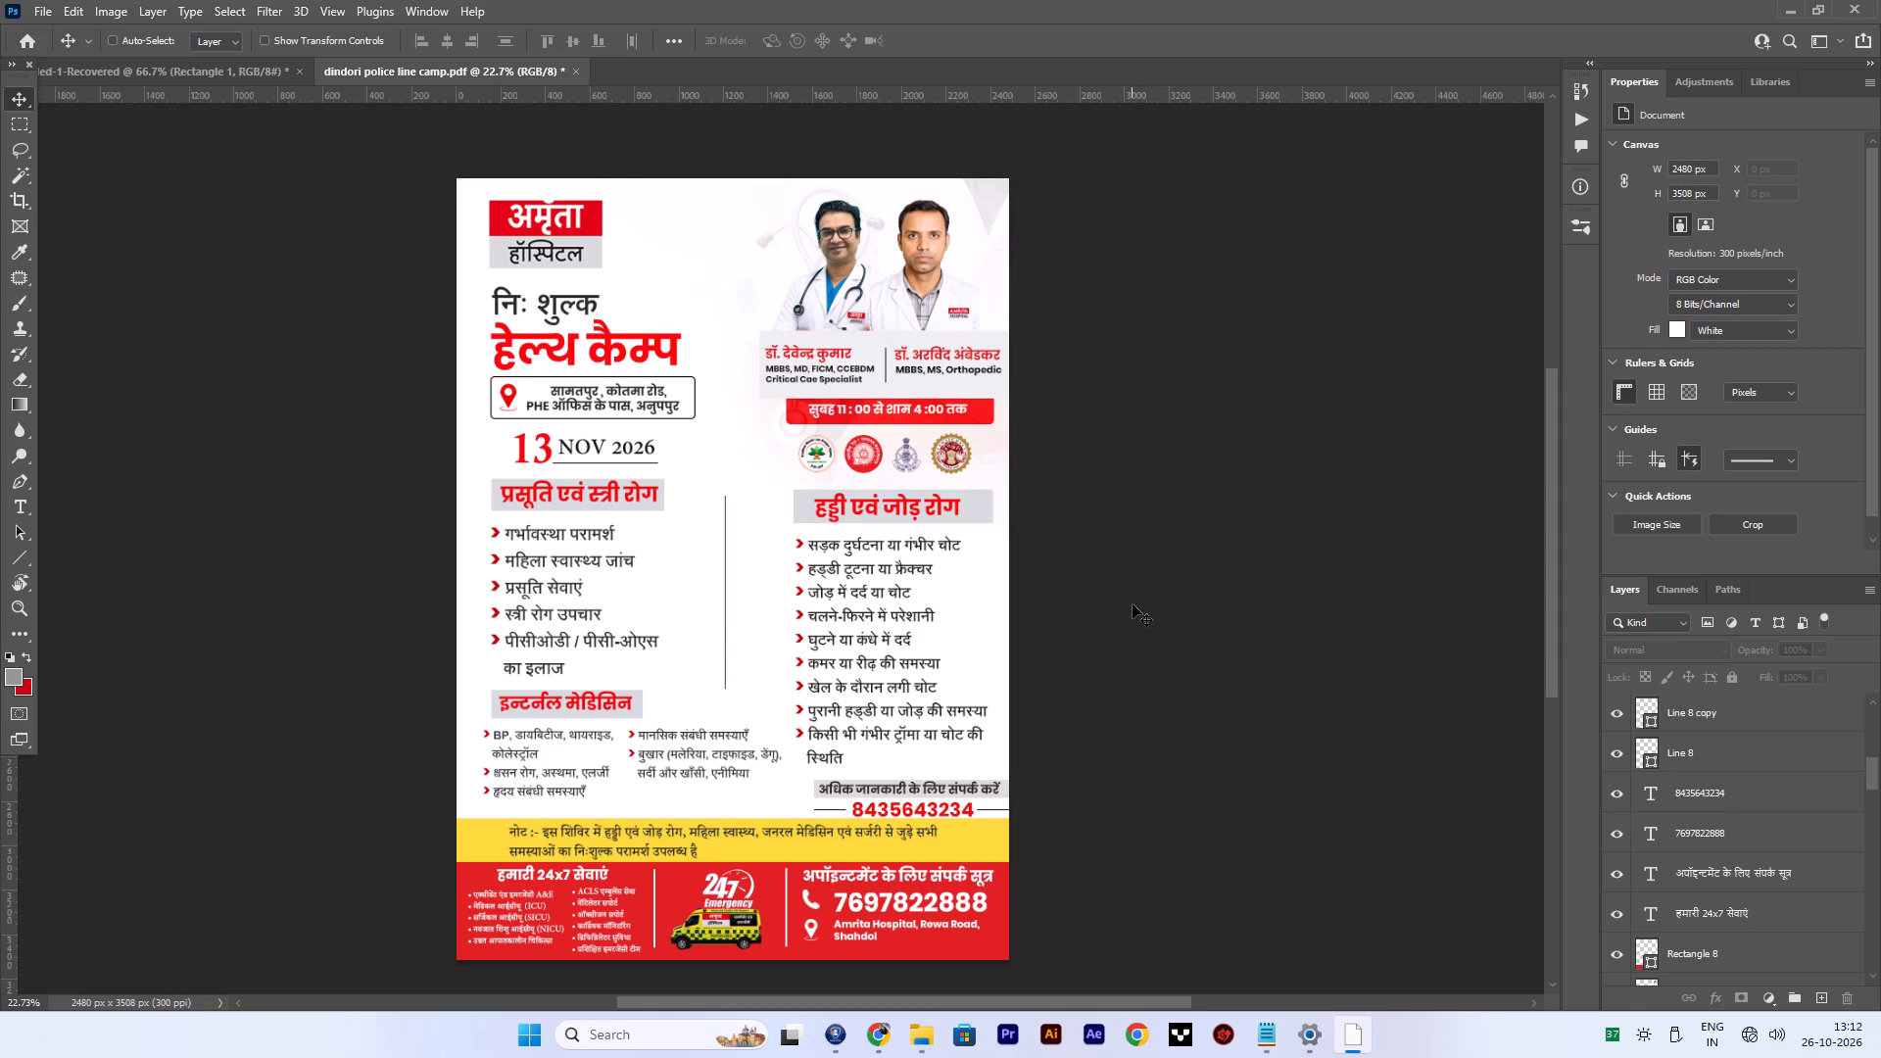
Save the pamphlet as a Photoshop PDF named ANUUPPUR CAMP RUDRA DIAGNOSTIC in the camp pamphlate folder, using High Quality Print with Photoshop editing capabilities preserved.
left_click(38, 10)
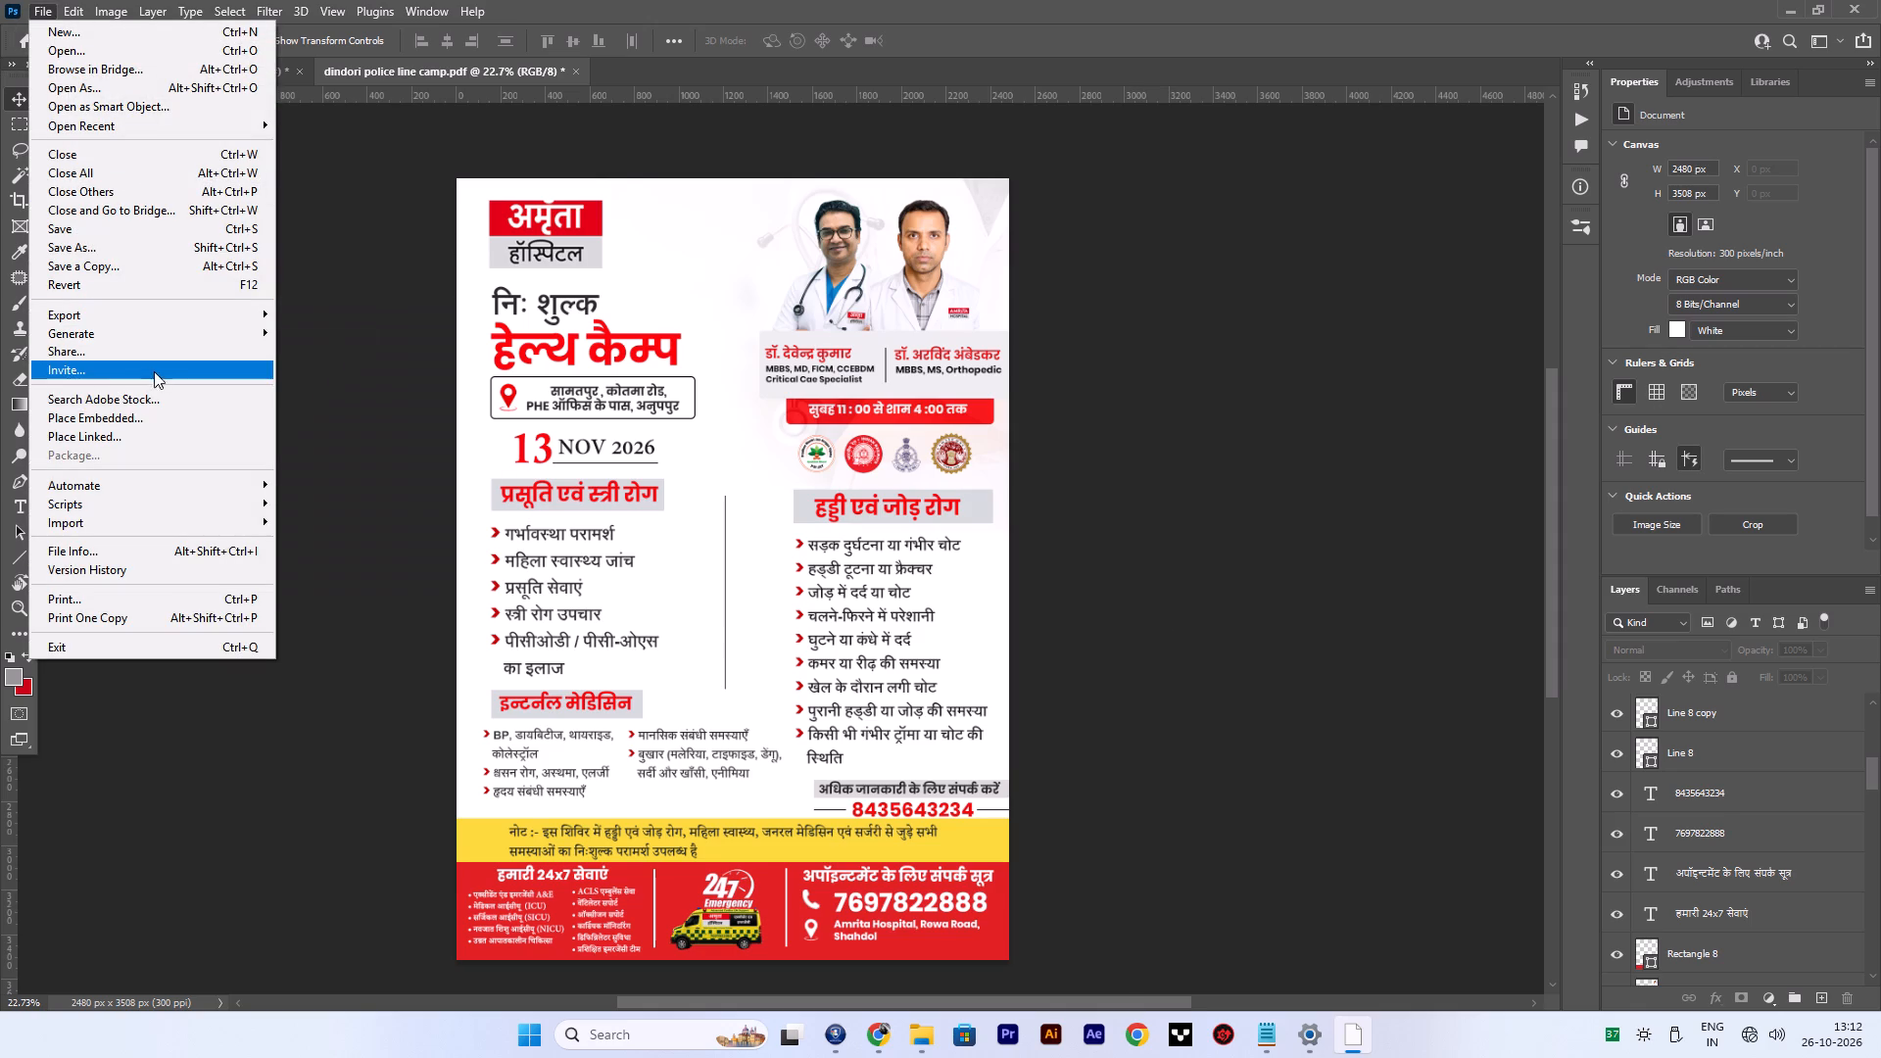
left_click(88, 251)
left_click(1044, 684)
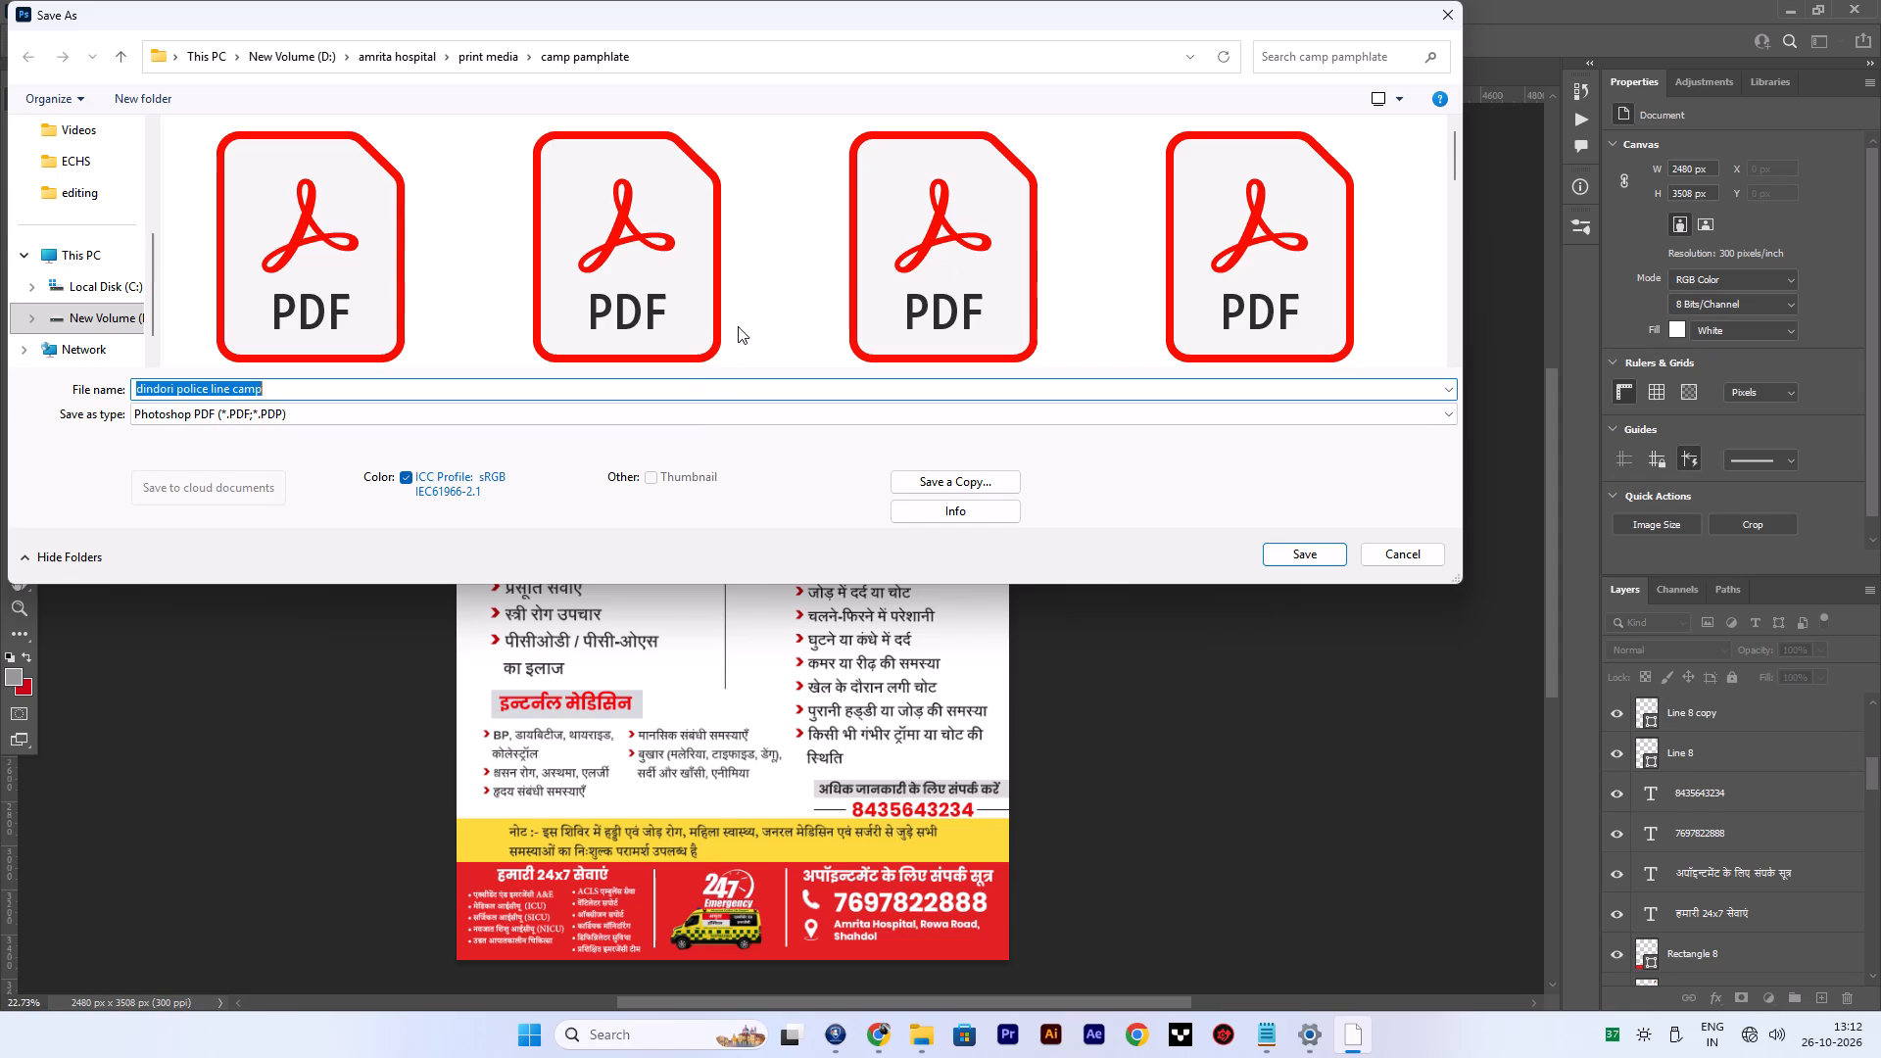
key("BackSpace")
type("ANUUPPUR CAMP")
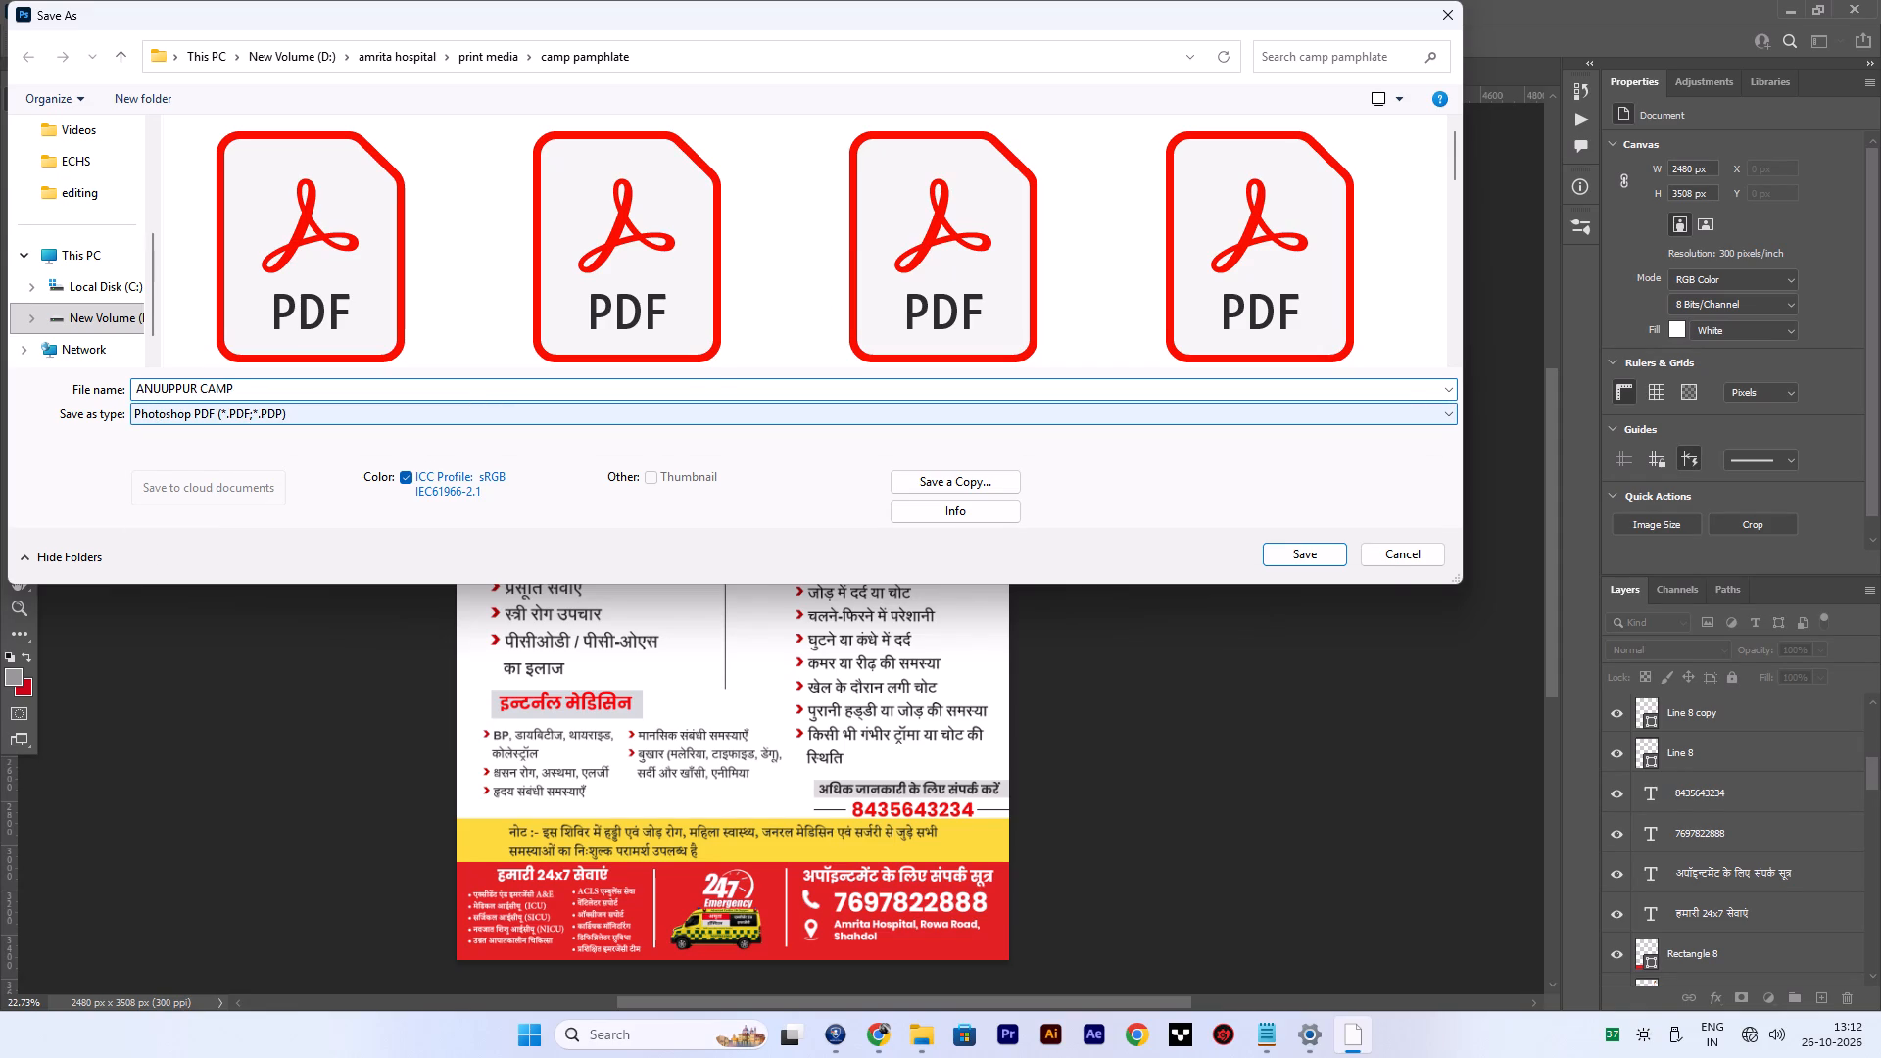
key("space")
type("RUDRA DIAGNOSTIC")
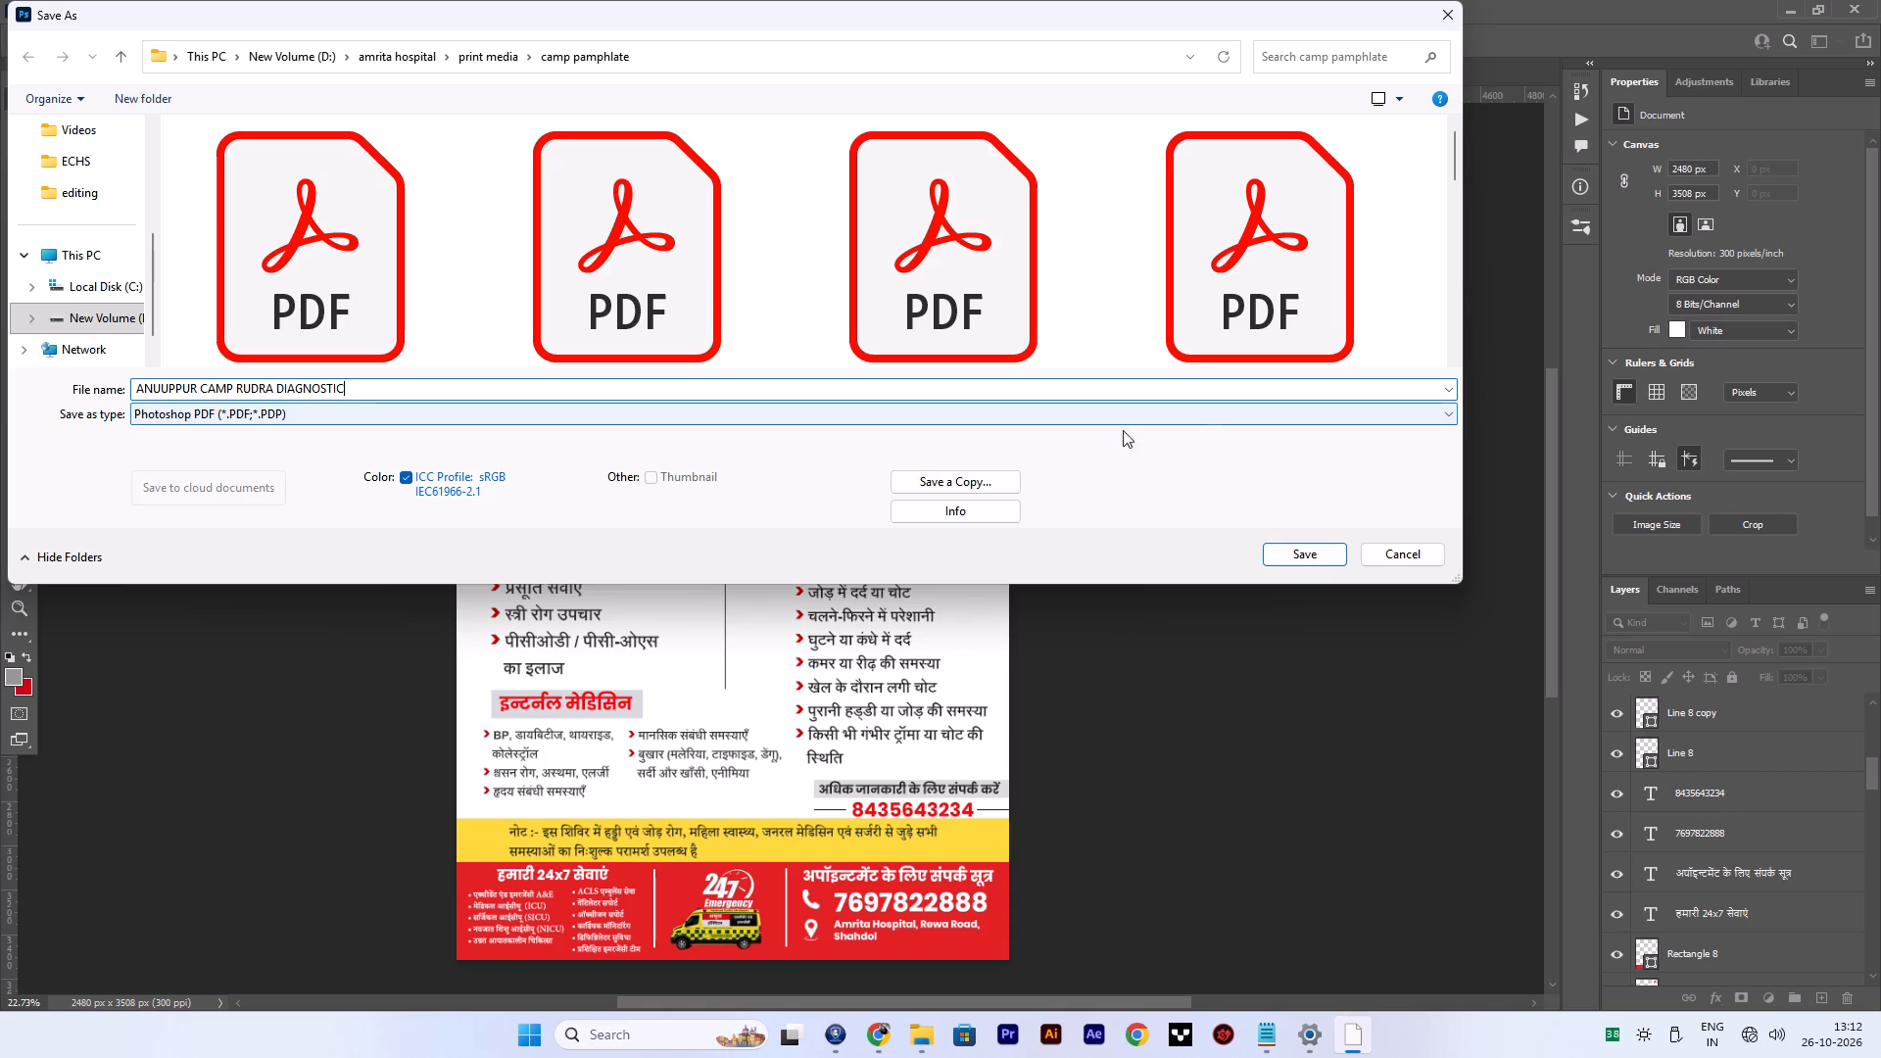
left_click(1299, 550)
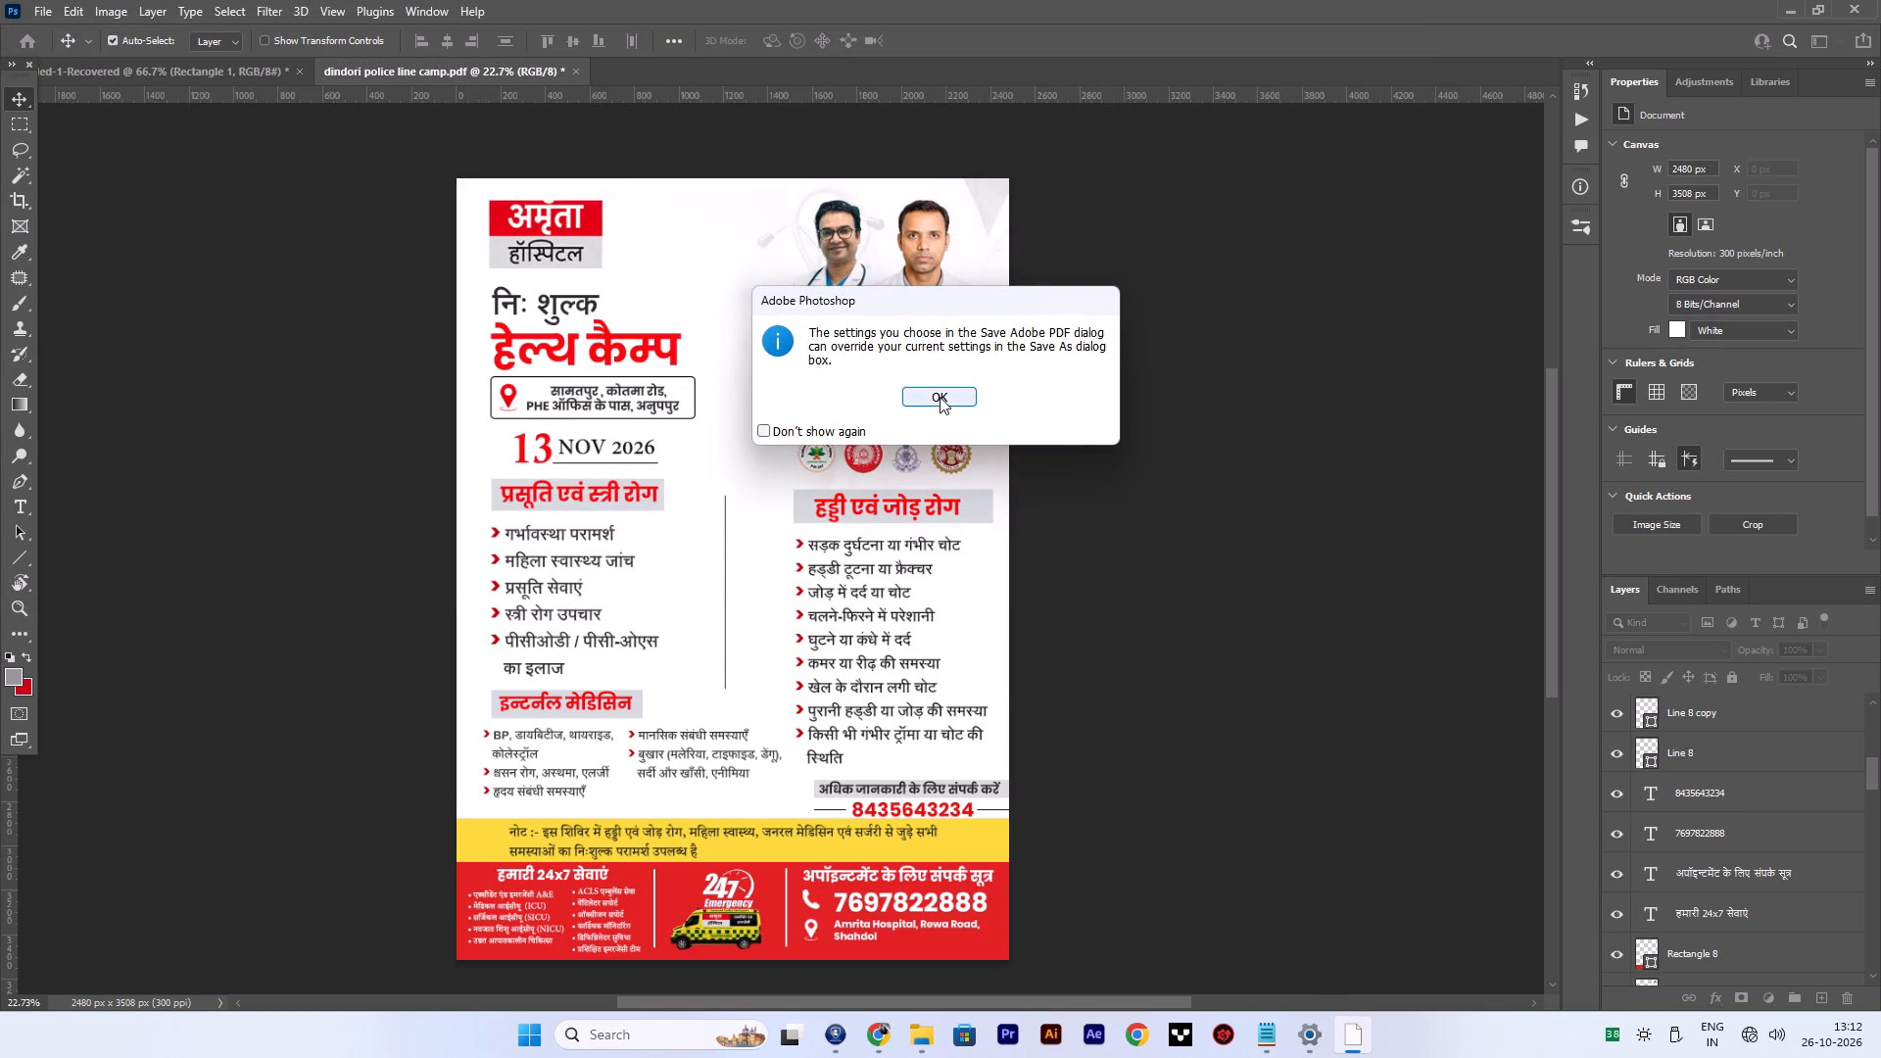
left_click(940, 397)
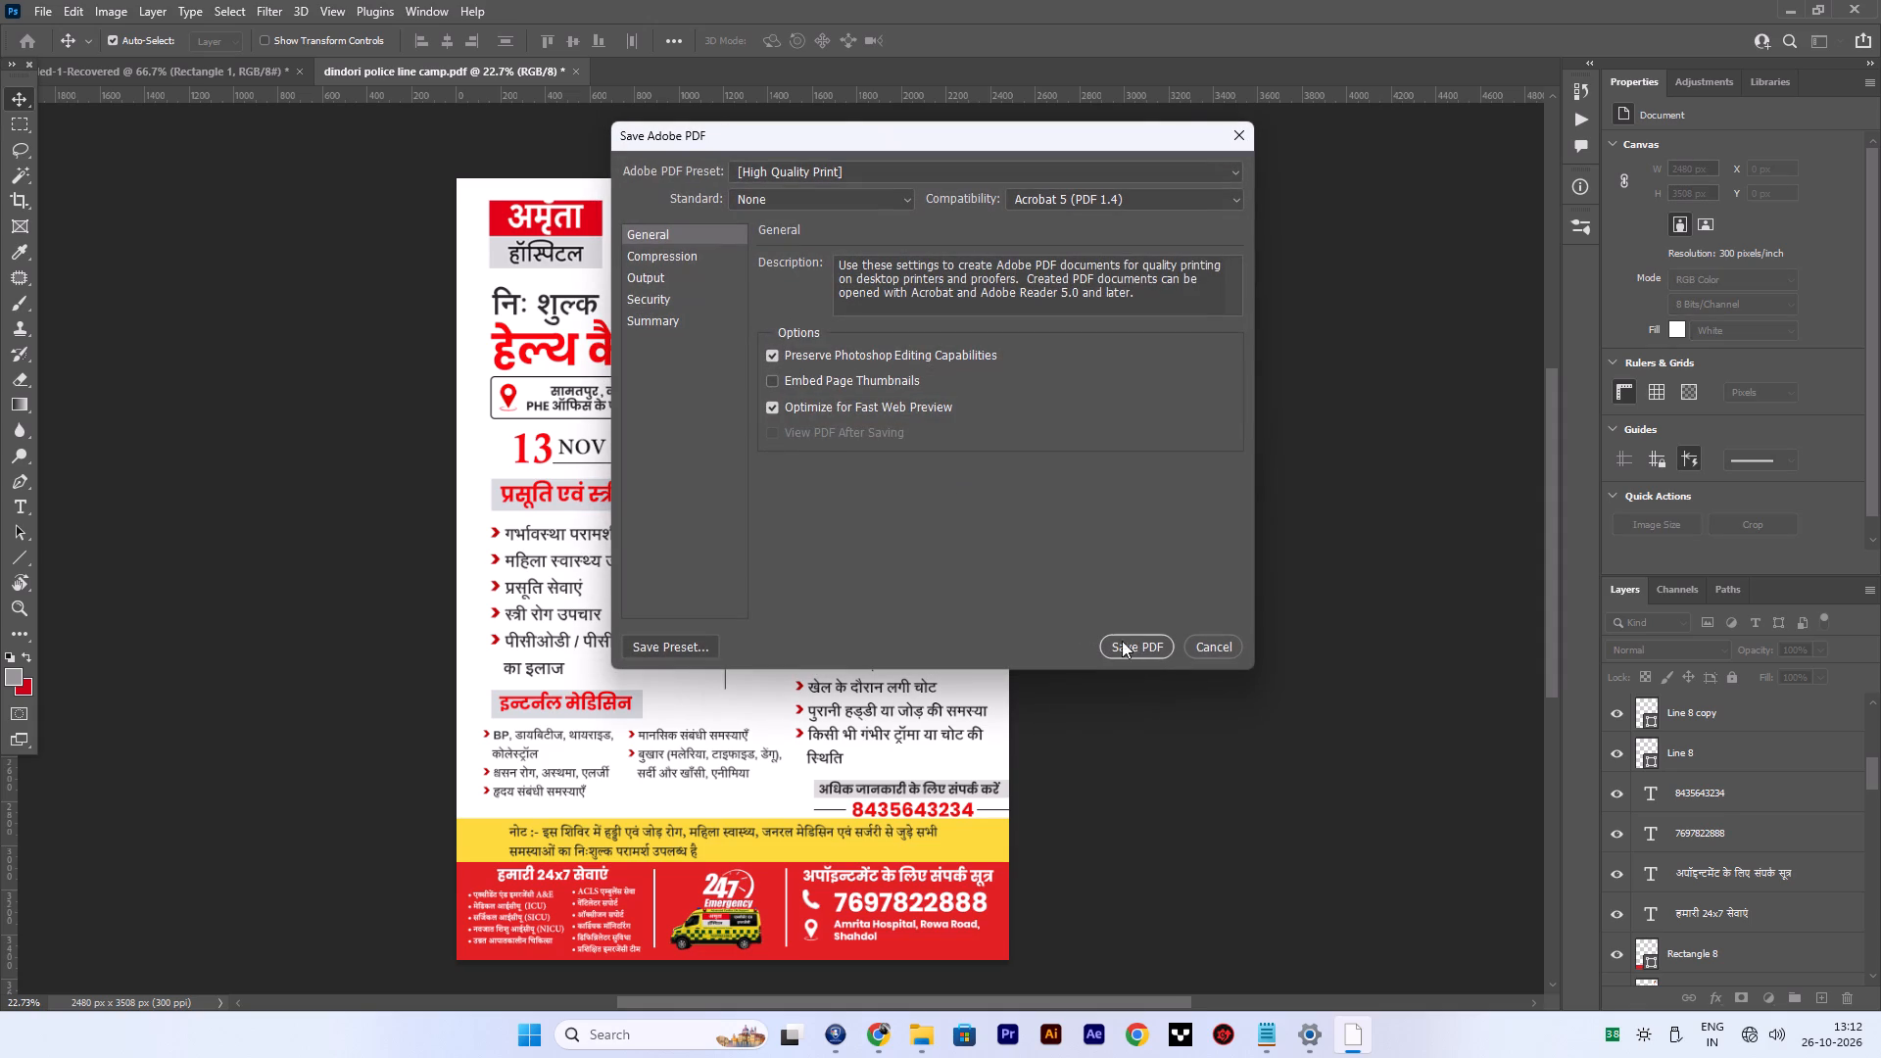
left_click(1133, 647)
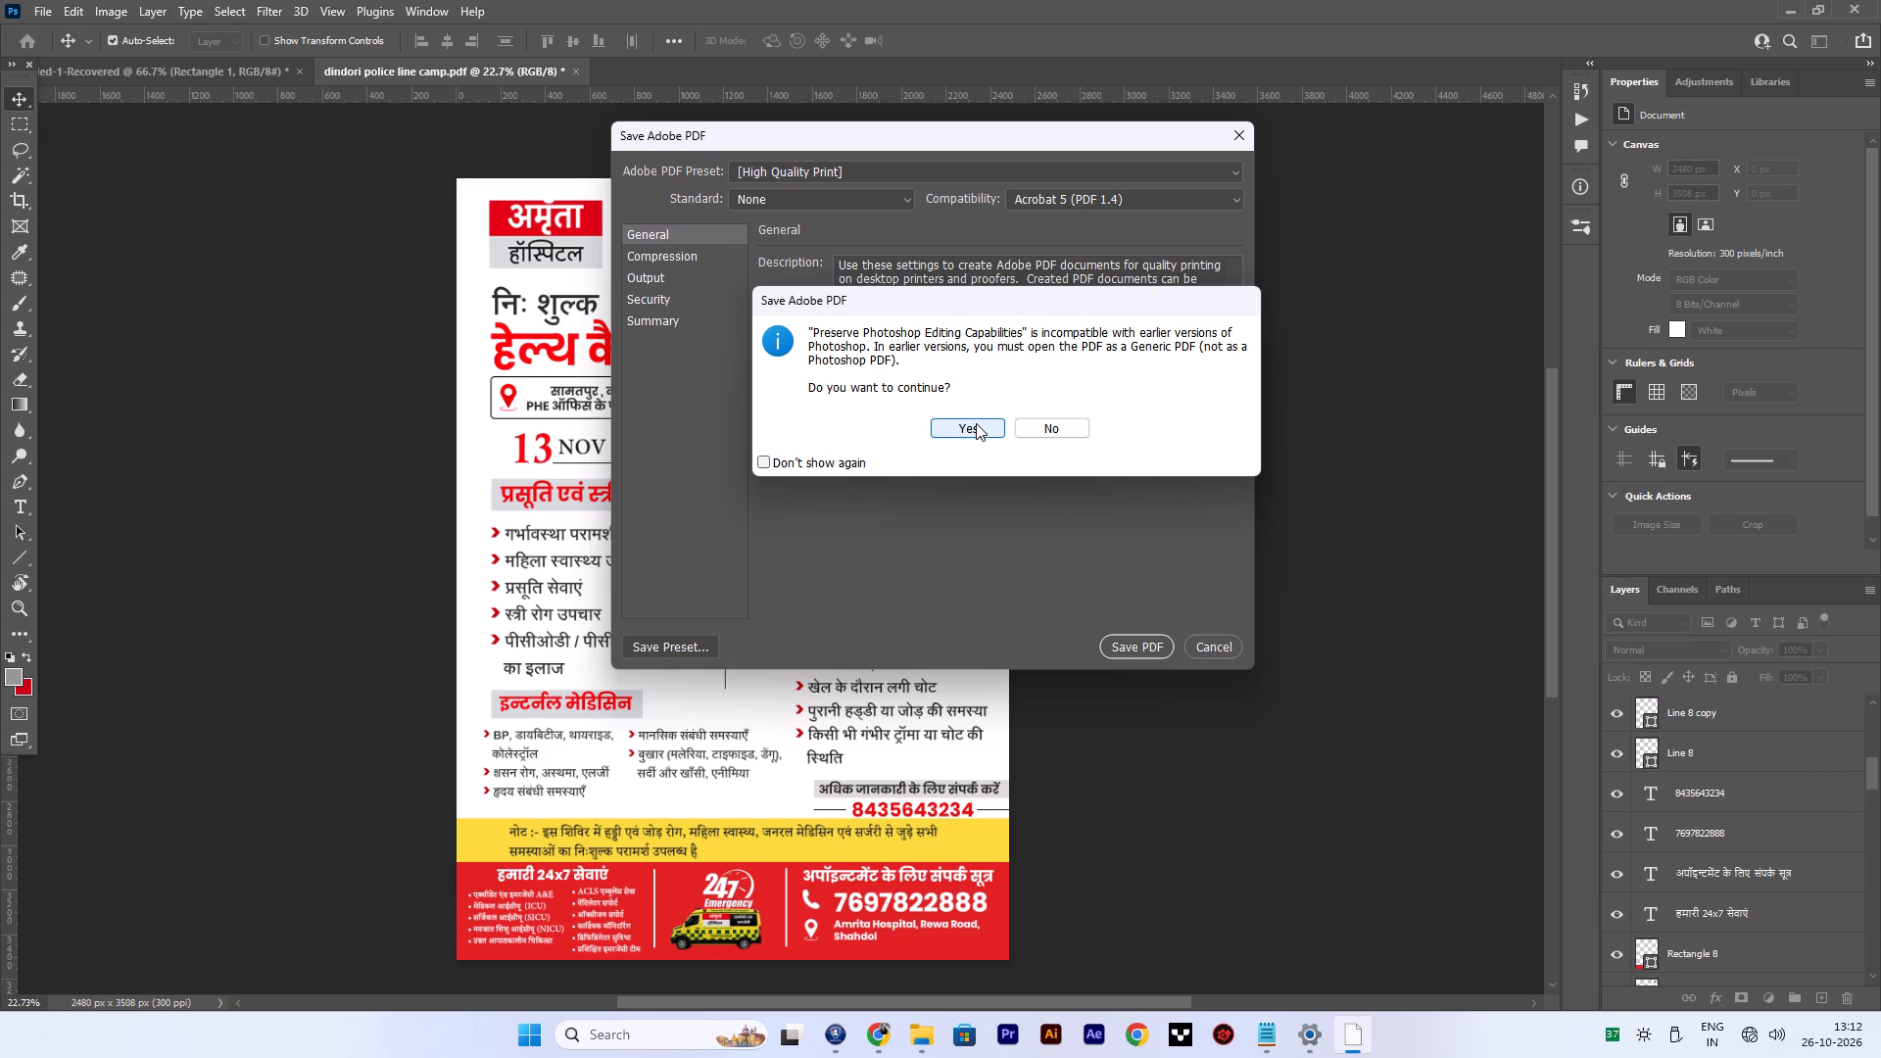
left_click(976, 423)
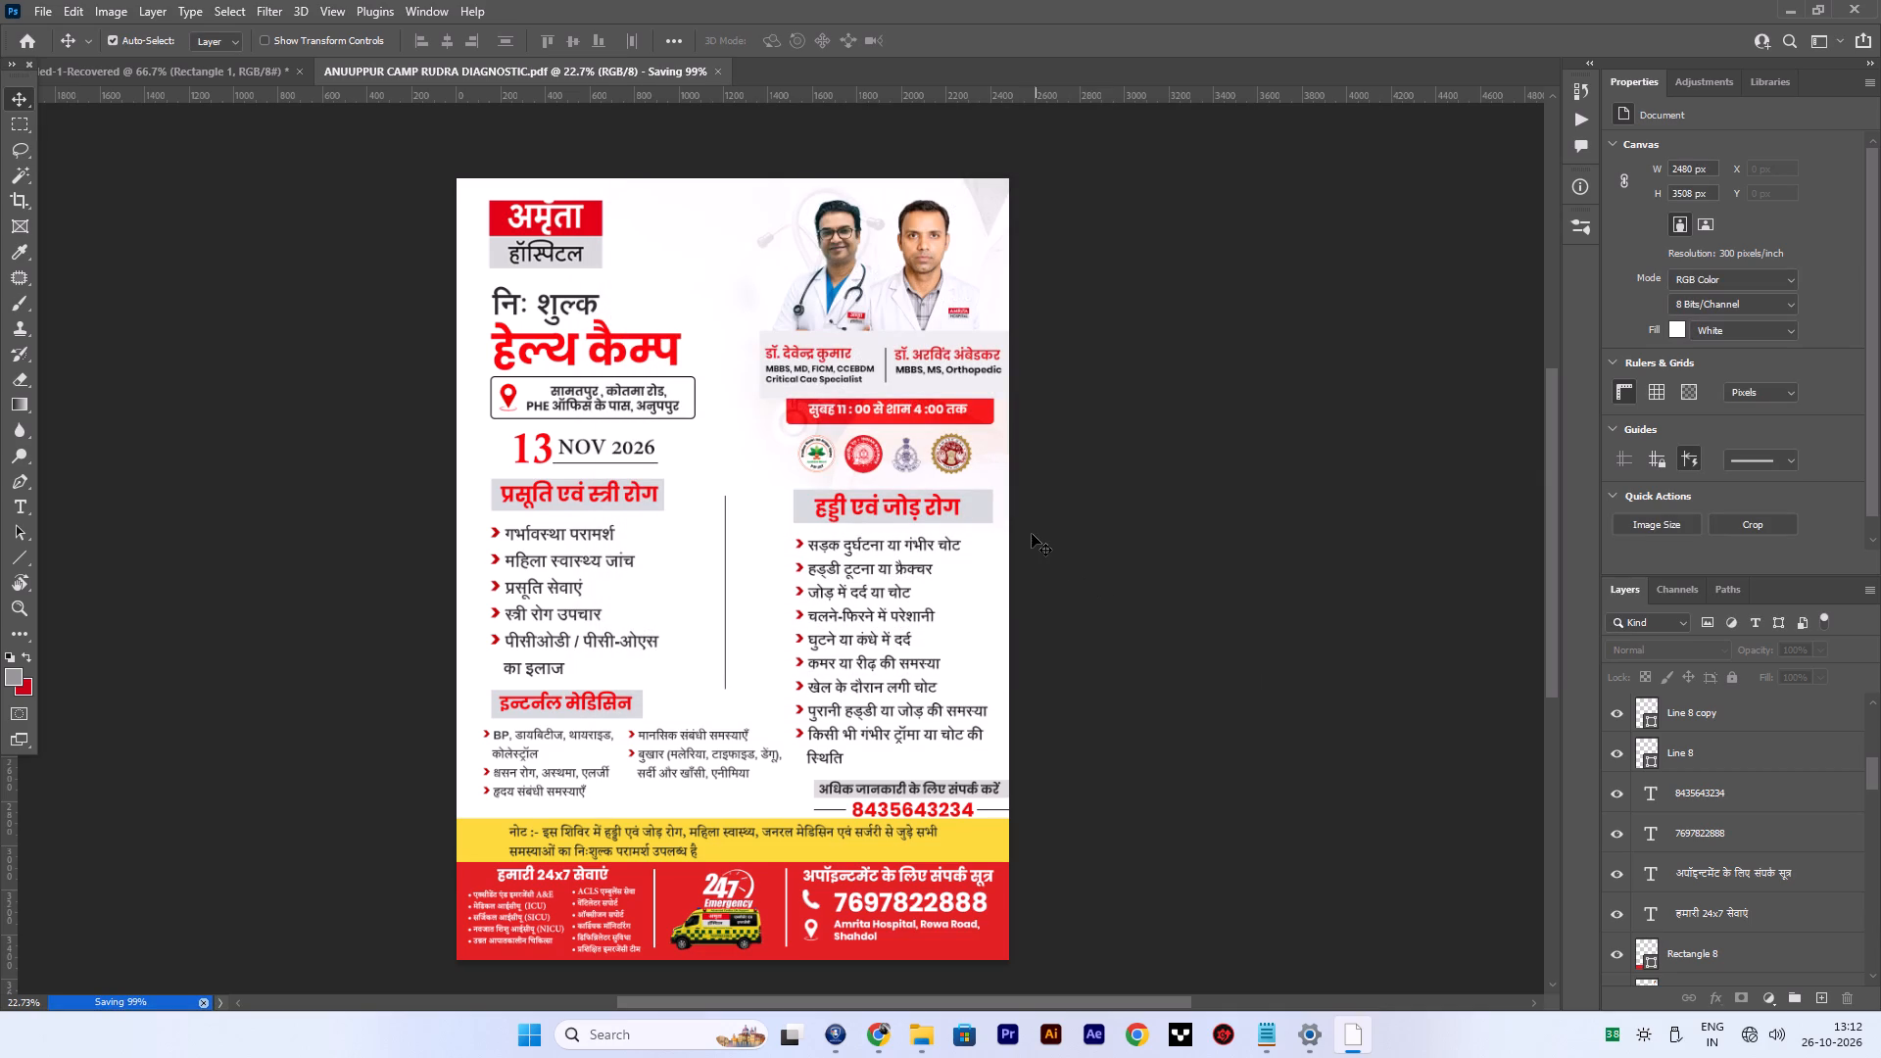
Review the whole pamphlet, checking the venue, date, treatment lists and contact section at several magnifications.
scroll(1017, 525, "down", 1)
scroll(877, 540, "down", 1)
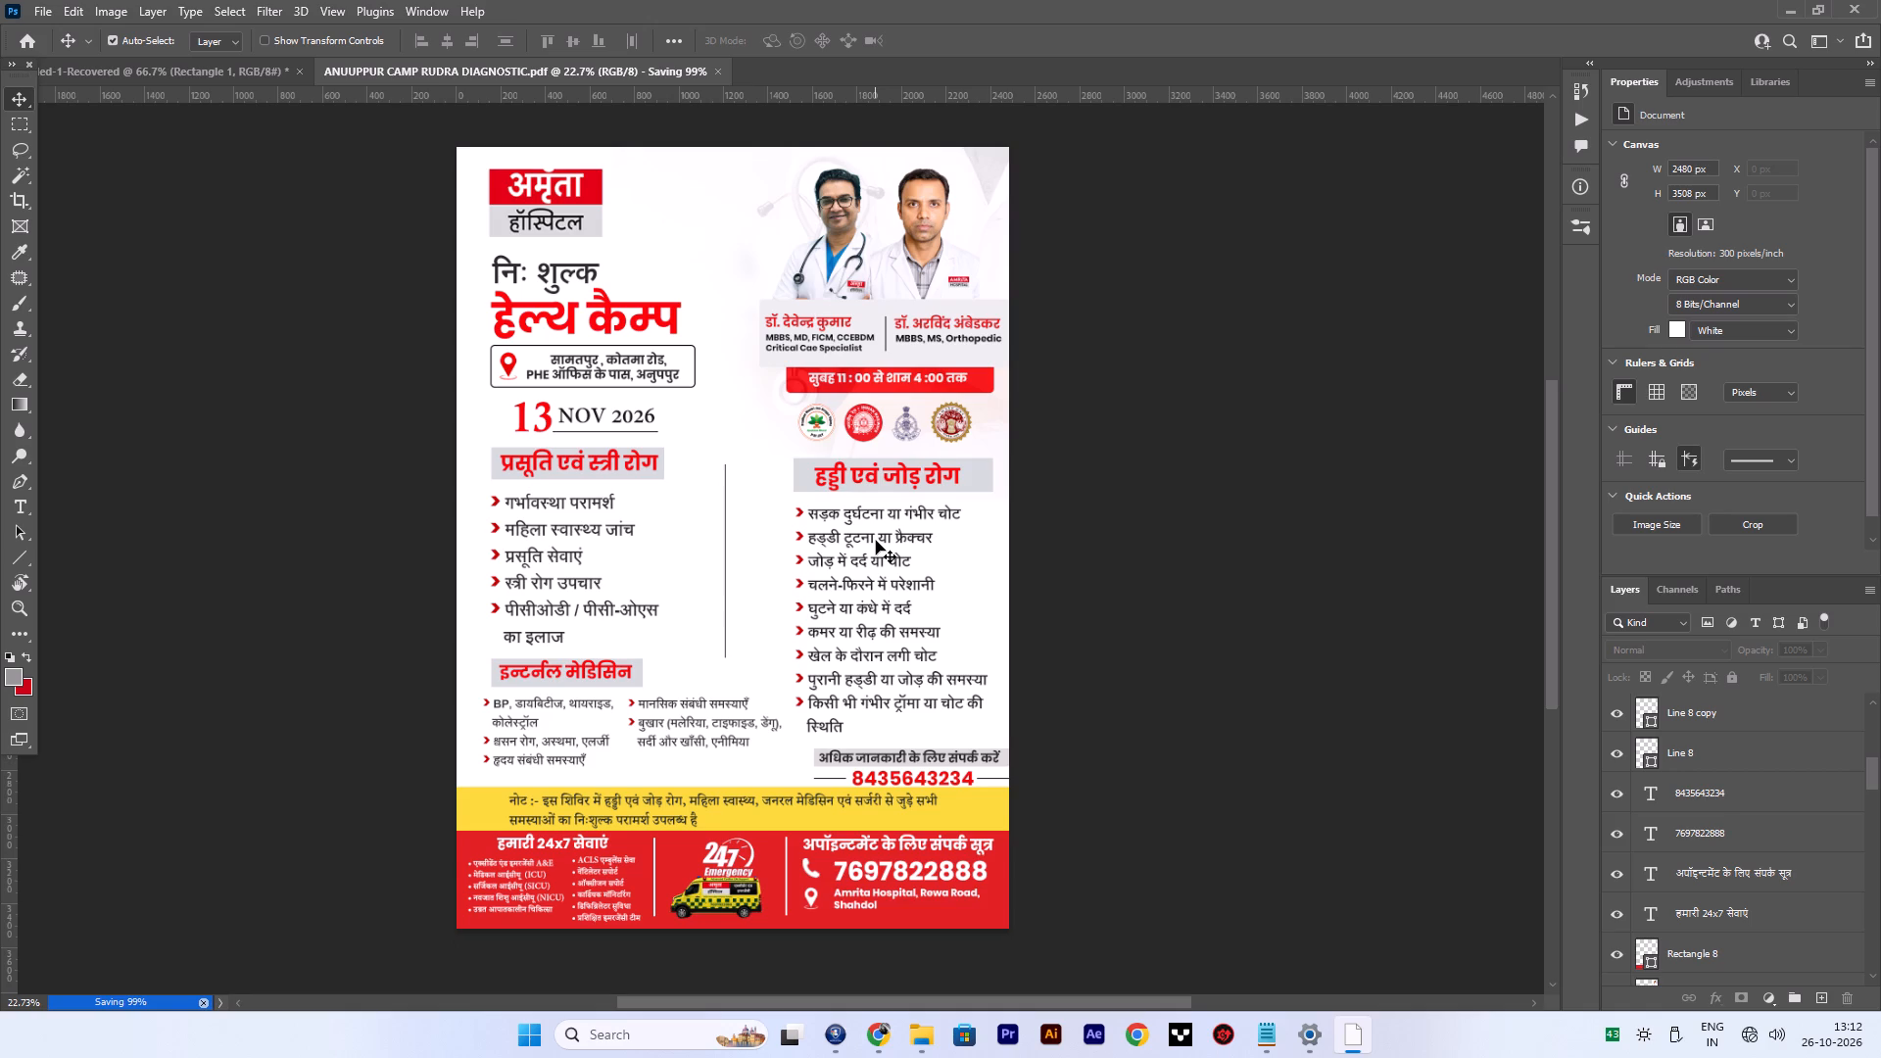
scroll(876, 541, "down", 4)
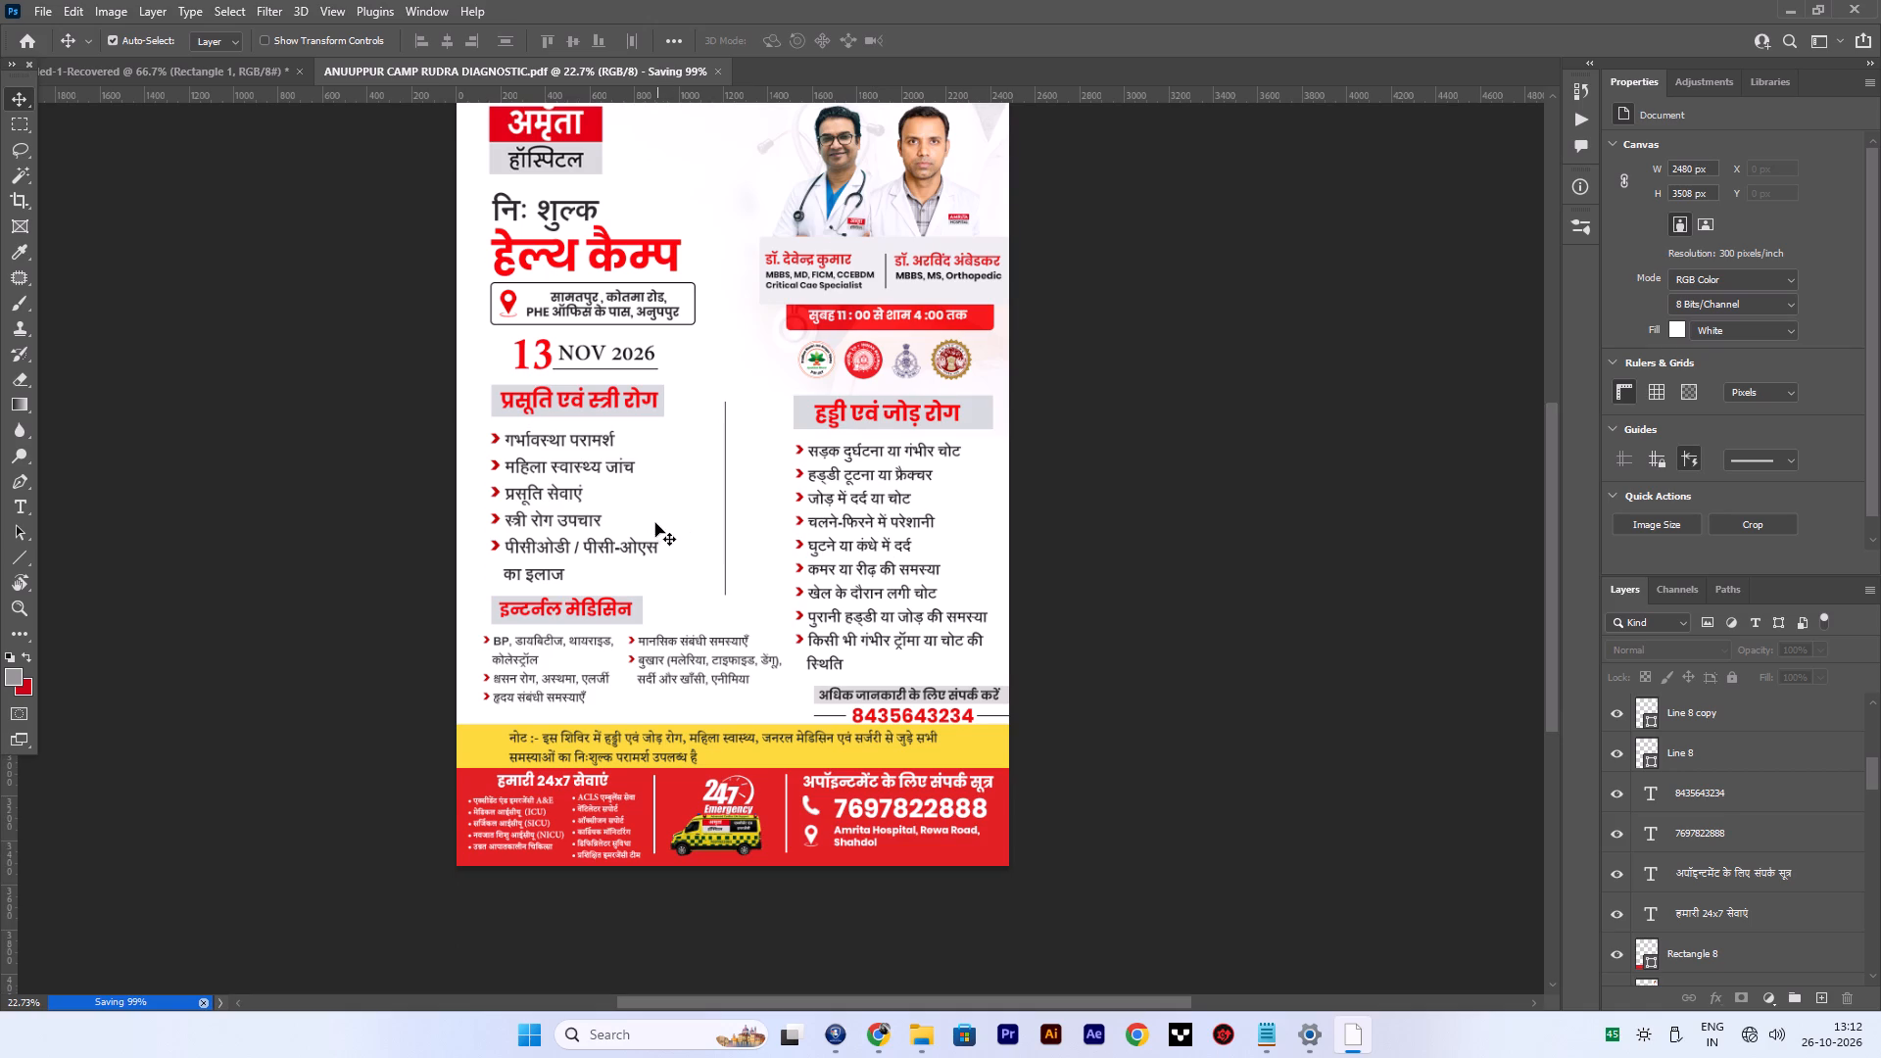
scroll(508, 482, "up", 6, "alt")
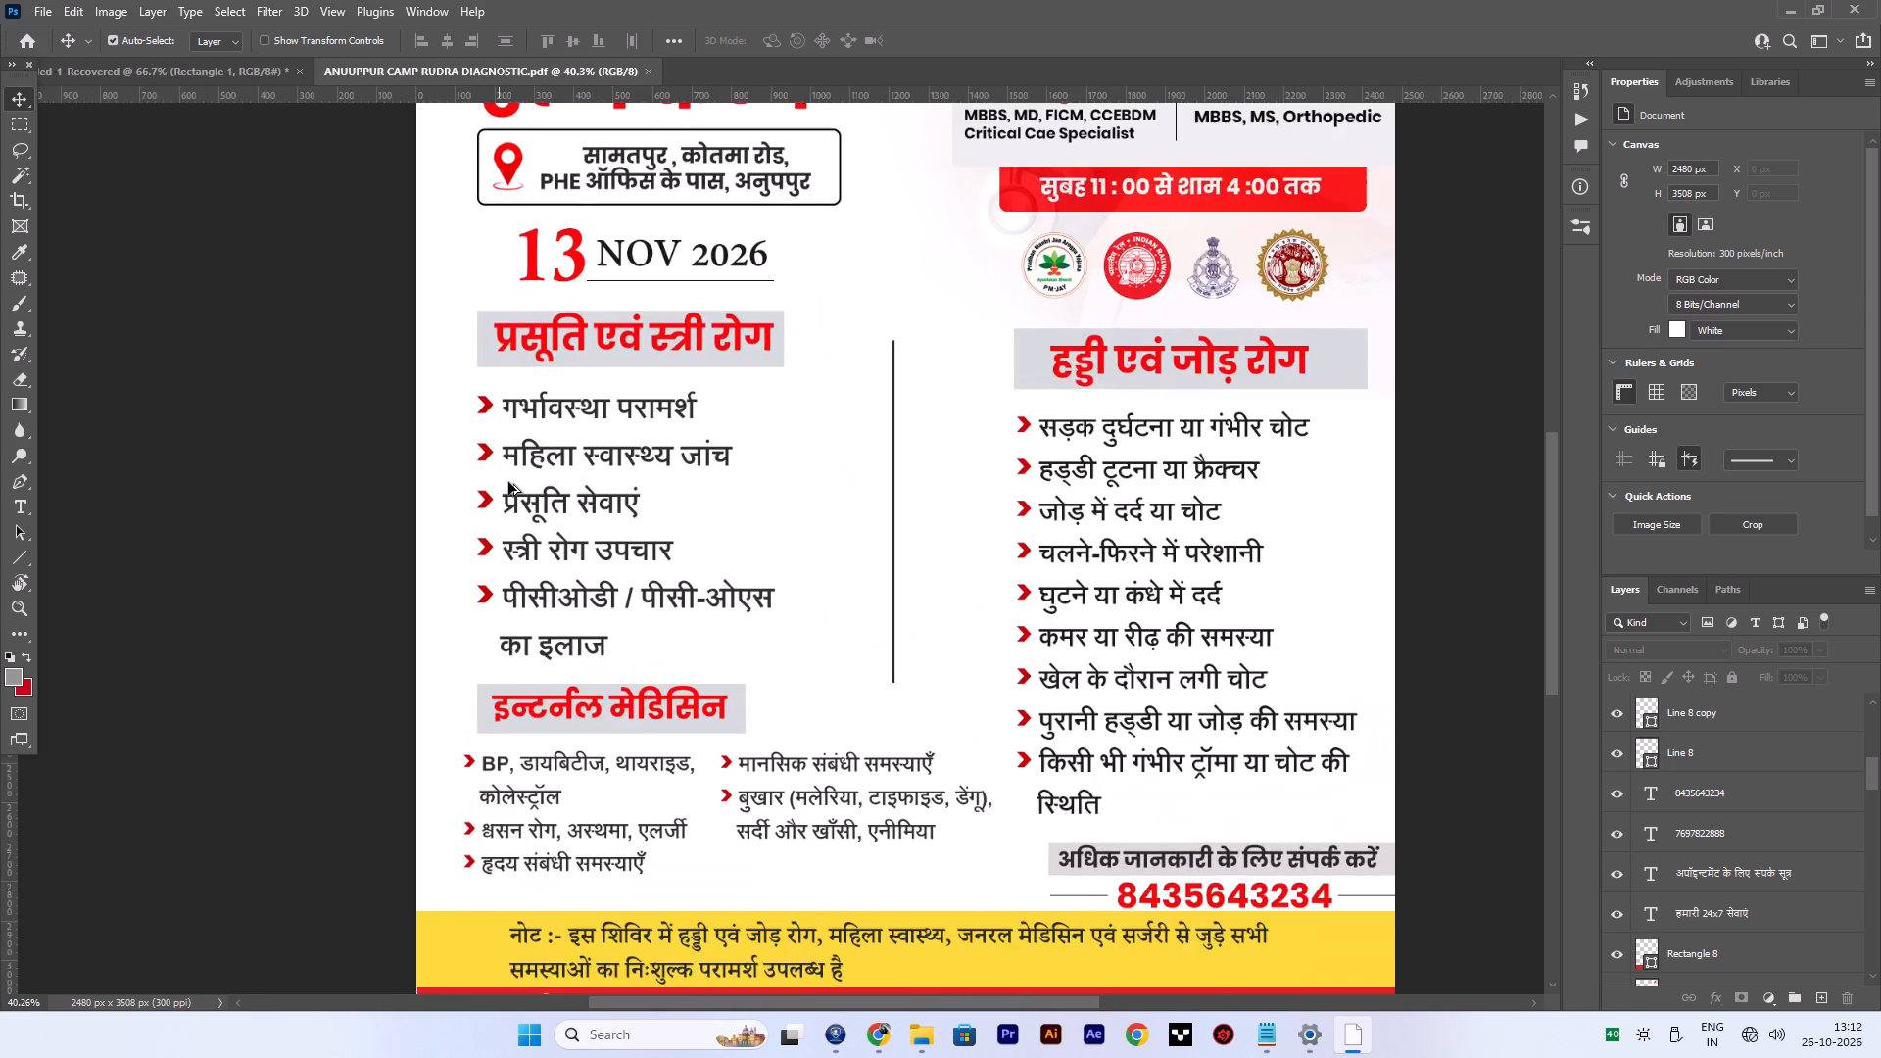
scroll(508, 482, "down", 6, "alt")
scroll(603, 501, "up", 3)
scroll(630, 419, "up", 2, "alt")
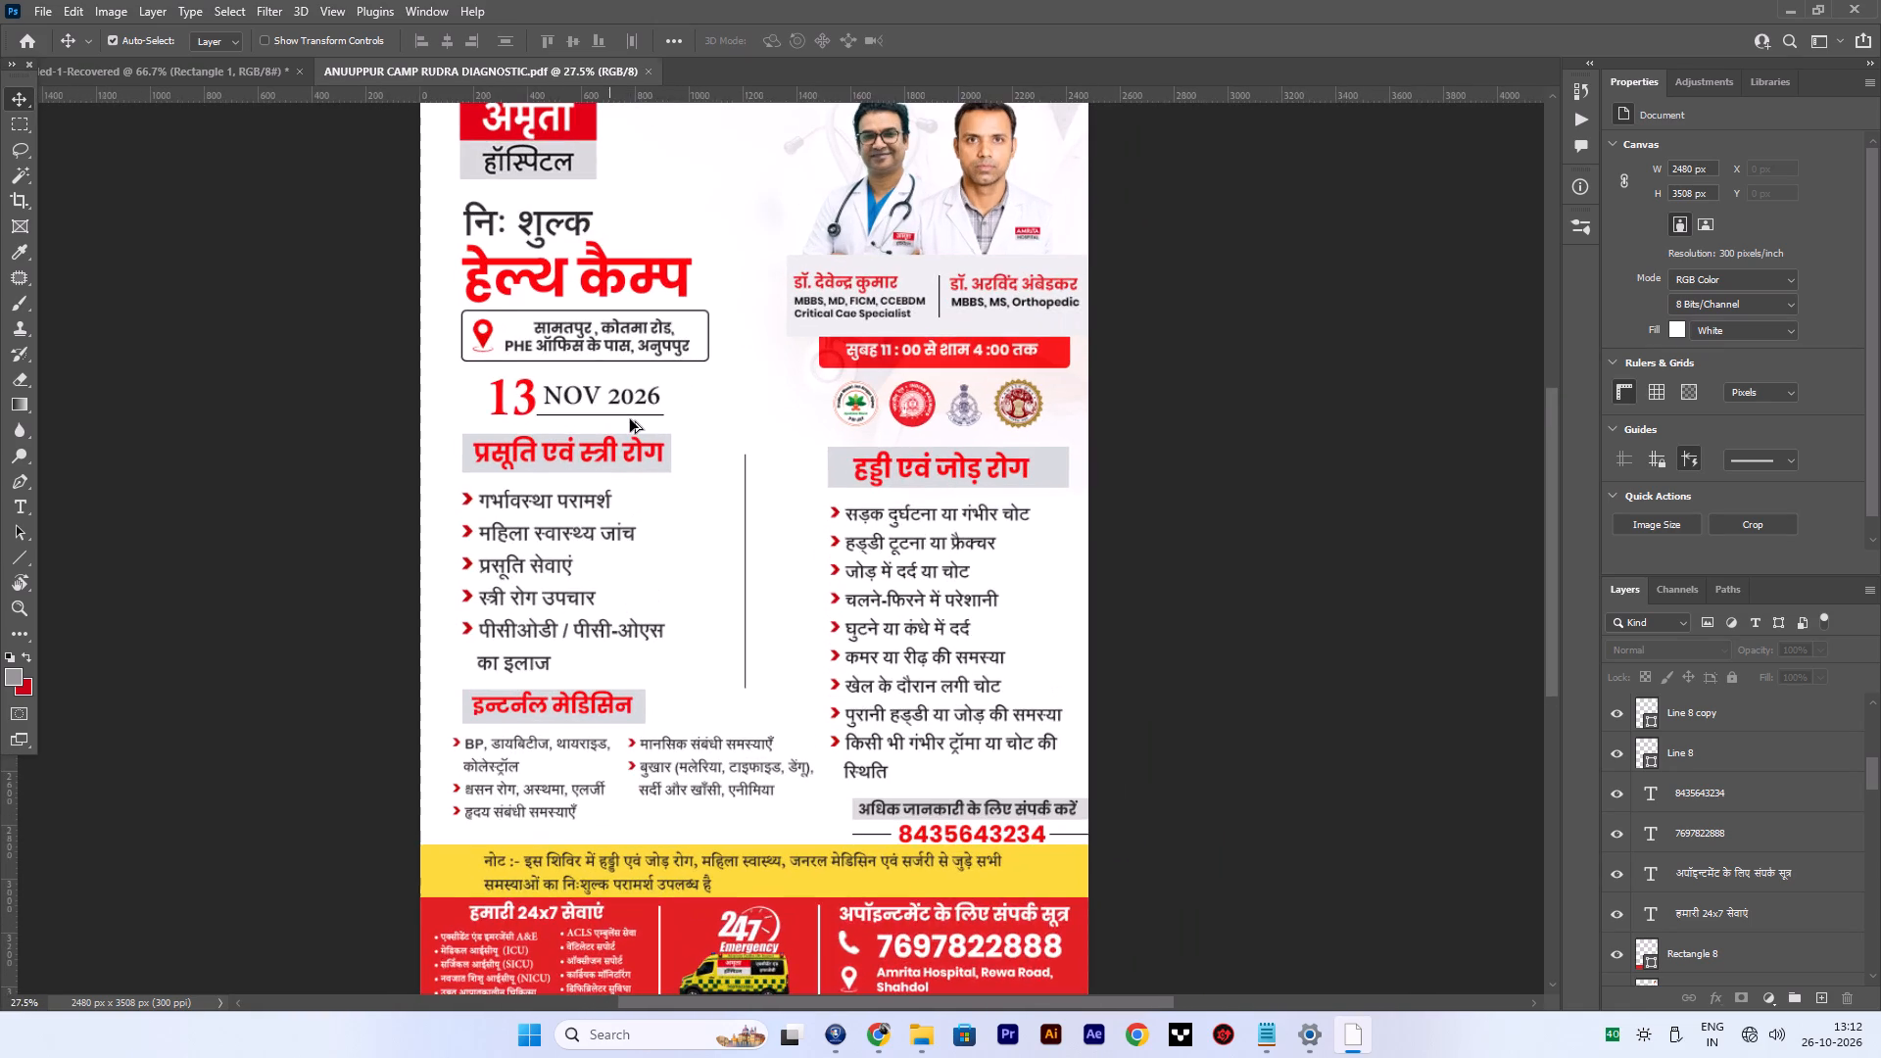
scroll(630, 419, "down", 1, "alt")
scroll(686, 480, "up", 2)
scroll(827, 464, "up", 3, "alt")
scroll(827, 464, "down", 7, "alt")
scroll(821, 465, "up", 1, "alt")
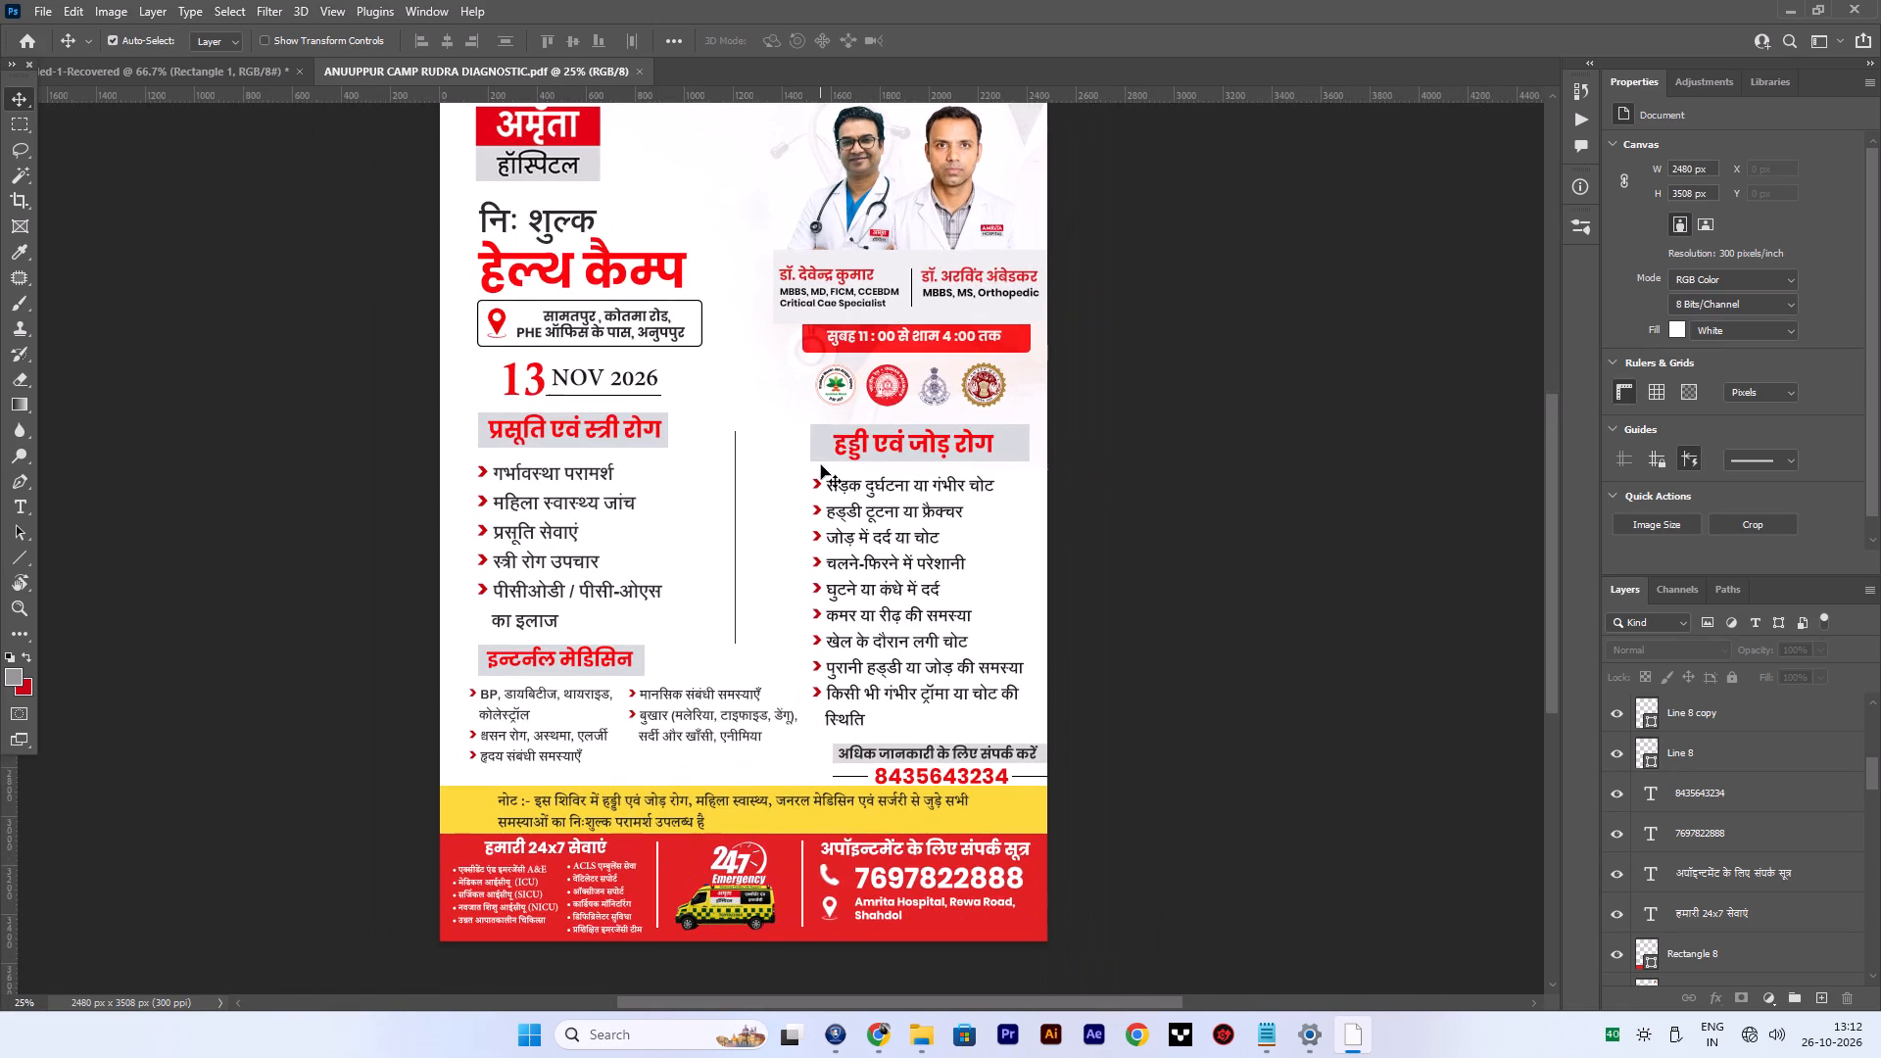
scroll(821, 465, "down", 2, "alt")
scroll(812, 500, "up", 2)
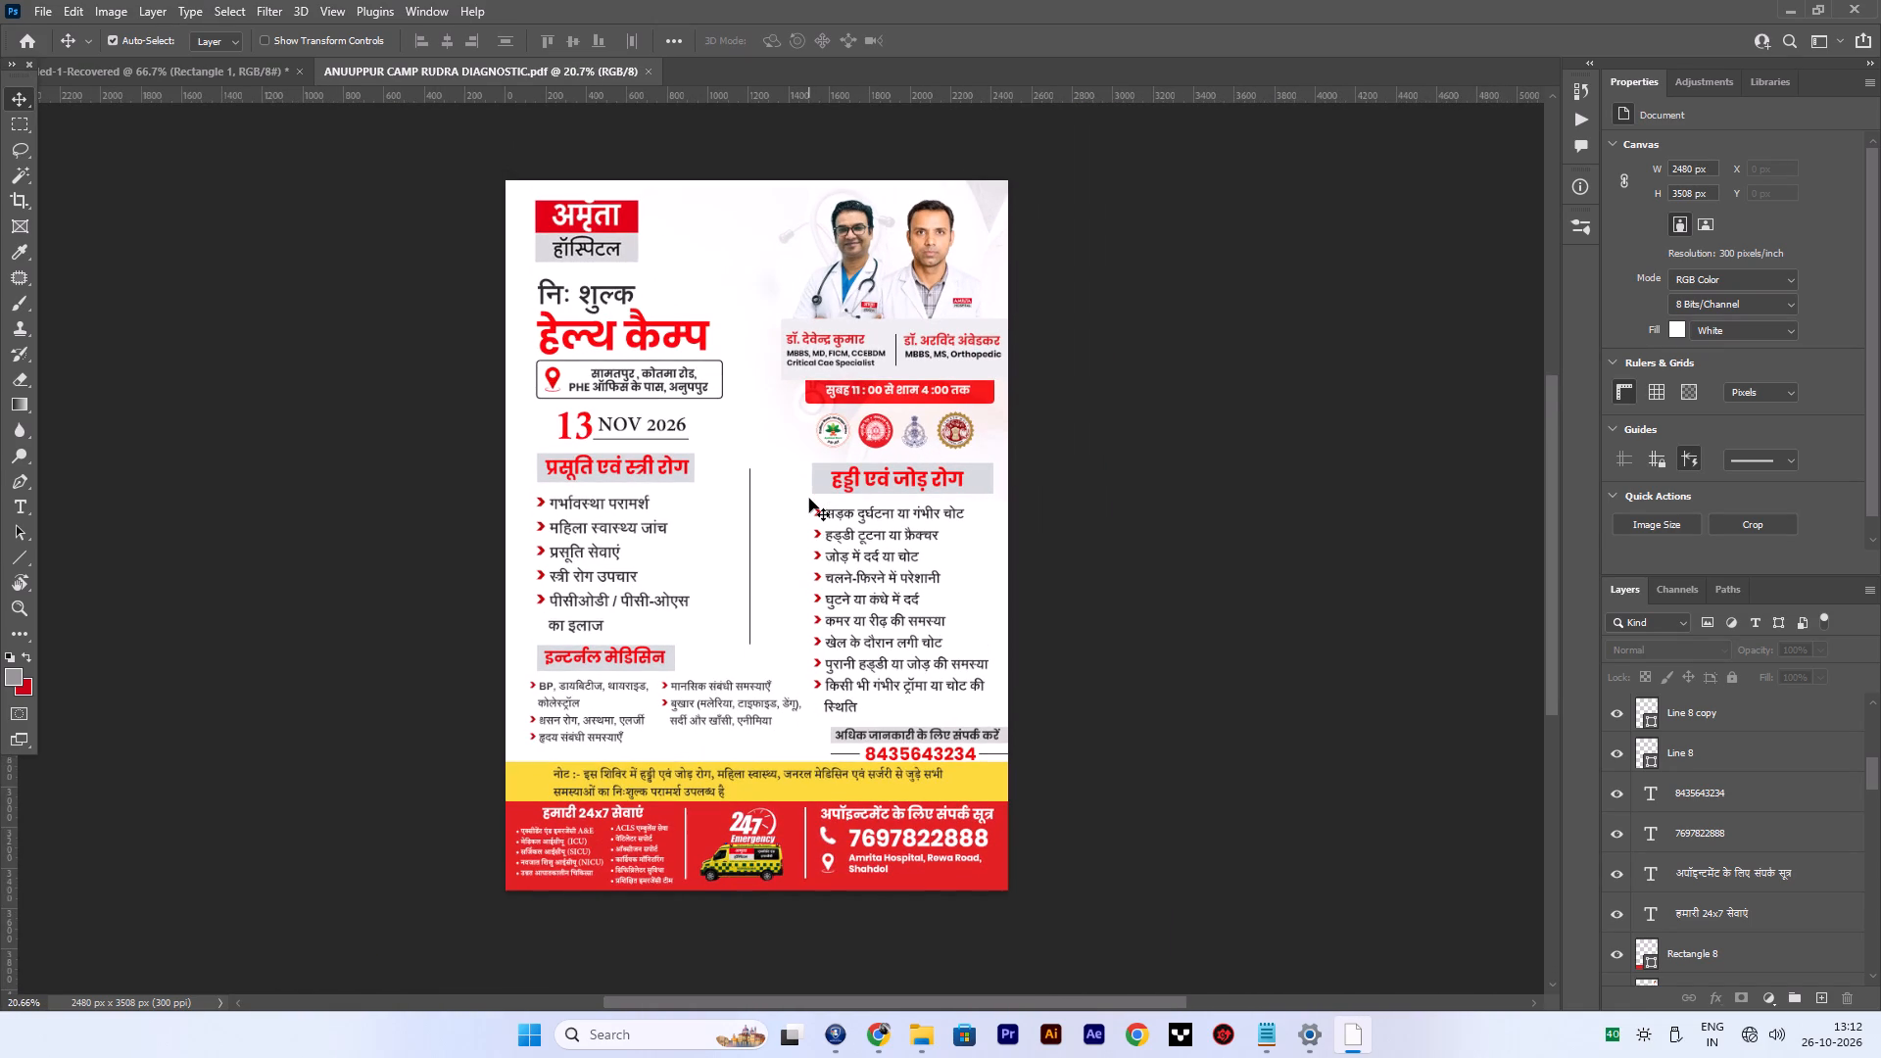
Export the pamphlet as a JPG at Great quality and full 2480 x 3508 px size.
key("ctrl+alt+shift+w")
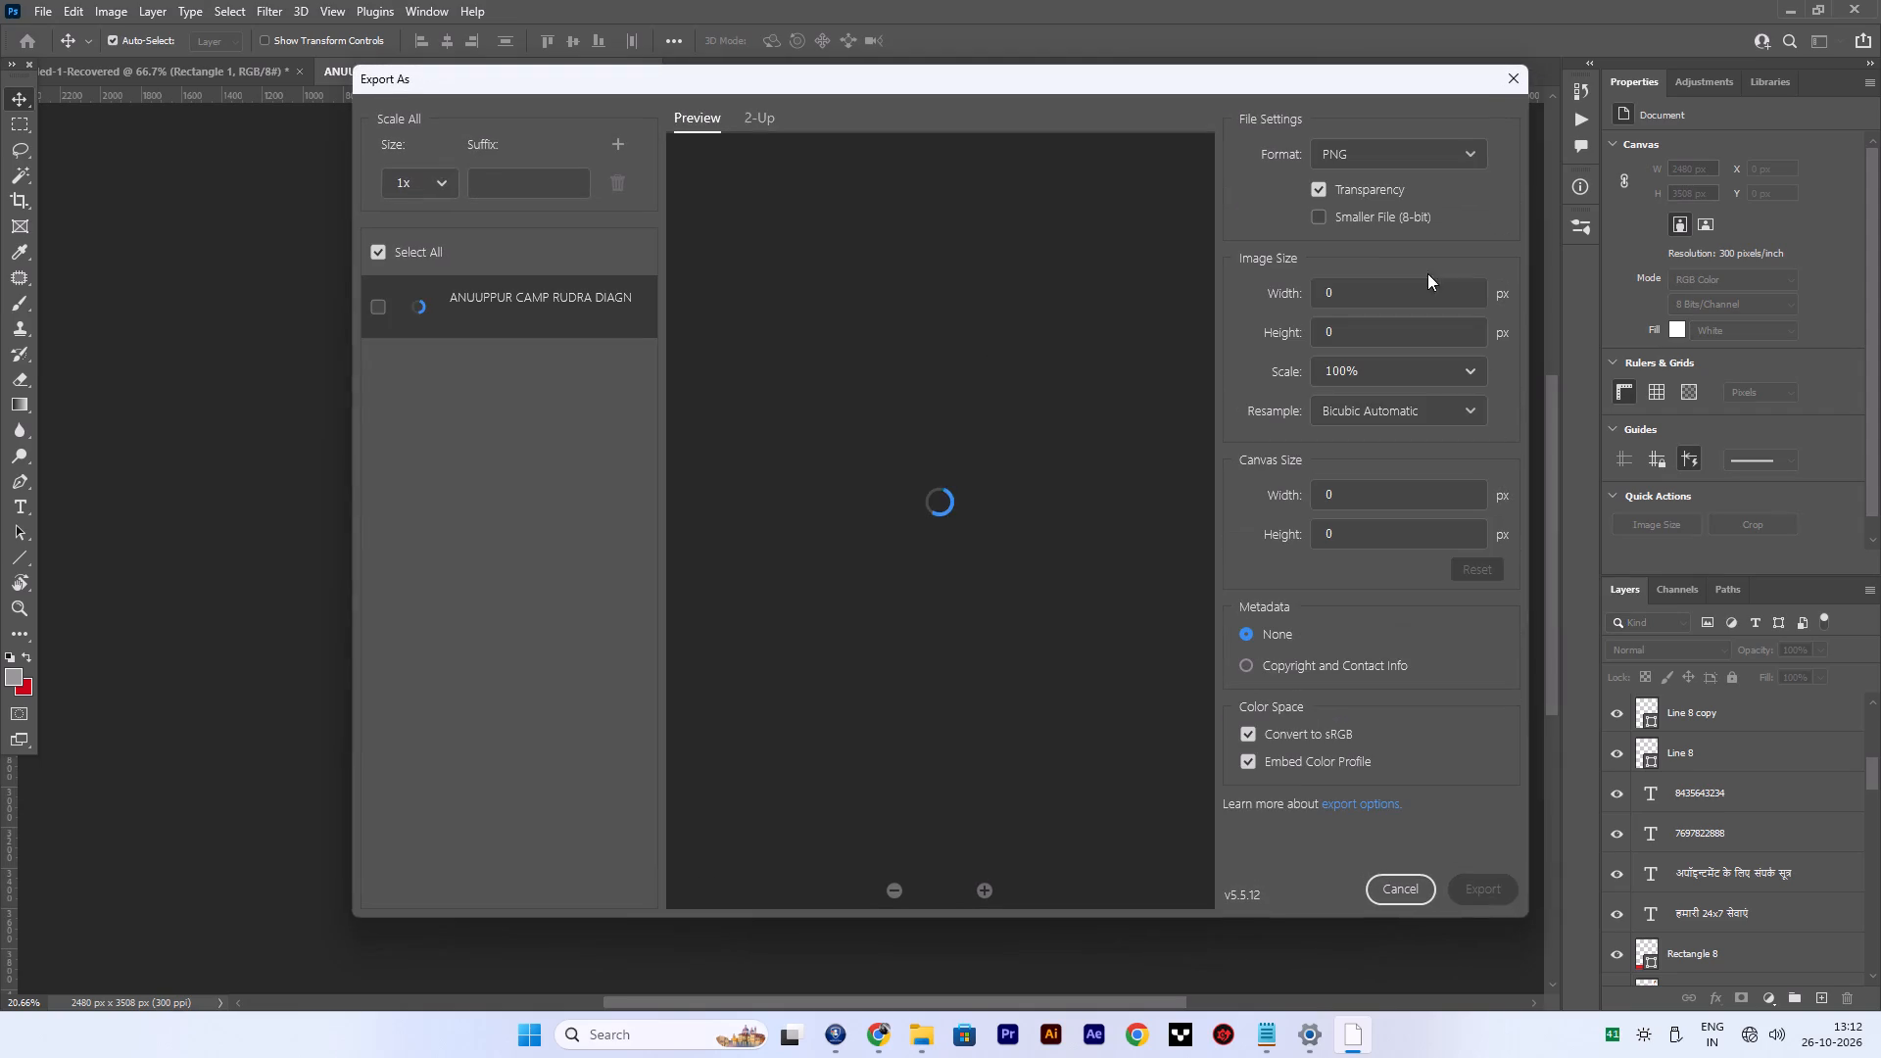
left_click(1371, 160)
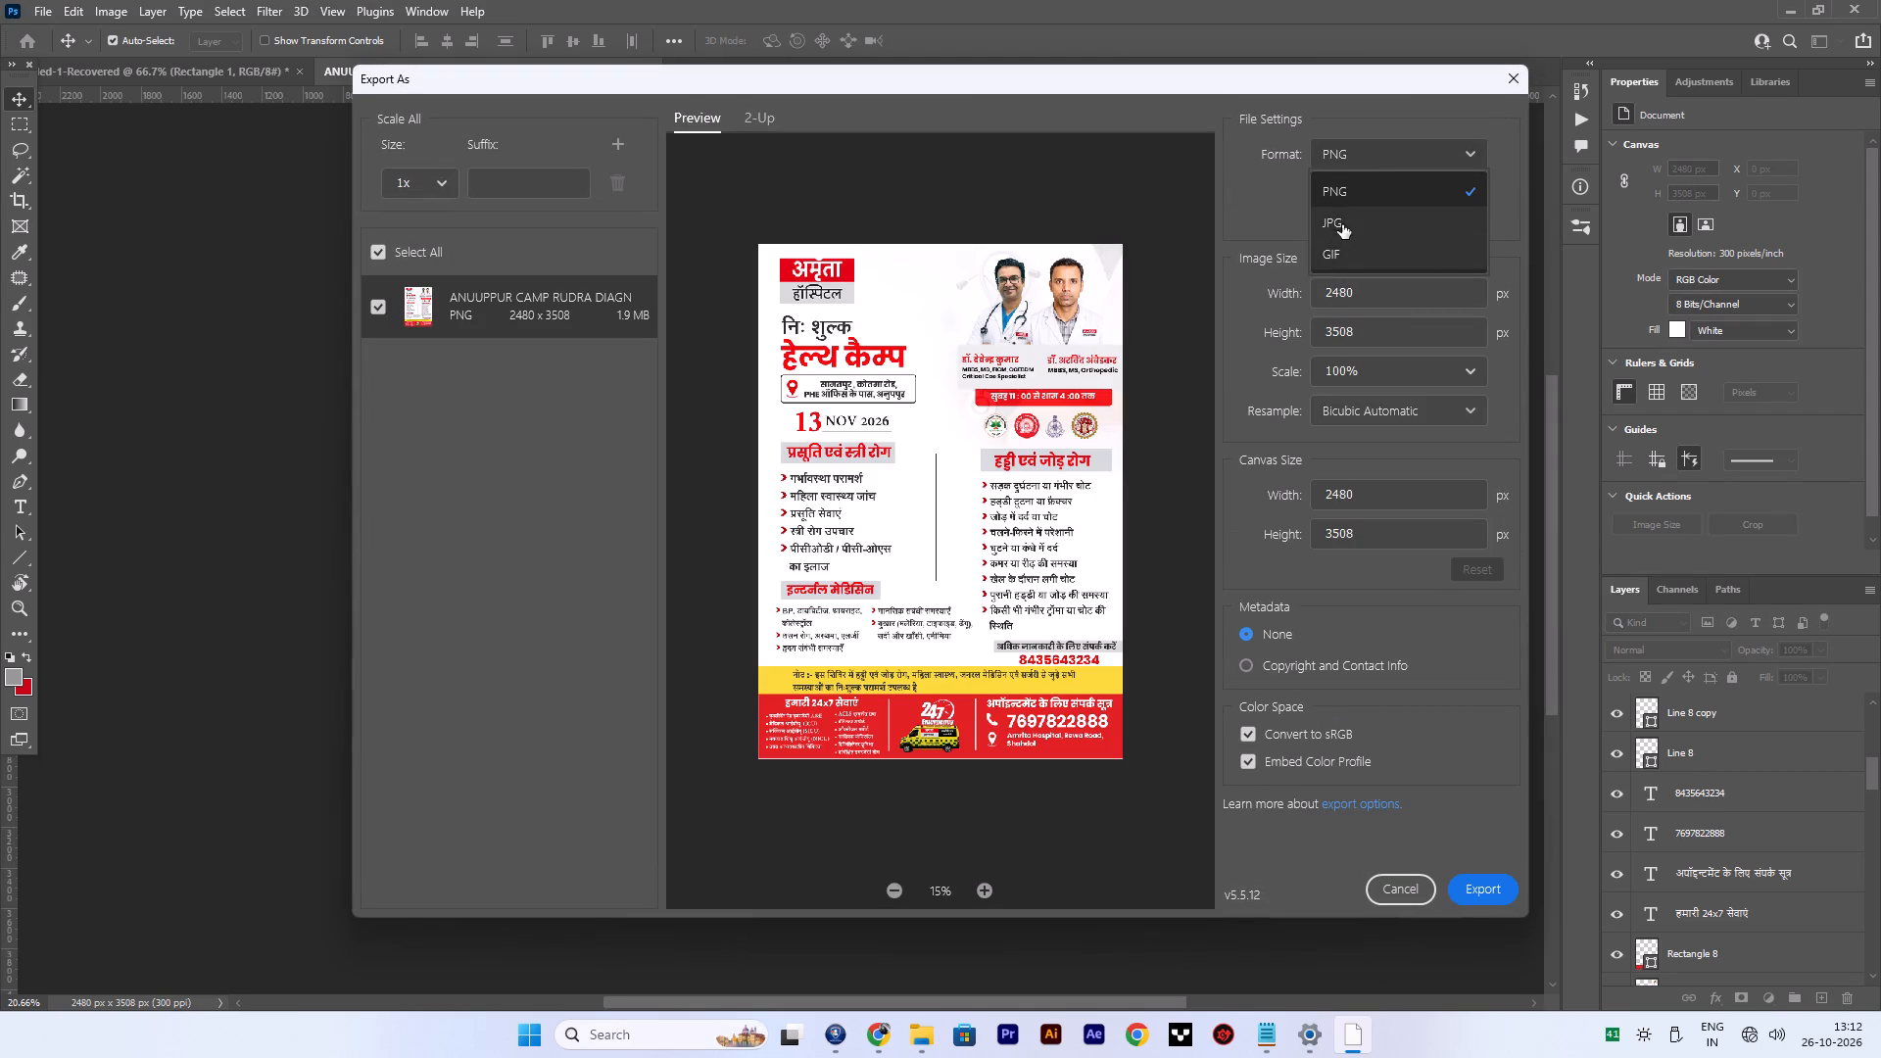
left_click(1342, 224)
left_click(1345, 194)
left_click(1354, 416)
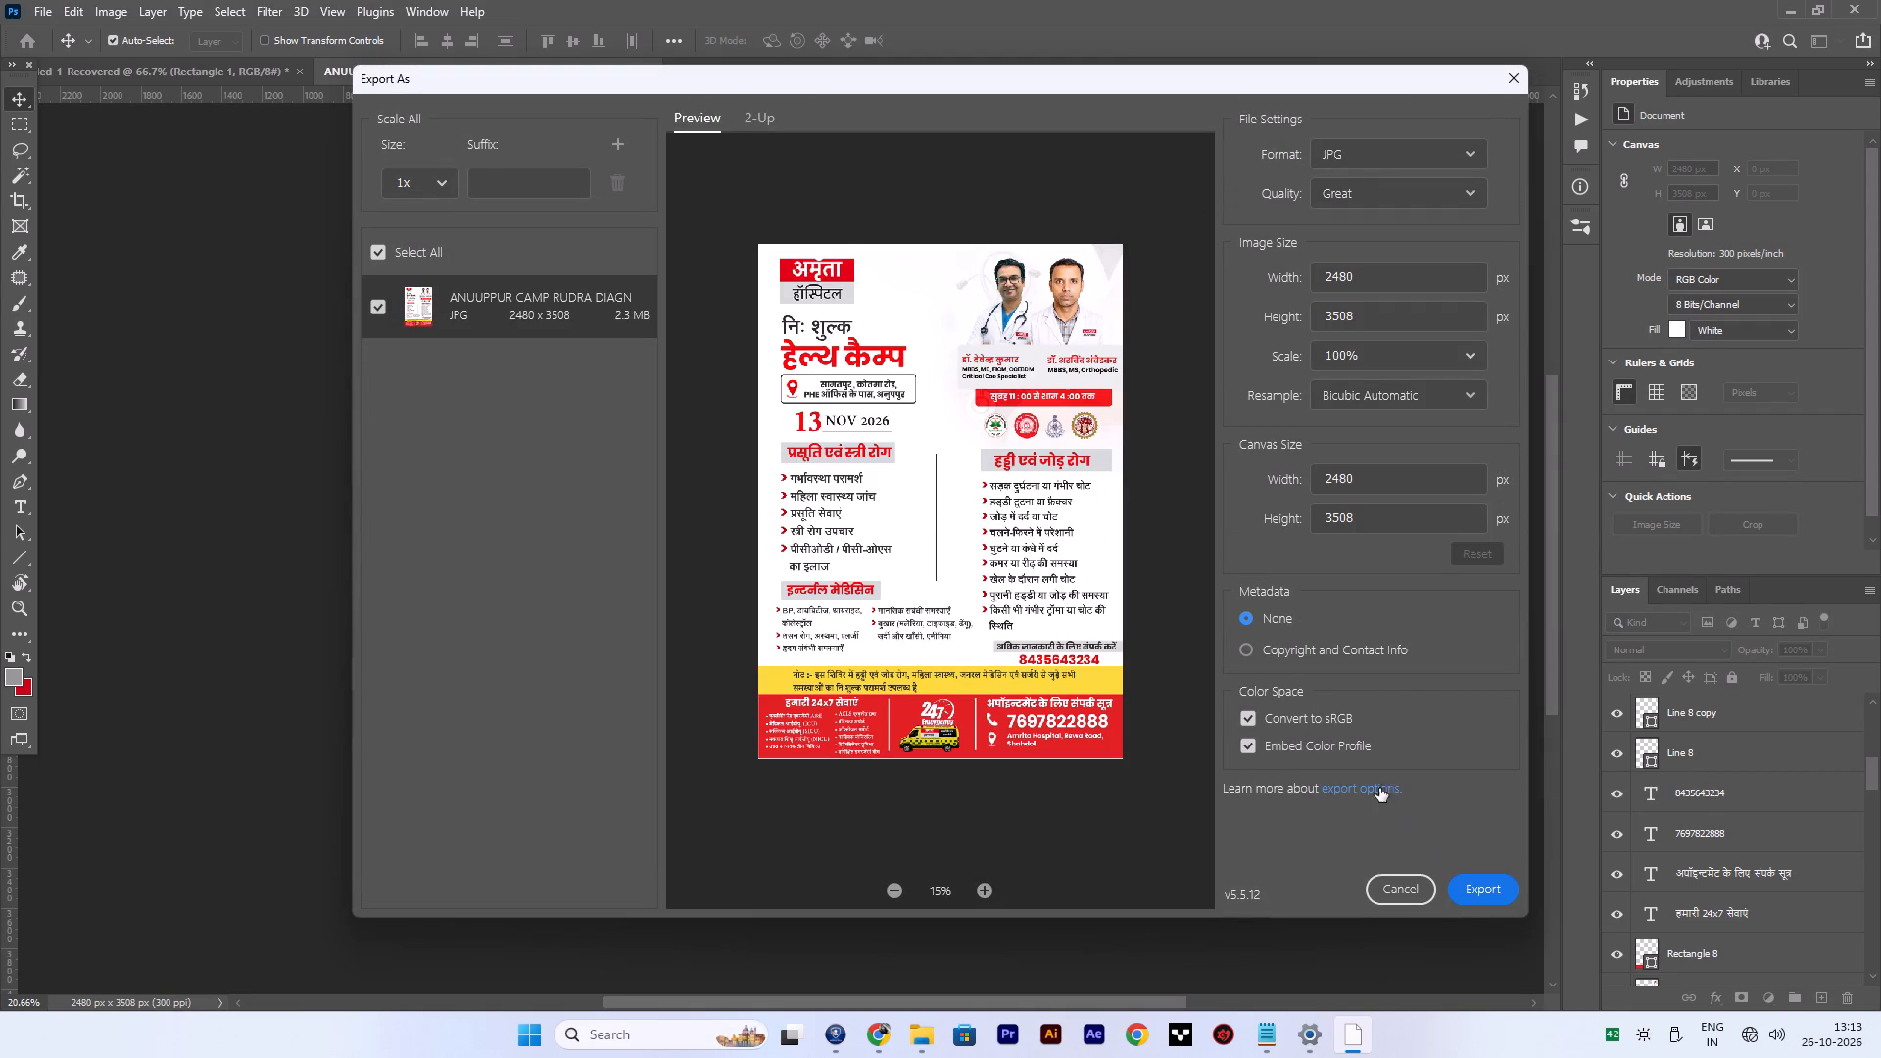
left_click(1496, 895)
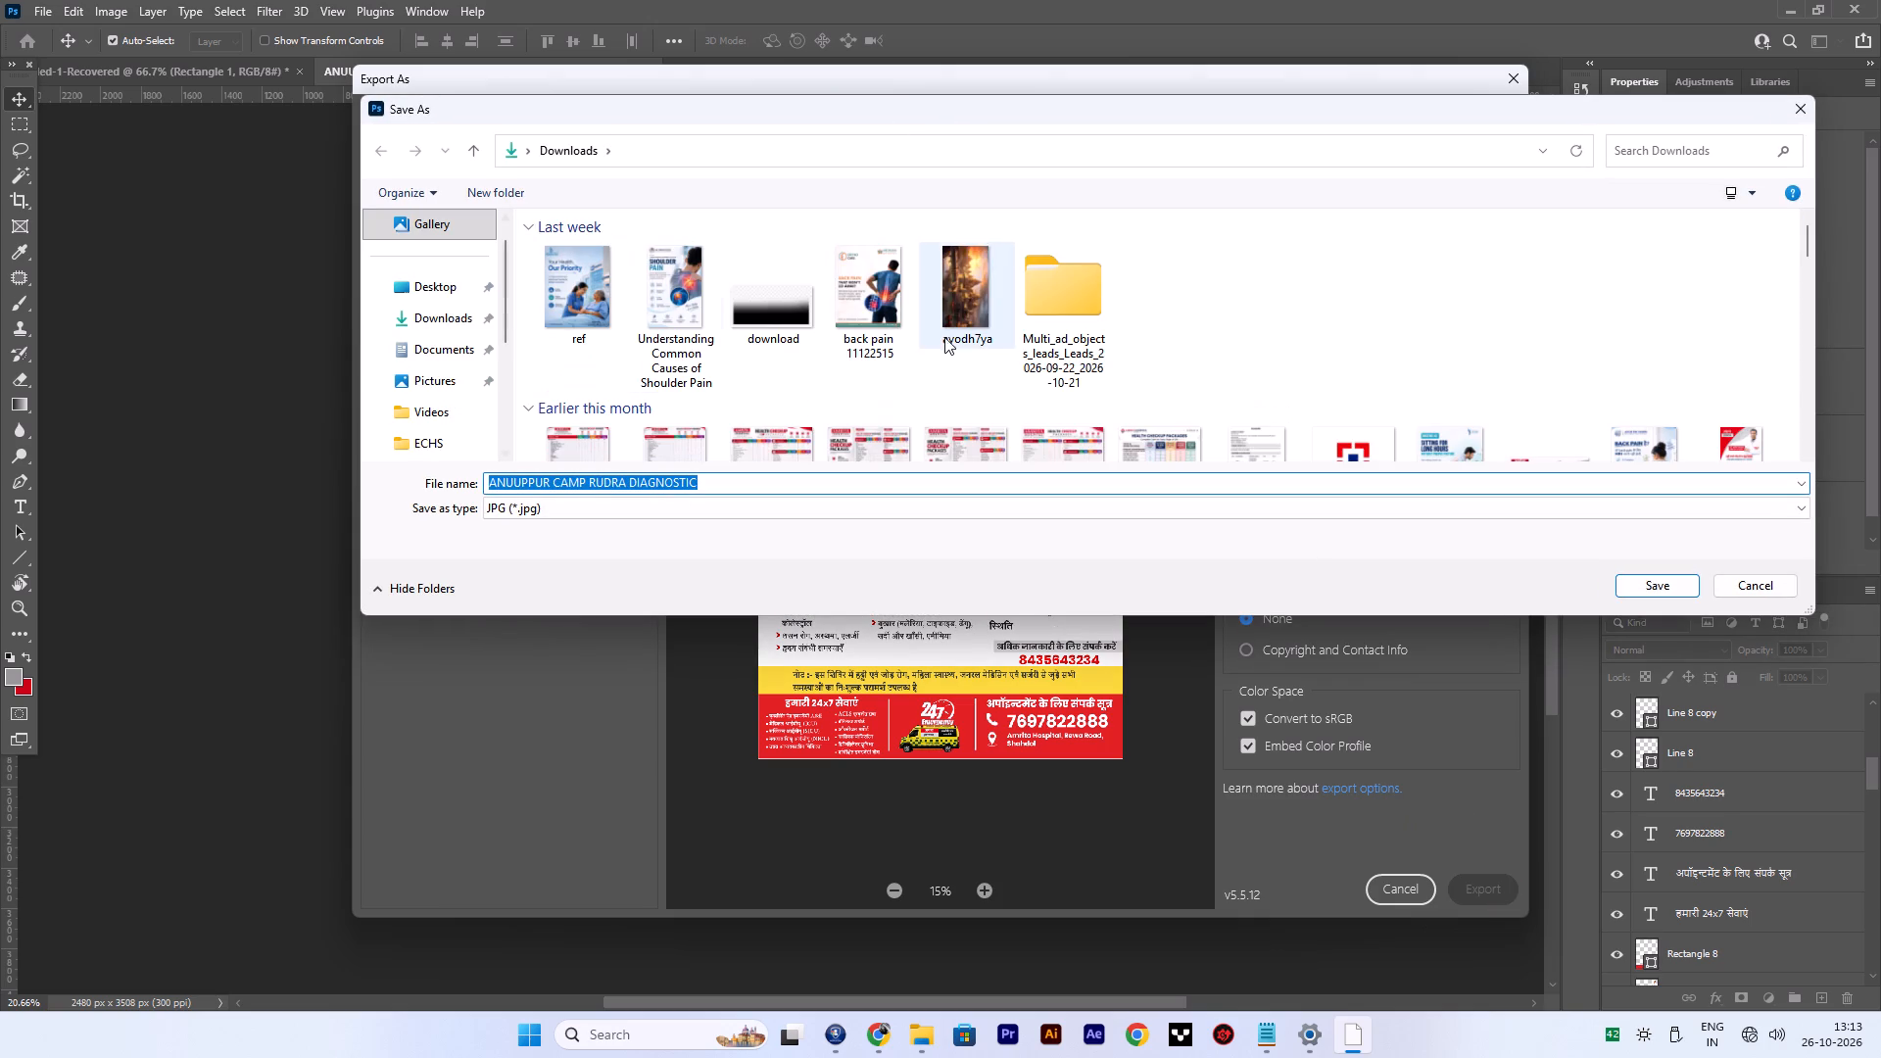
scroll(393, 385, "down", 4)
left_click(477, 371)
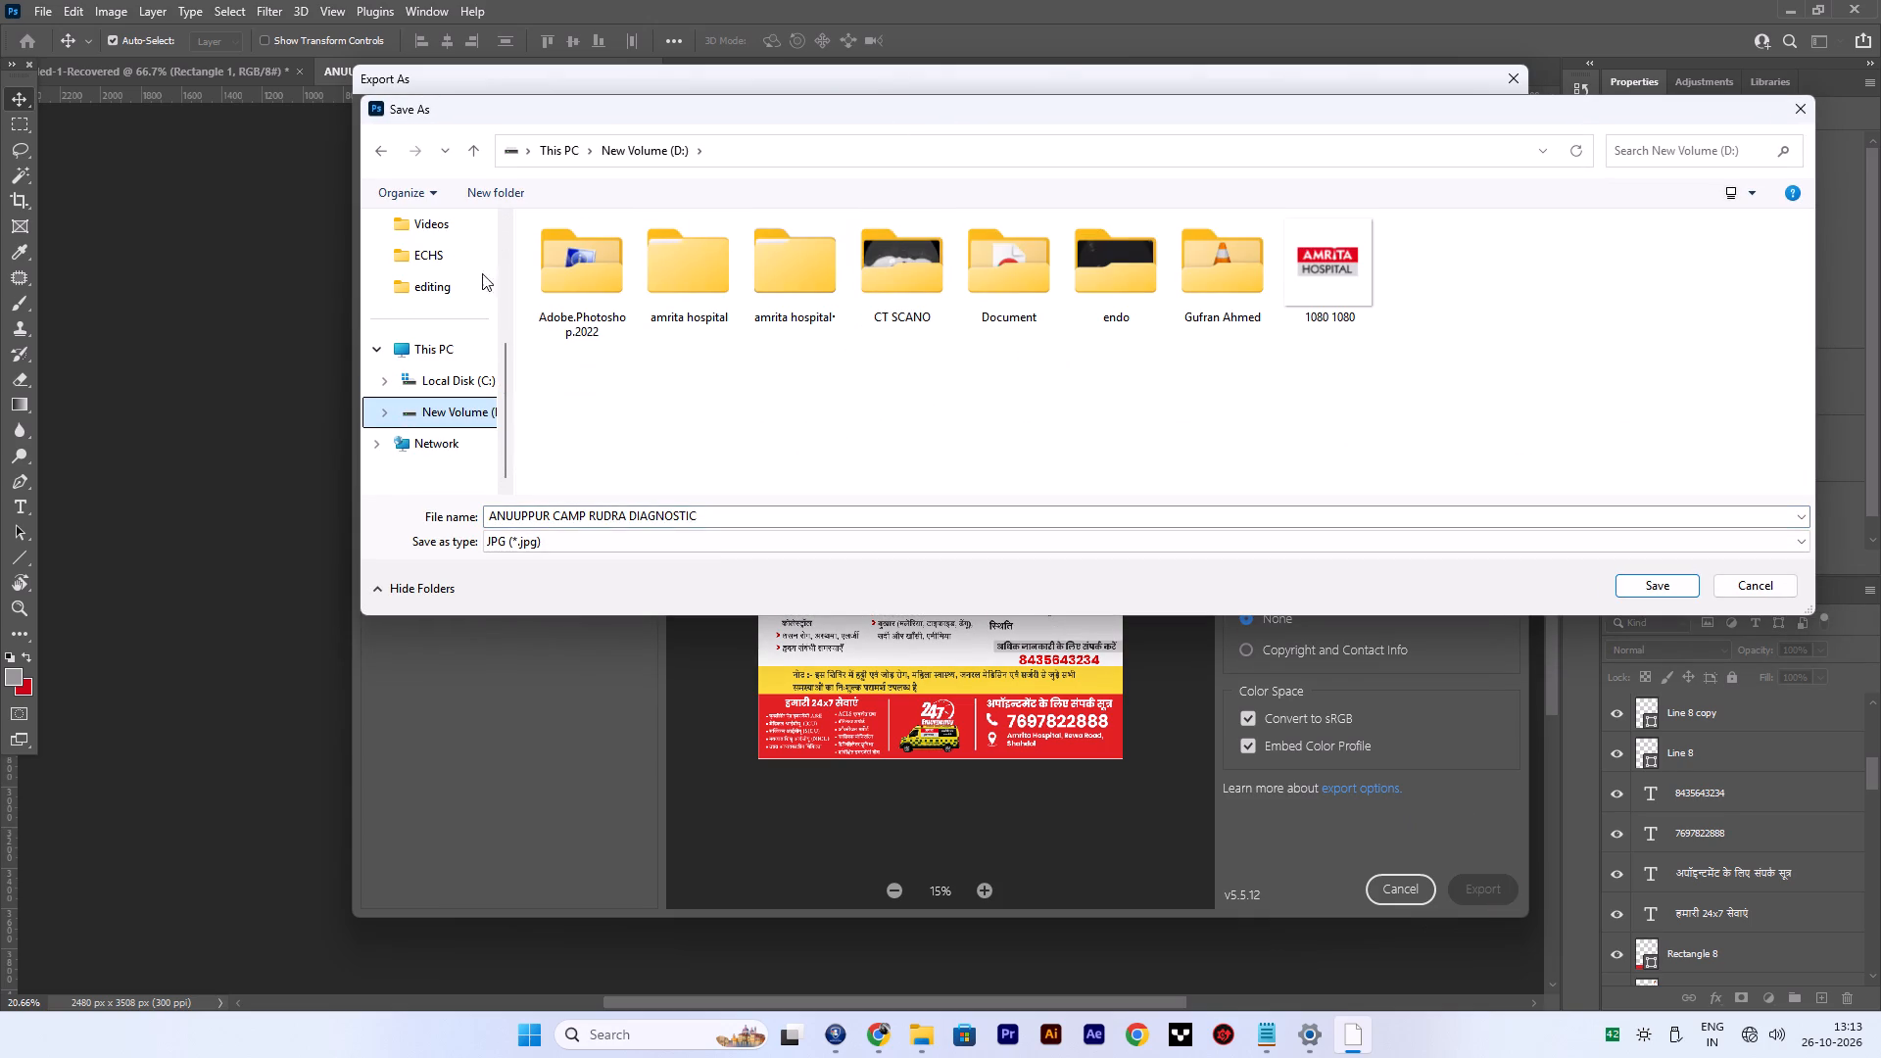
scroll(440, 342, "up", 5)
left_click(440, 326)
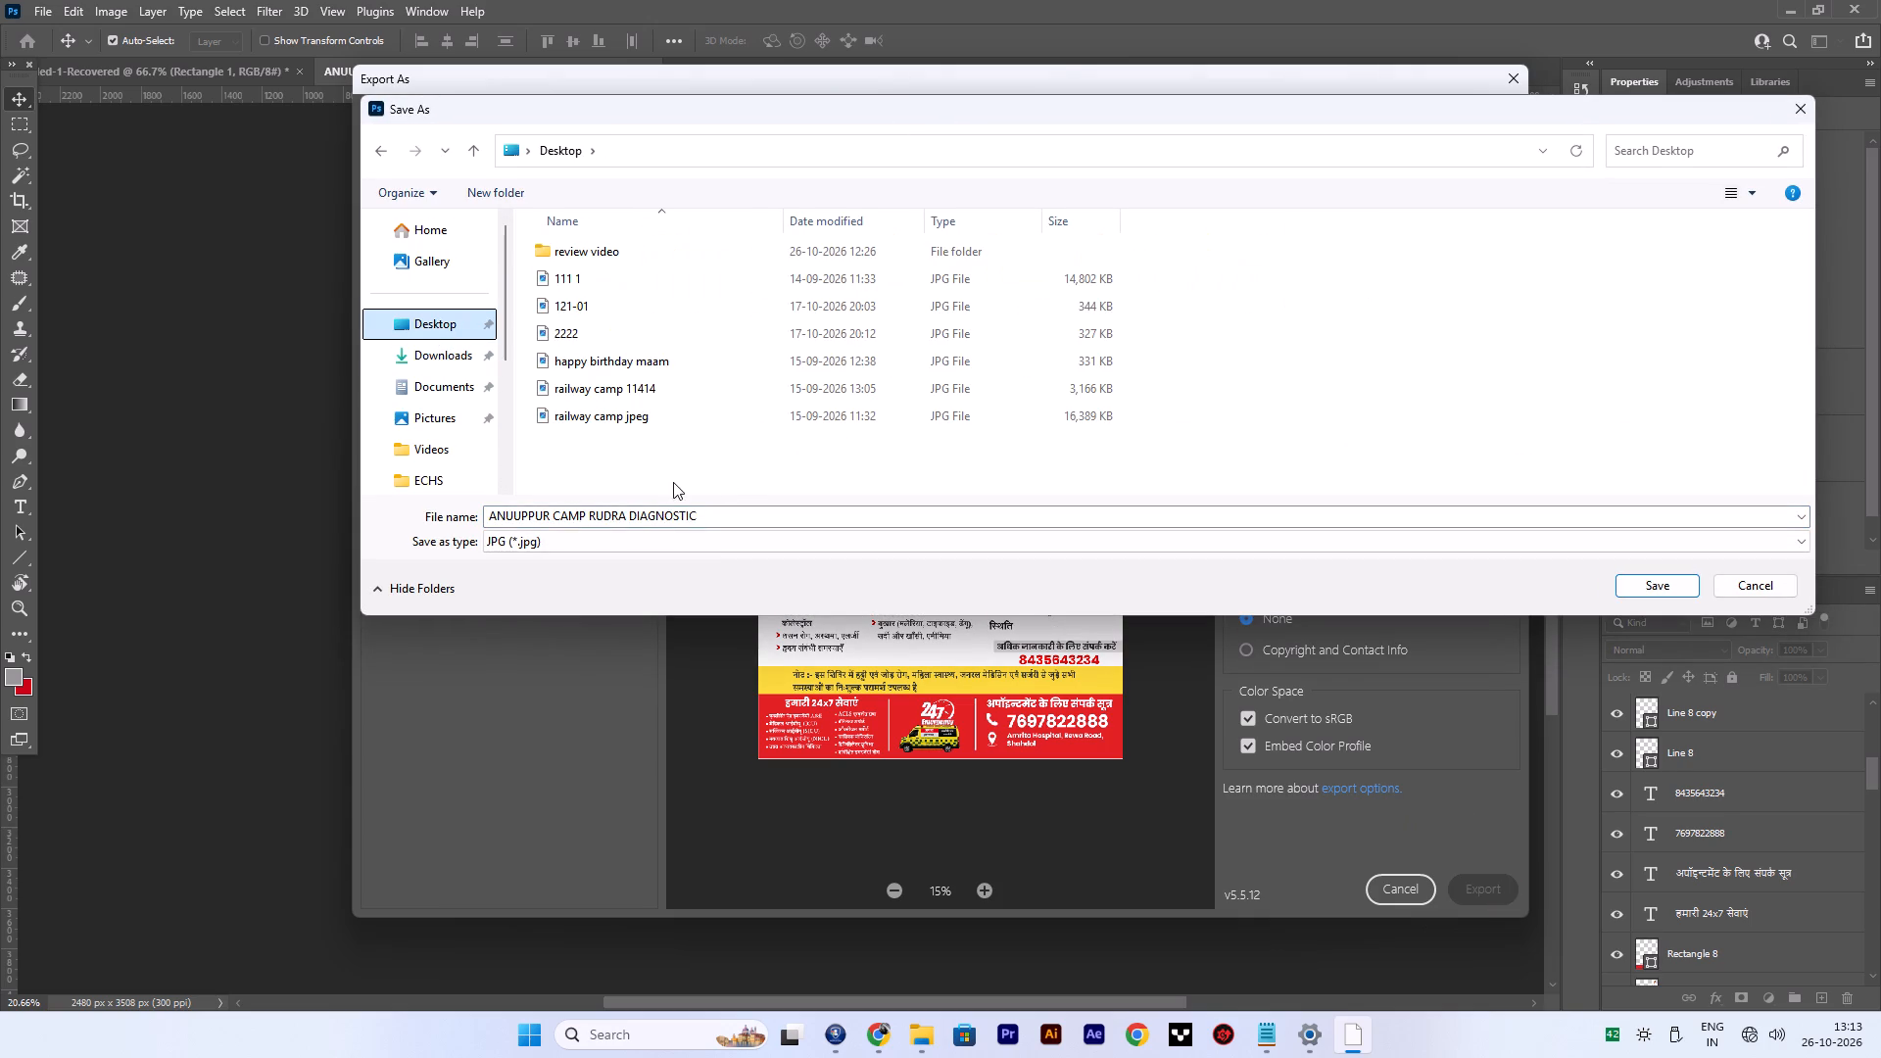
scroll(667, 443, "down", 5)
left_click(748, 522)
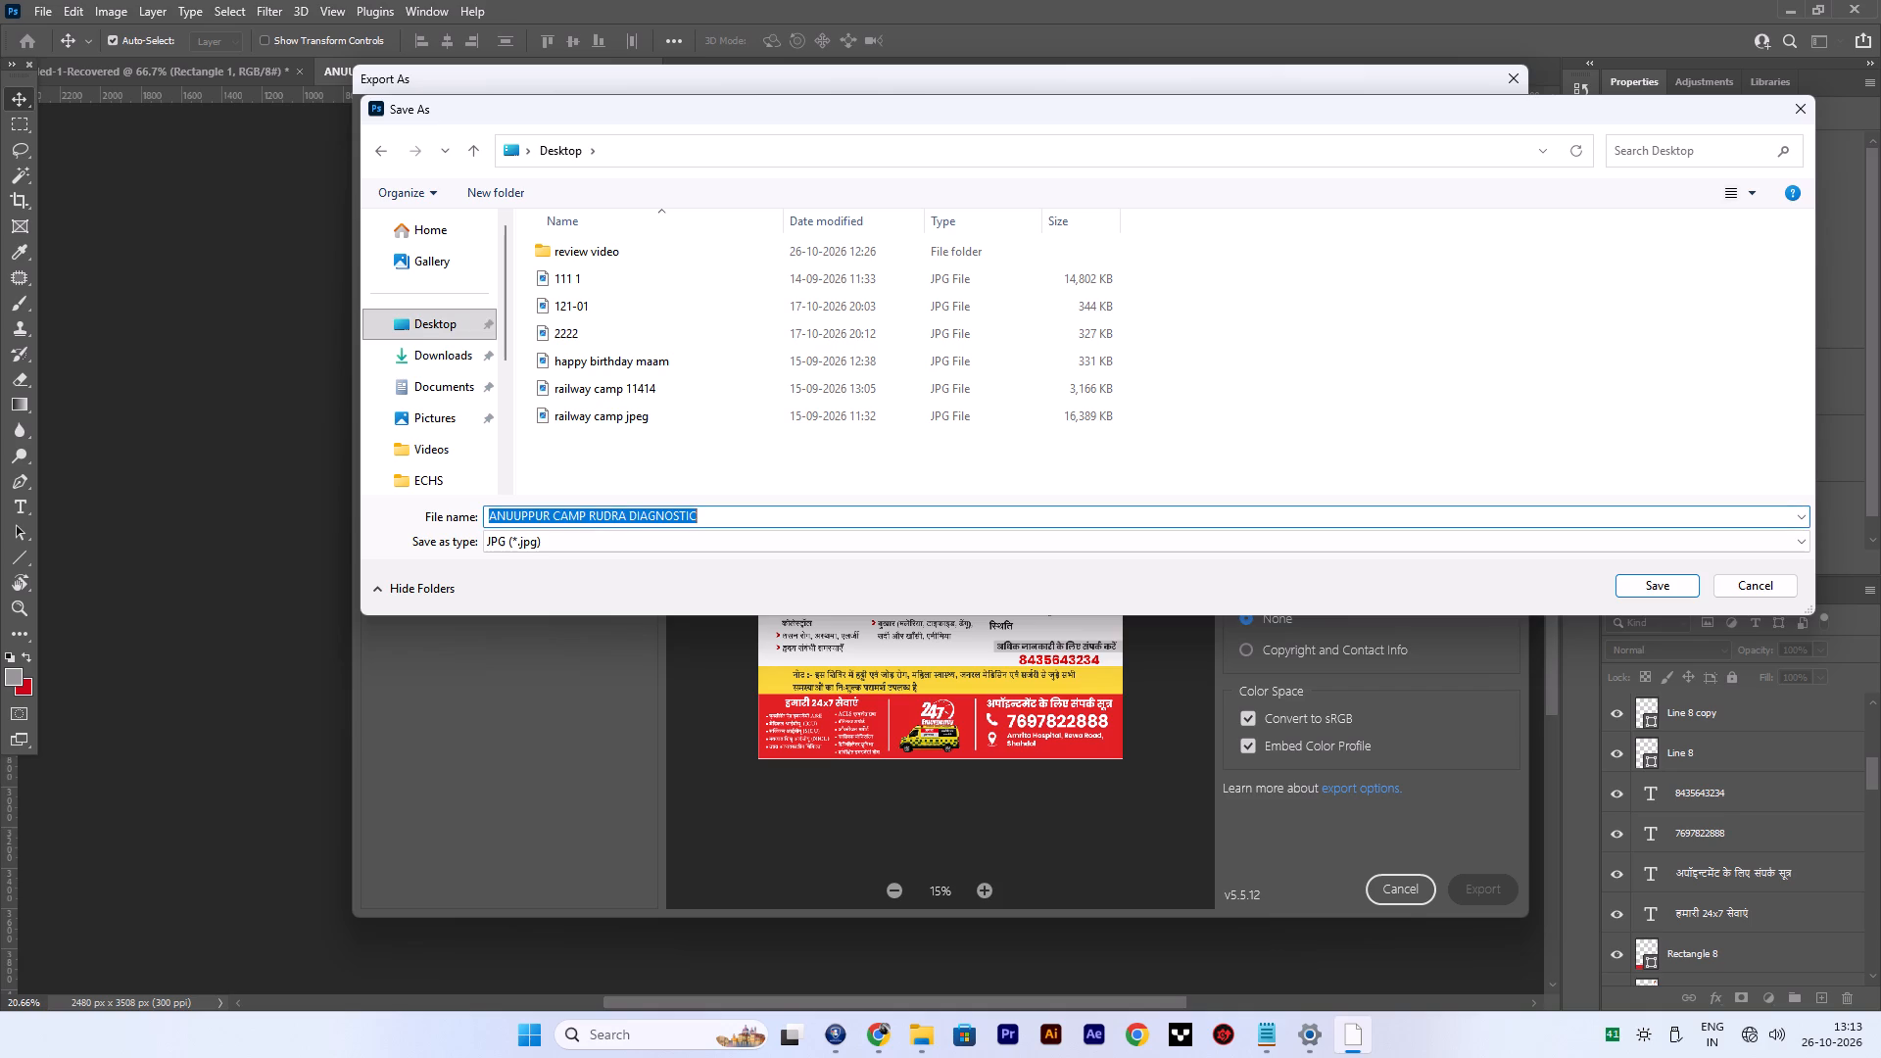
Save the exported JPG in the Downloads folder under the name ANUUPPUR CAMP PAMPHLATE.
left_click(455, 356)
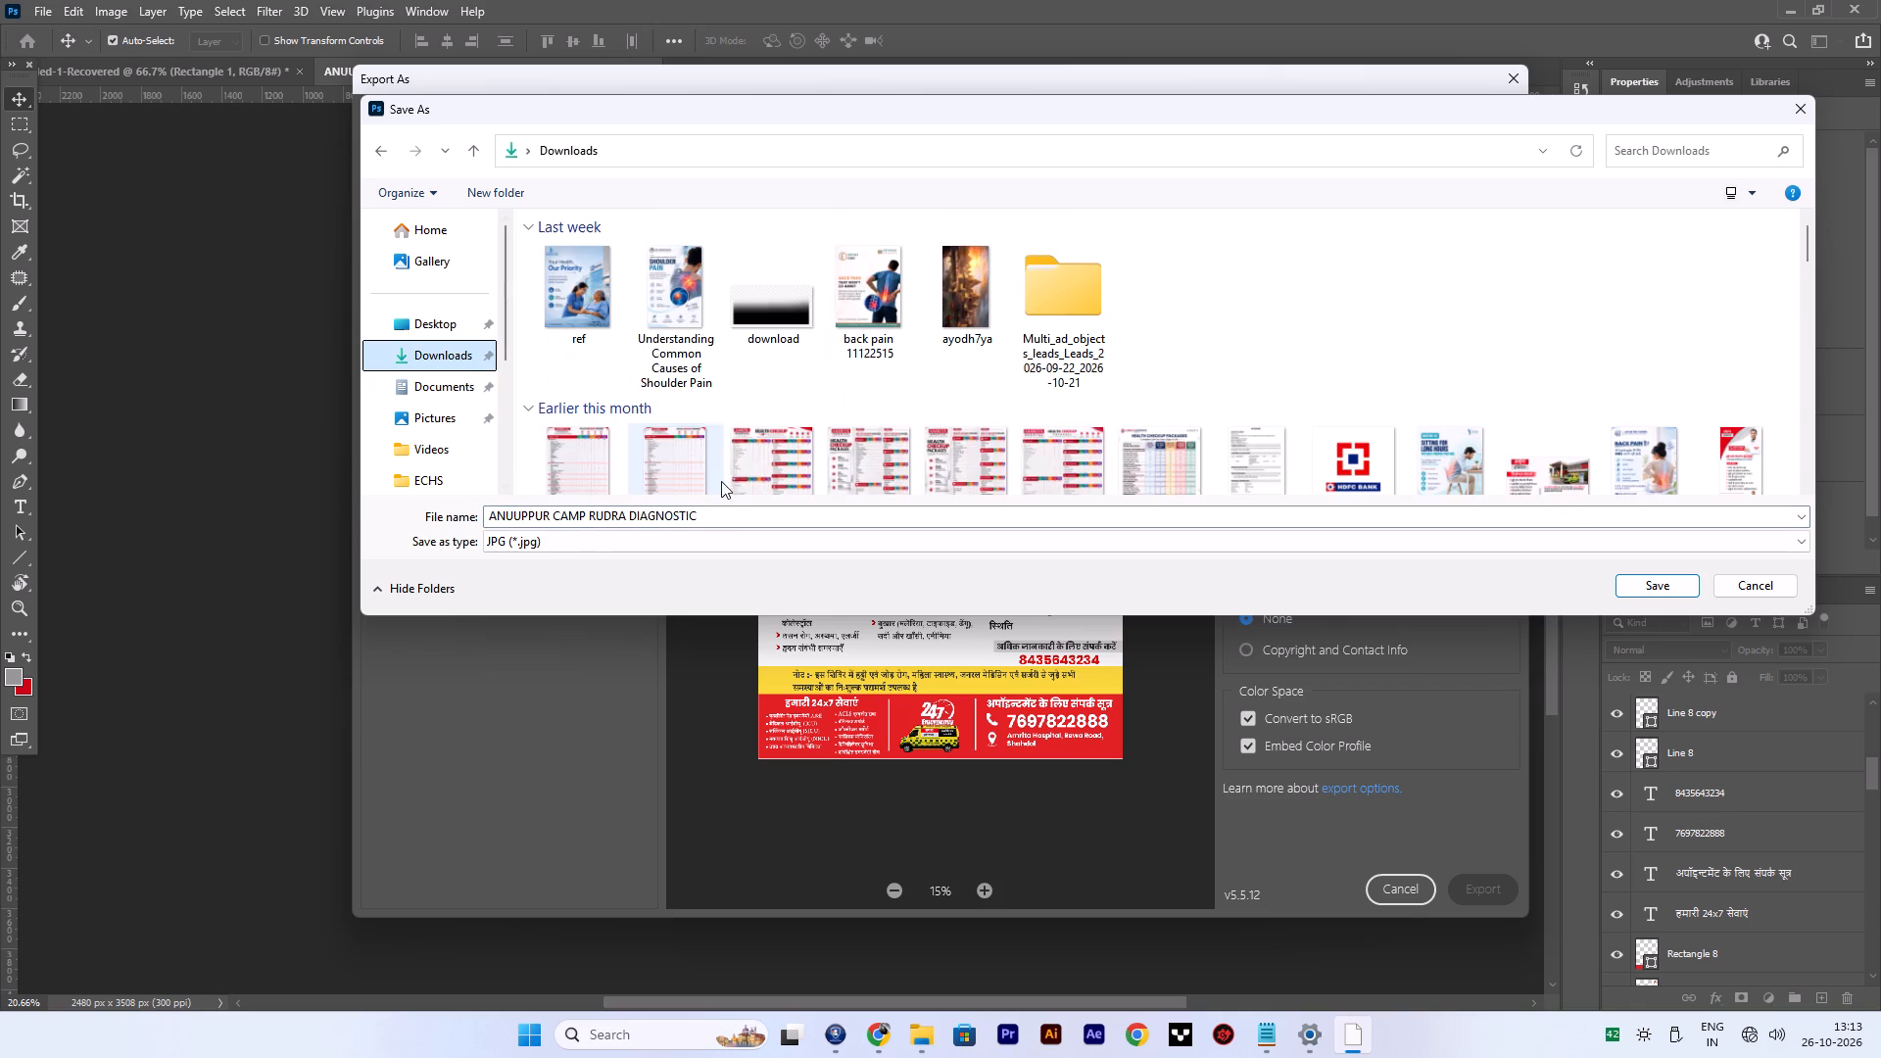
left_click(727, 507)
left_click(743, 514)
left_click_drag(748, 512, 604, 510)
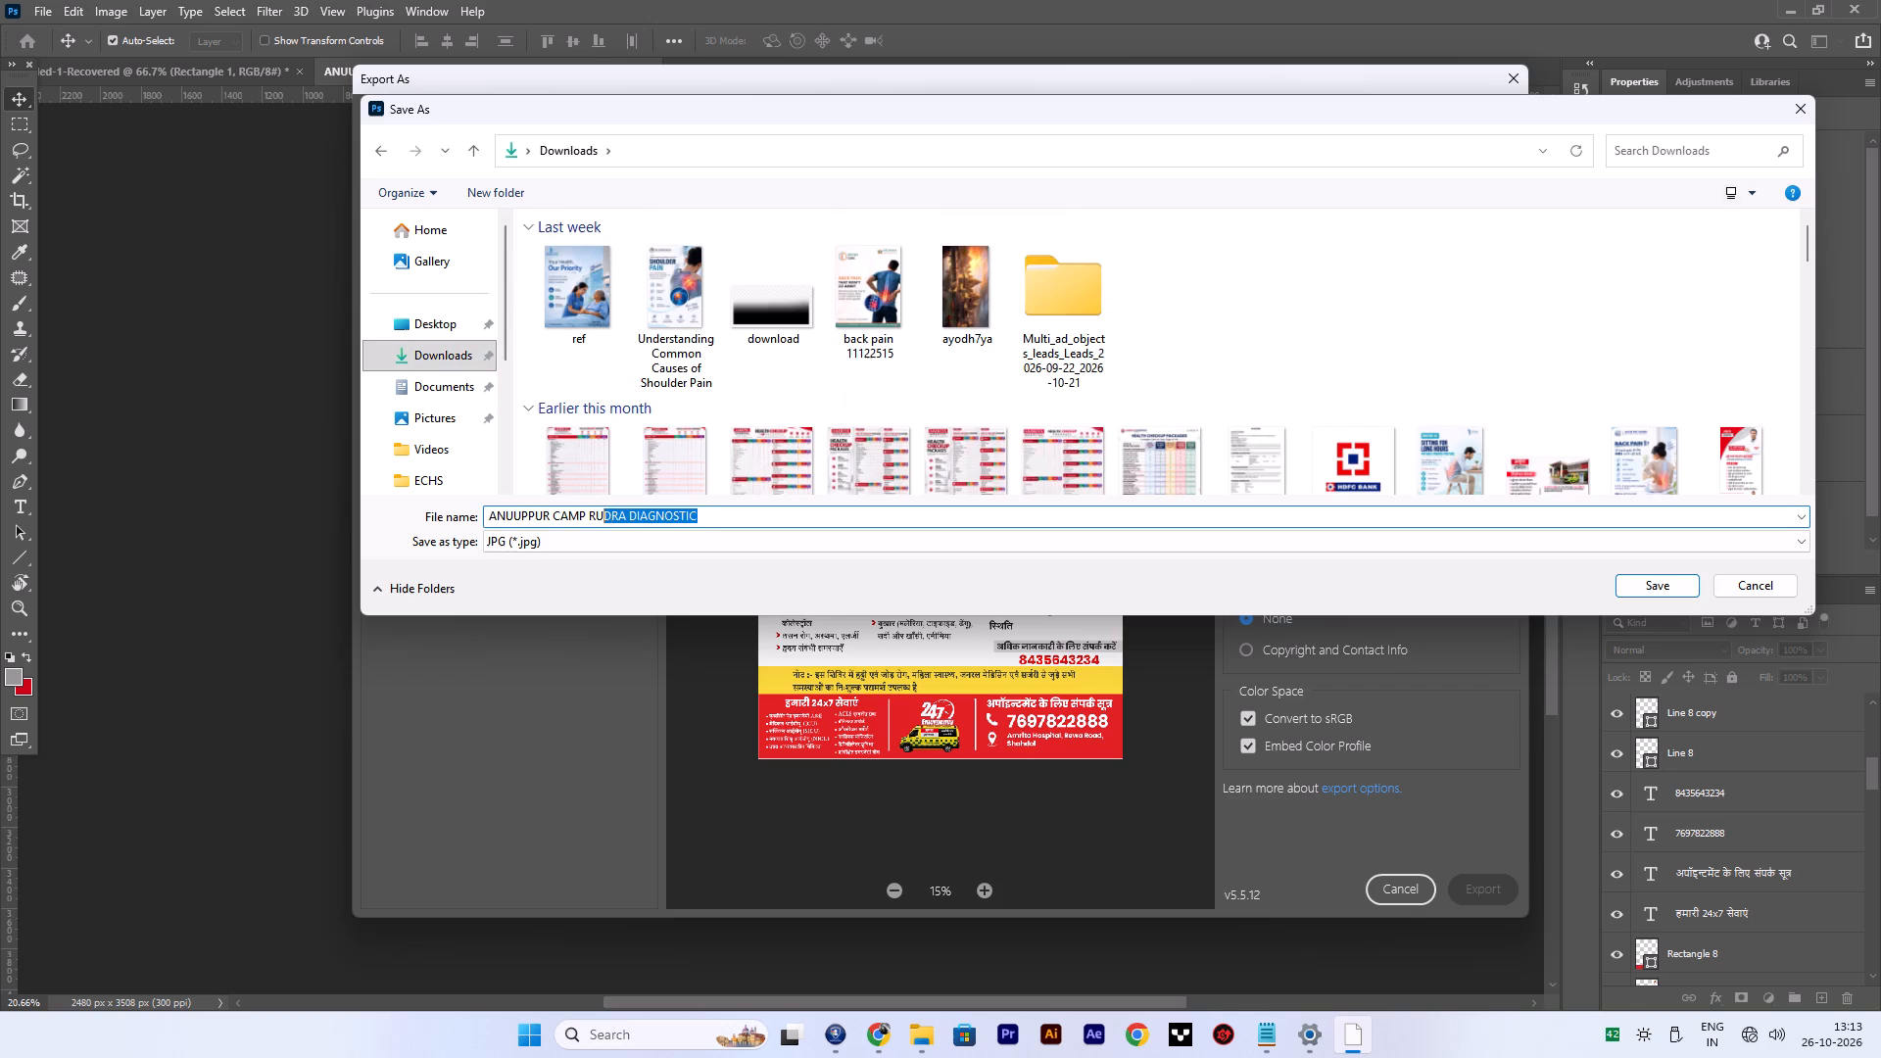
left_click_drag(604, 510, 592, 518)
key("BackSpace")
type("PAMP")
type("HLATE")
key("space")
left_click(1666, 590)
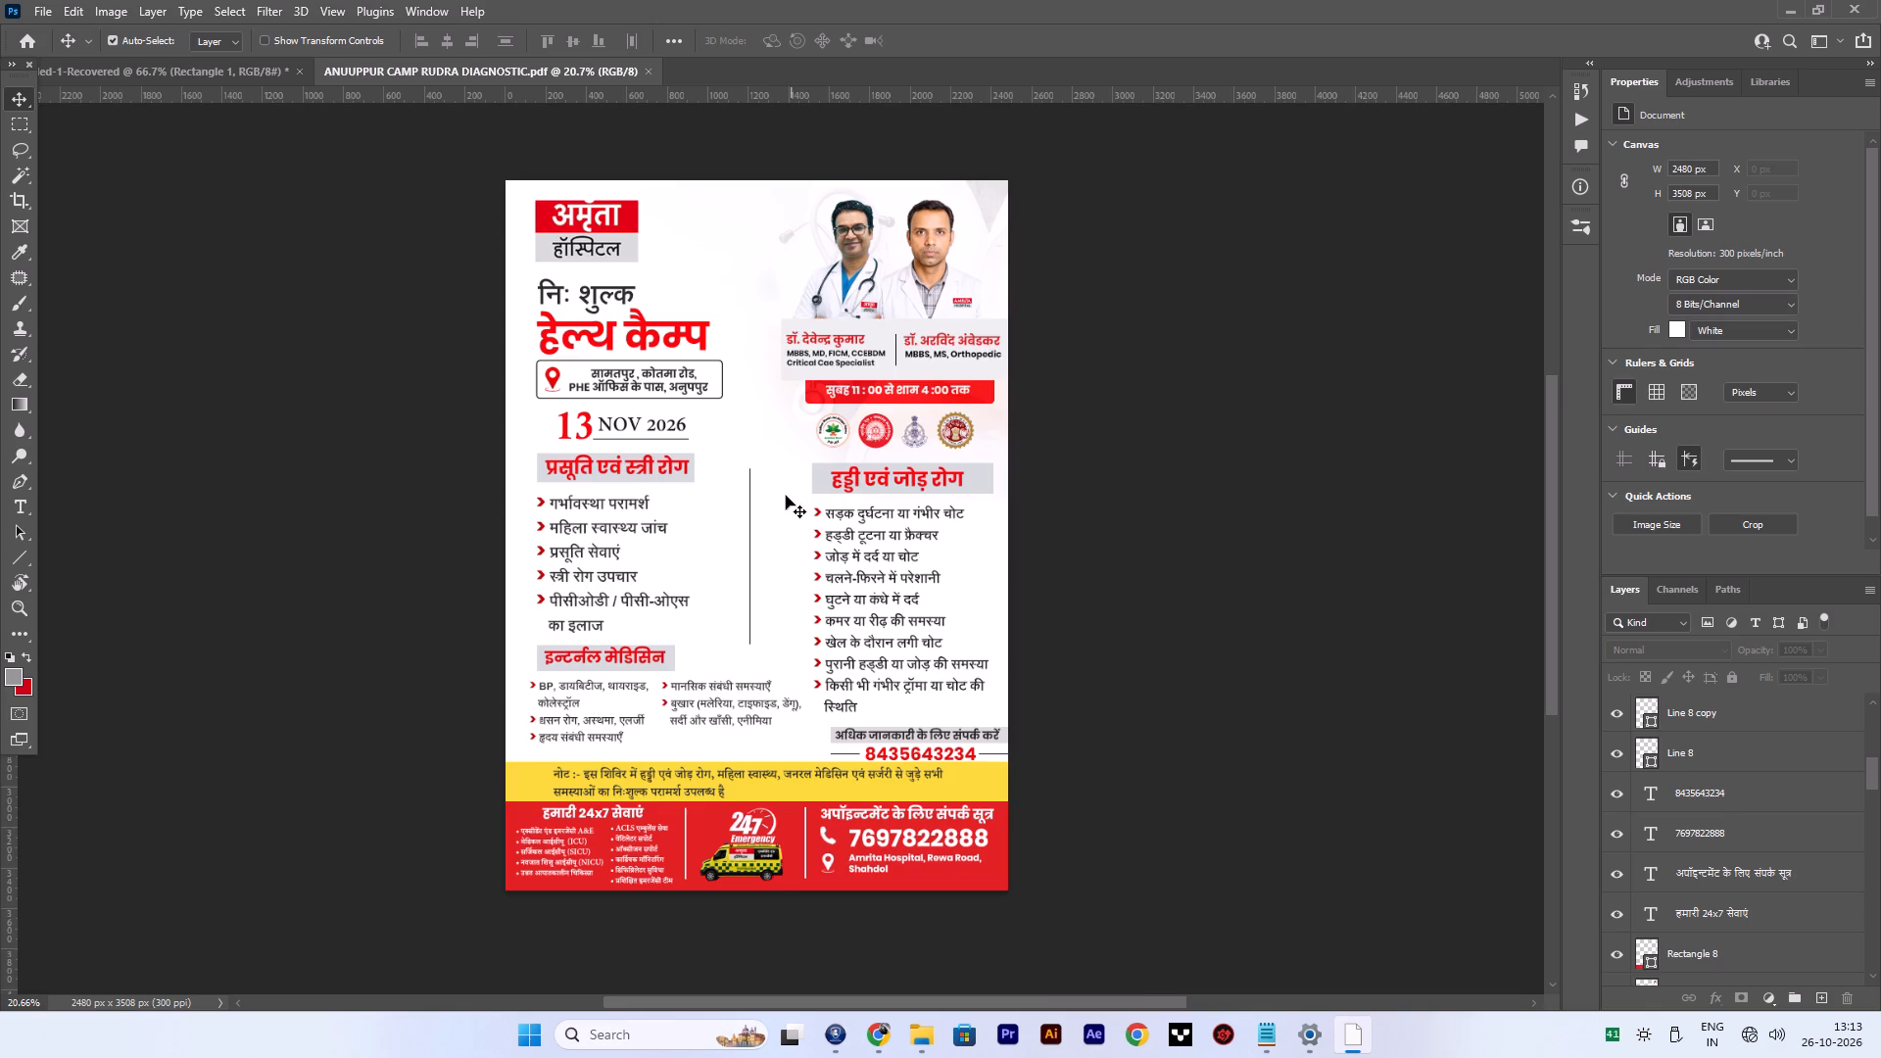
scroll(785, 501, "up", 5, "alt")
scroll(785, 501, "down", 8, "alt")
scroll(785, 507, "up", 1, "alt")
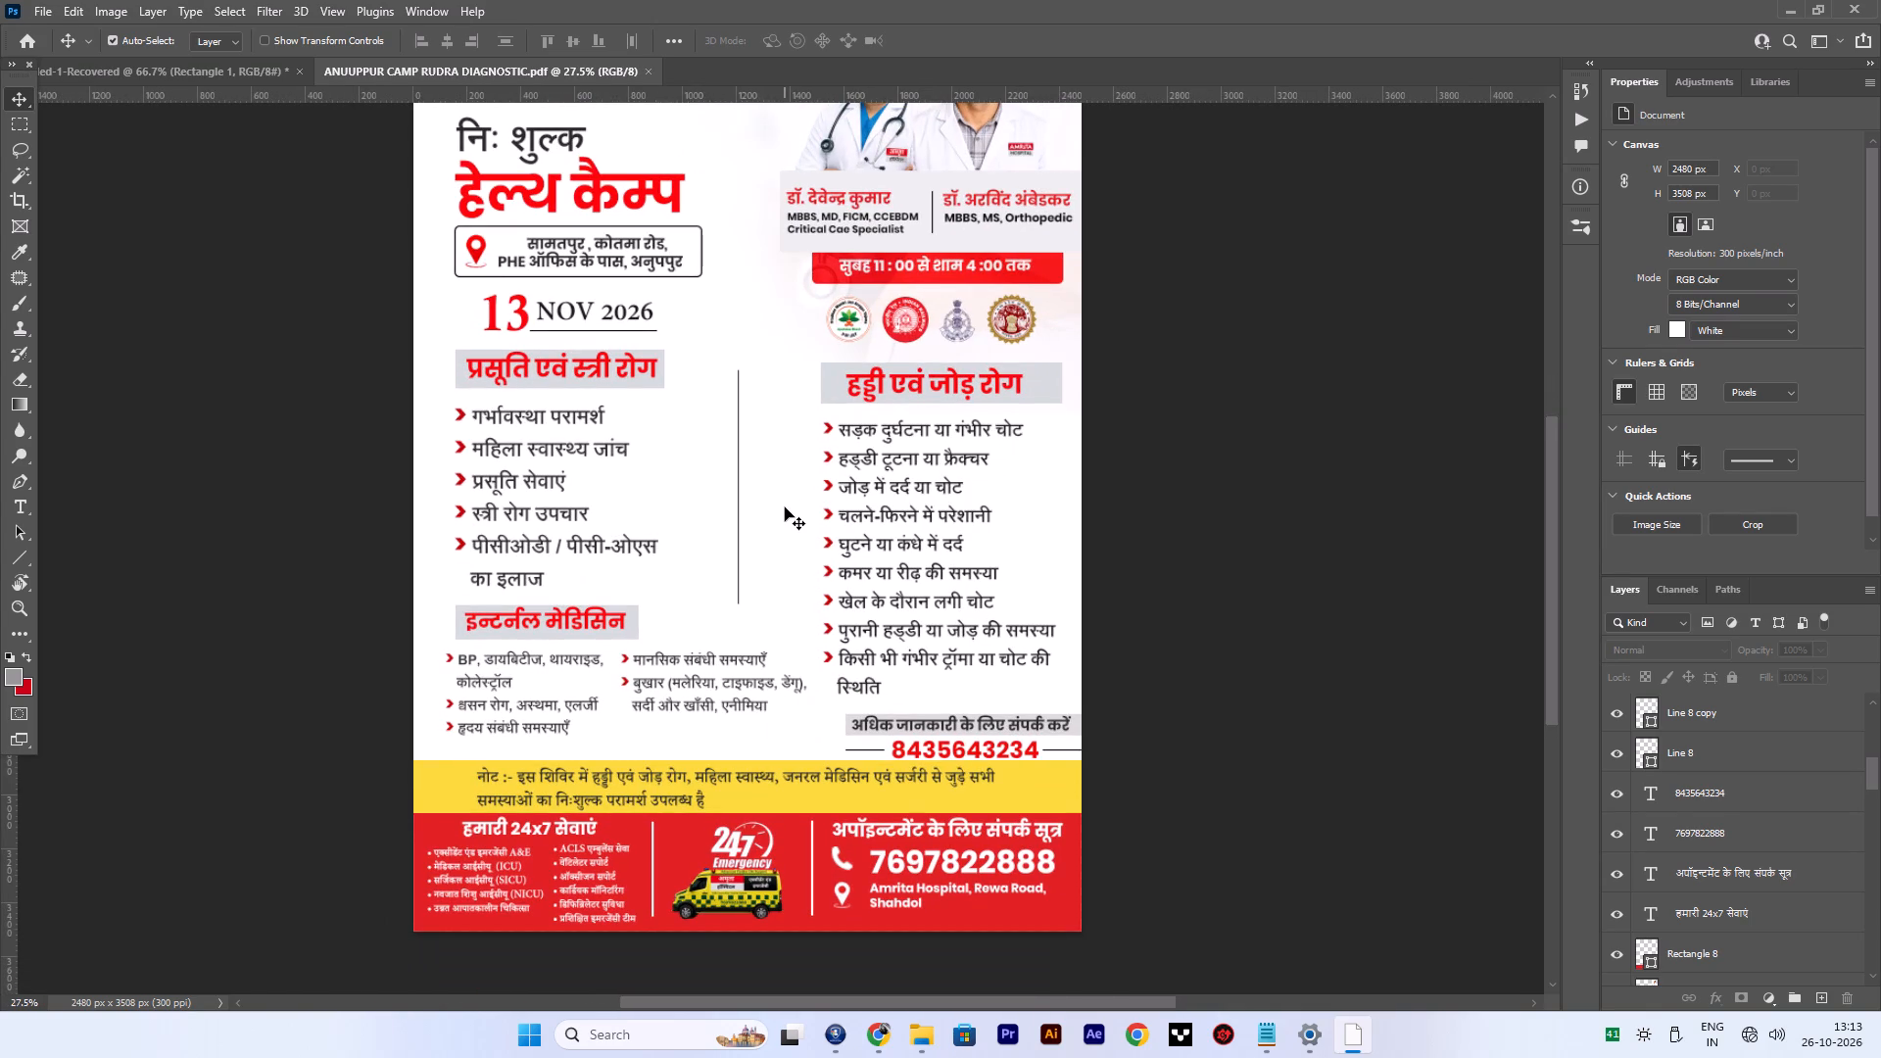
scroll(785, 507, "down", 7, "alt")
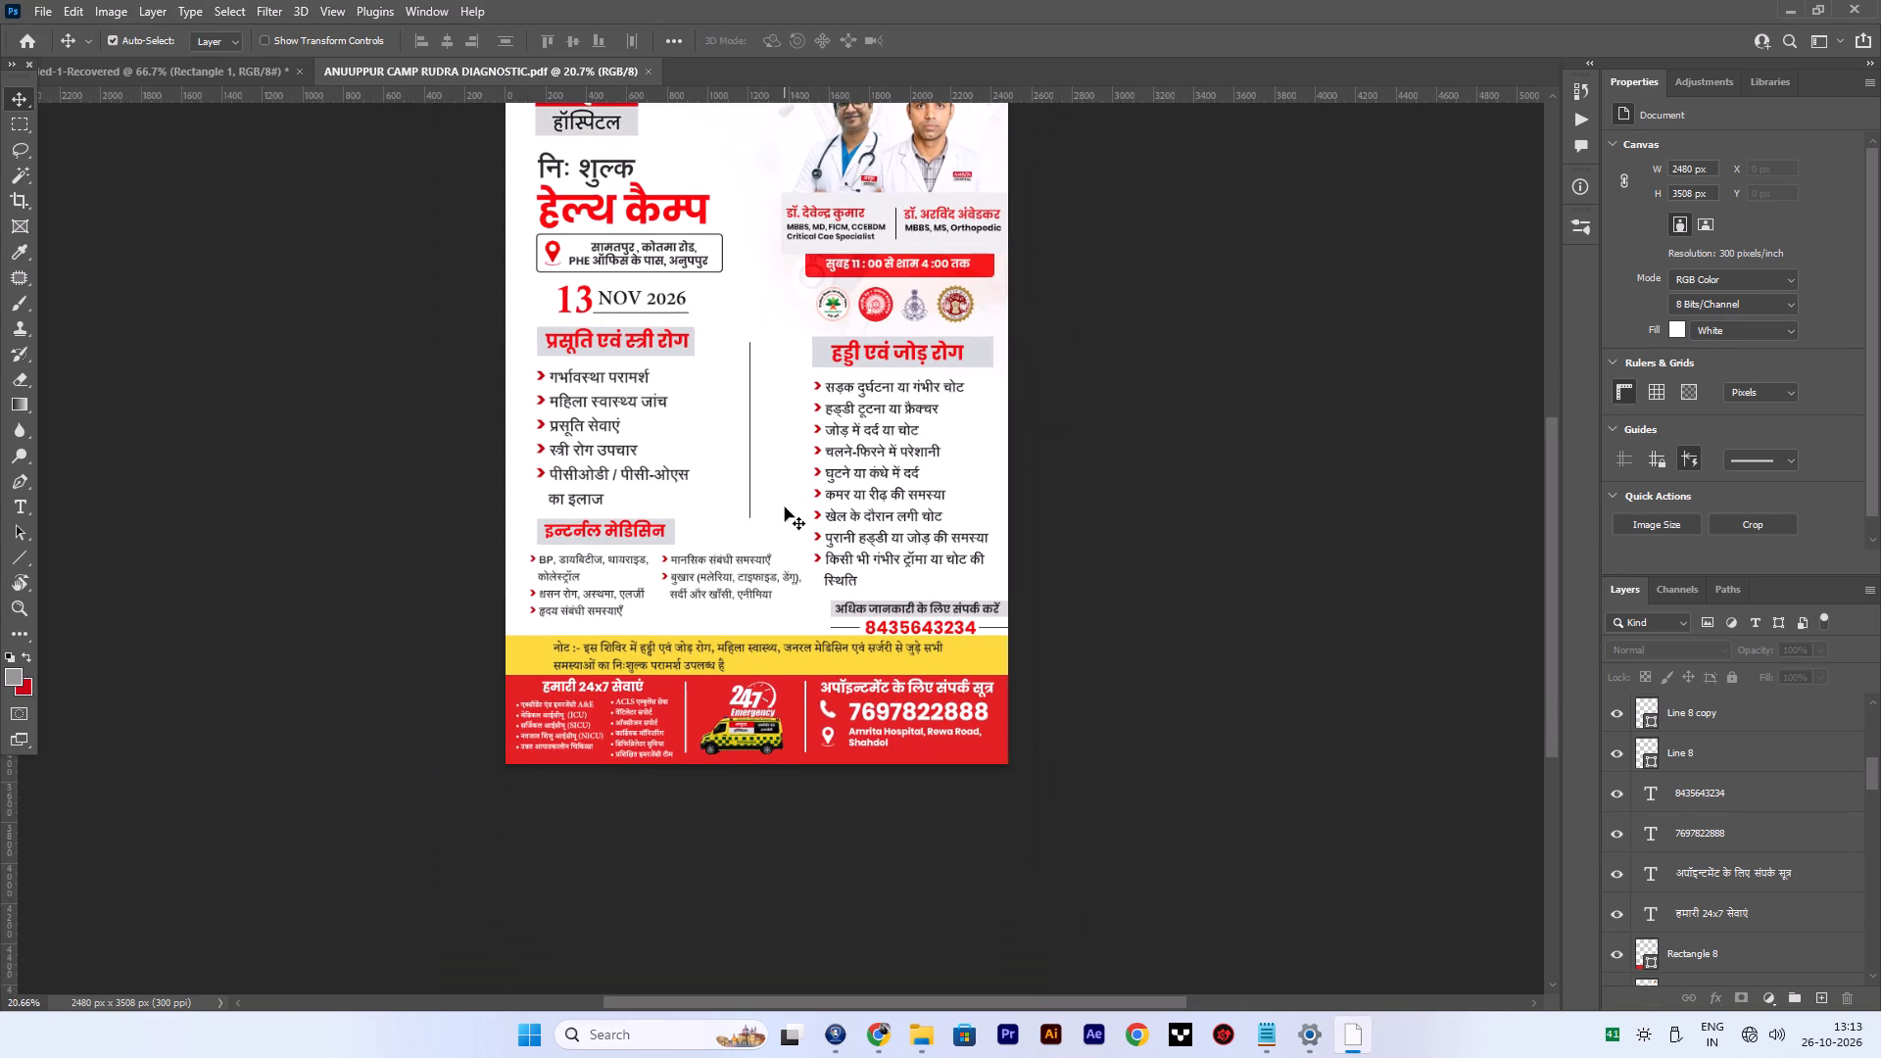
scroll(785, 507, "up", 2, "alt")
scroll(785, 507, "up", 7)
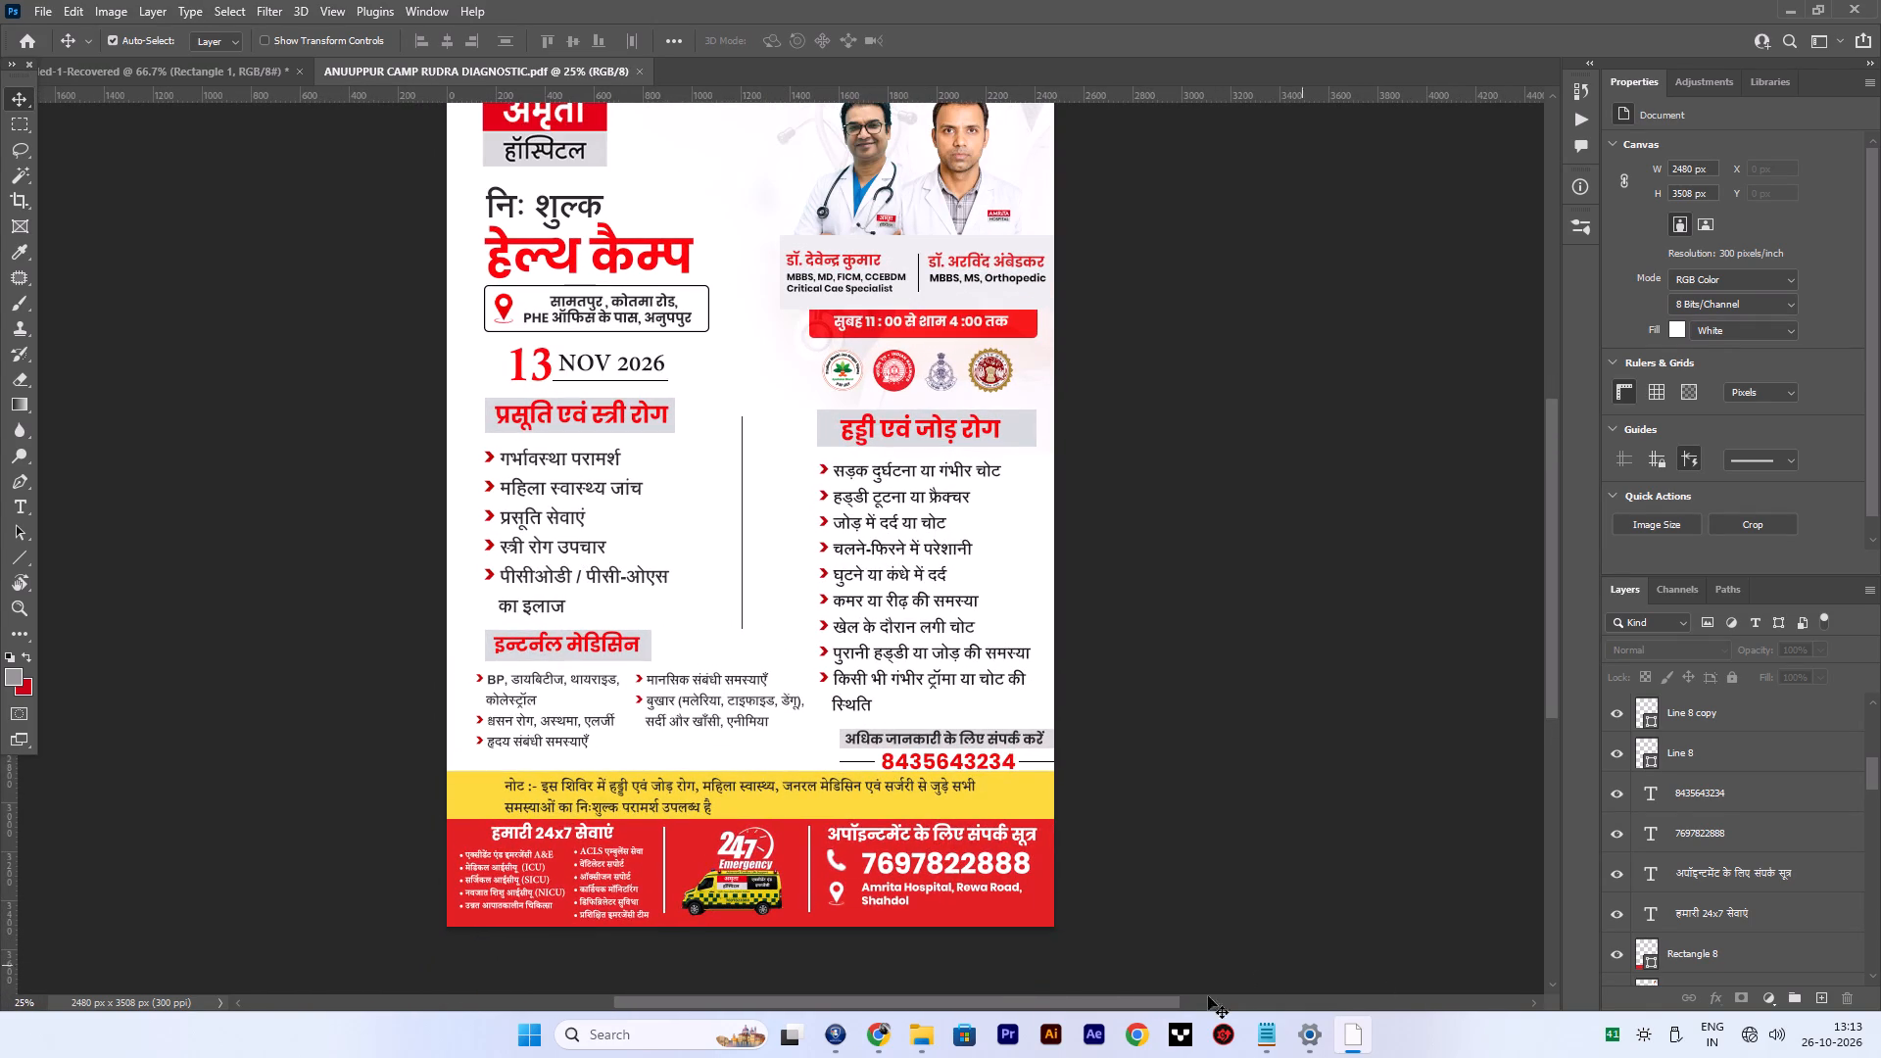
Switch to Google Chrome with the organization-managed work profile and start a new web address or search entry.
left_click(1124, 1034)
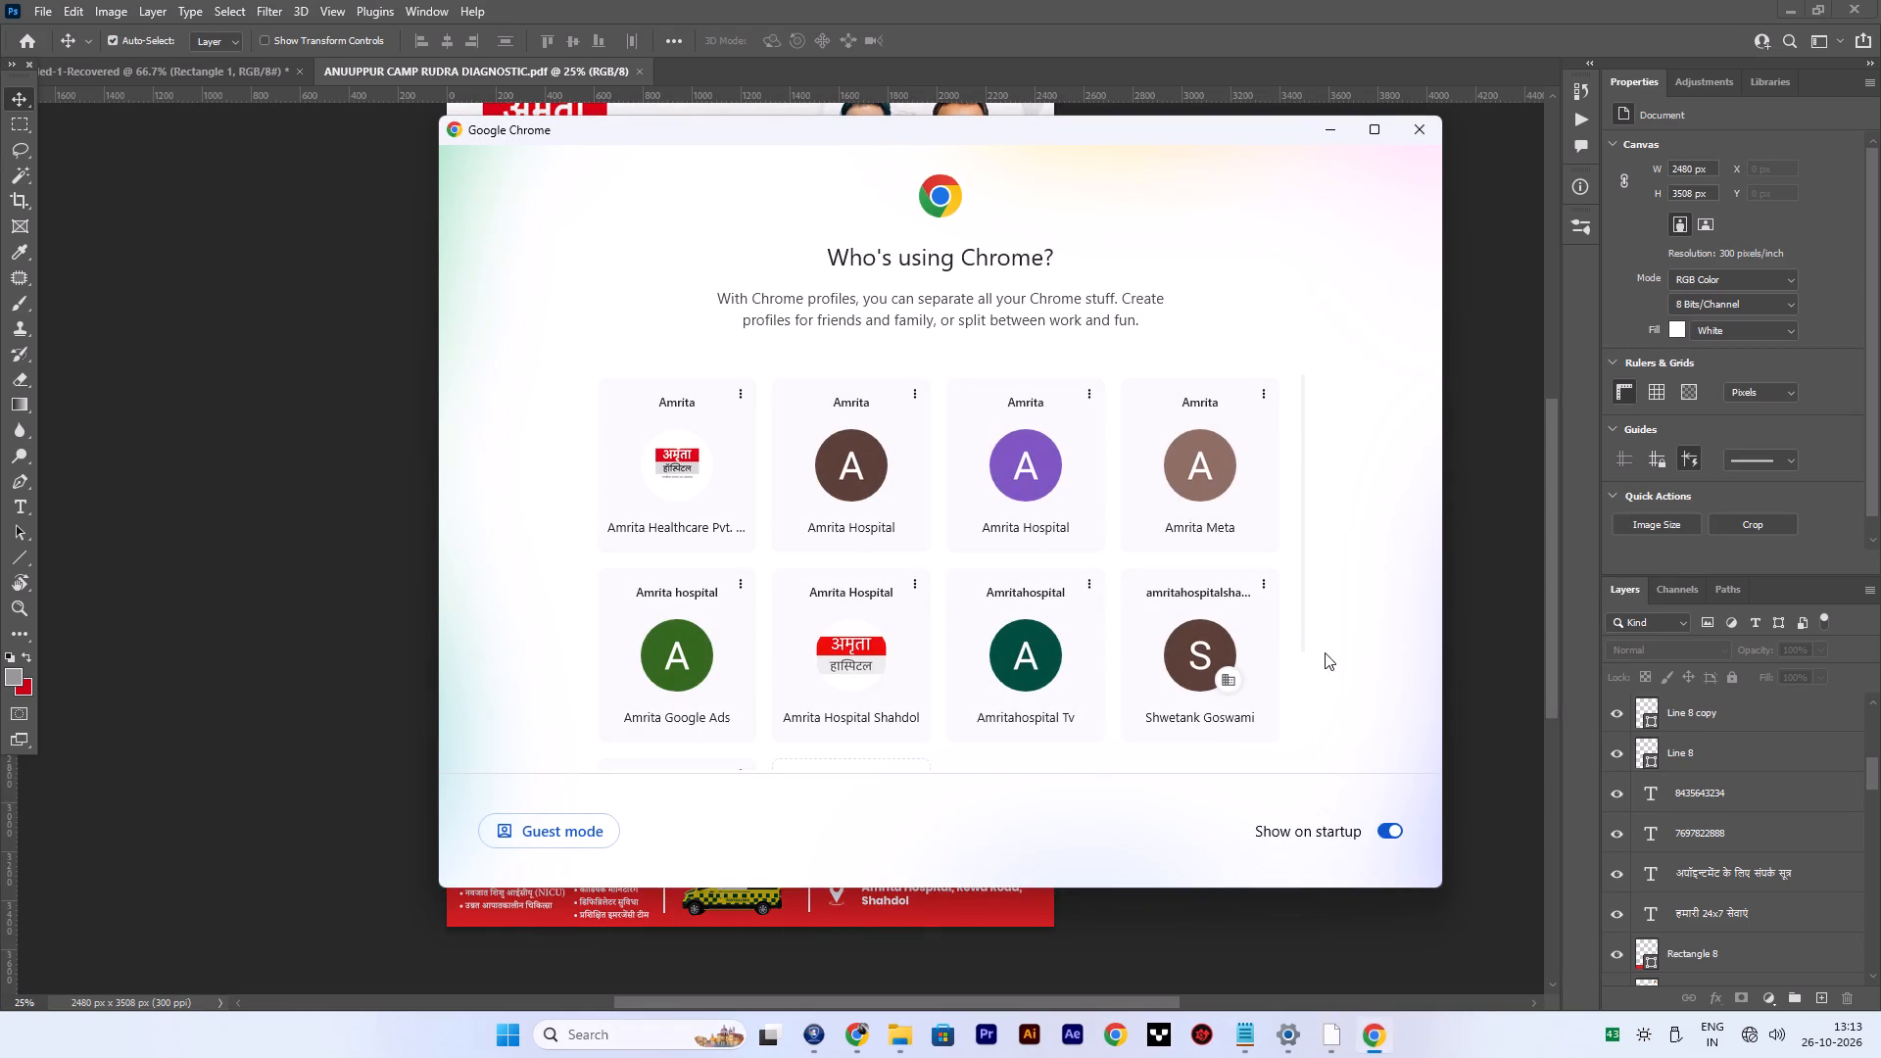
left_click(1218, 672)
left_click(1509, 60)
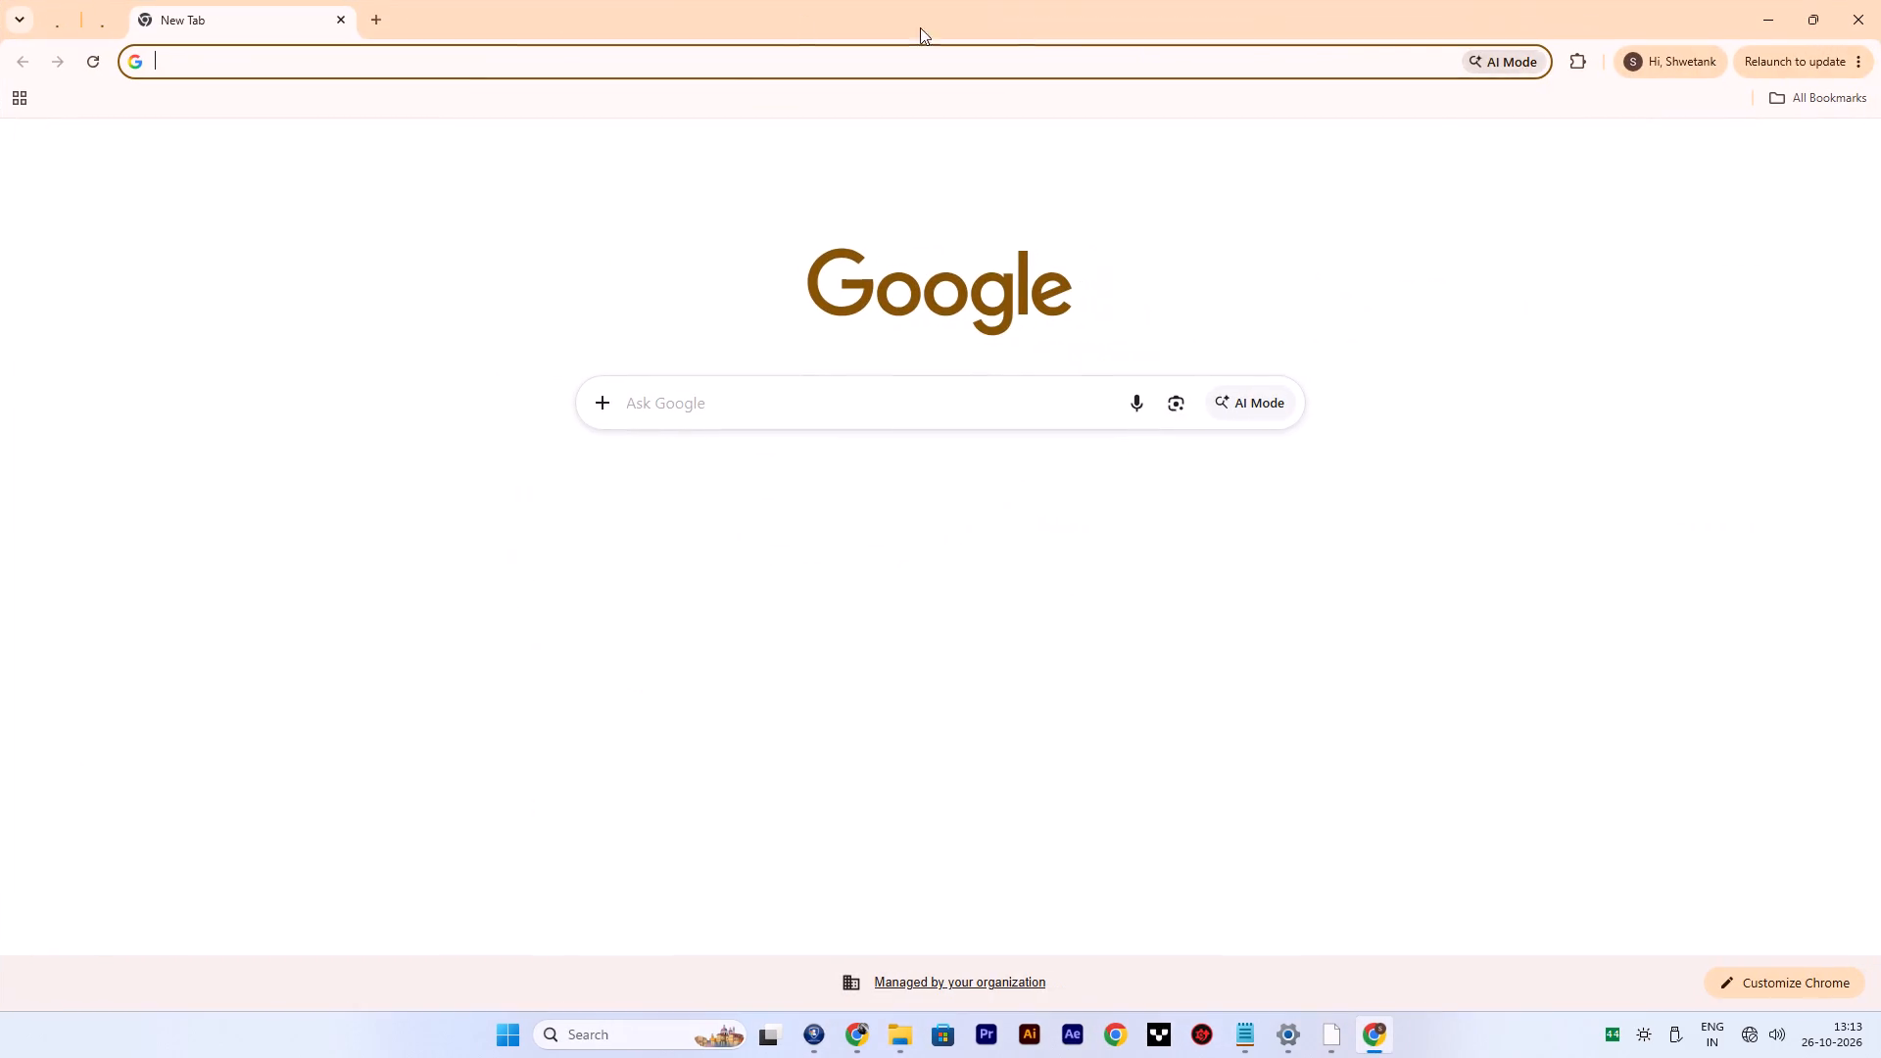
left_click(245, 69)
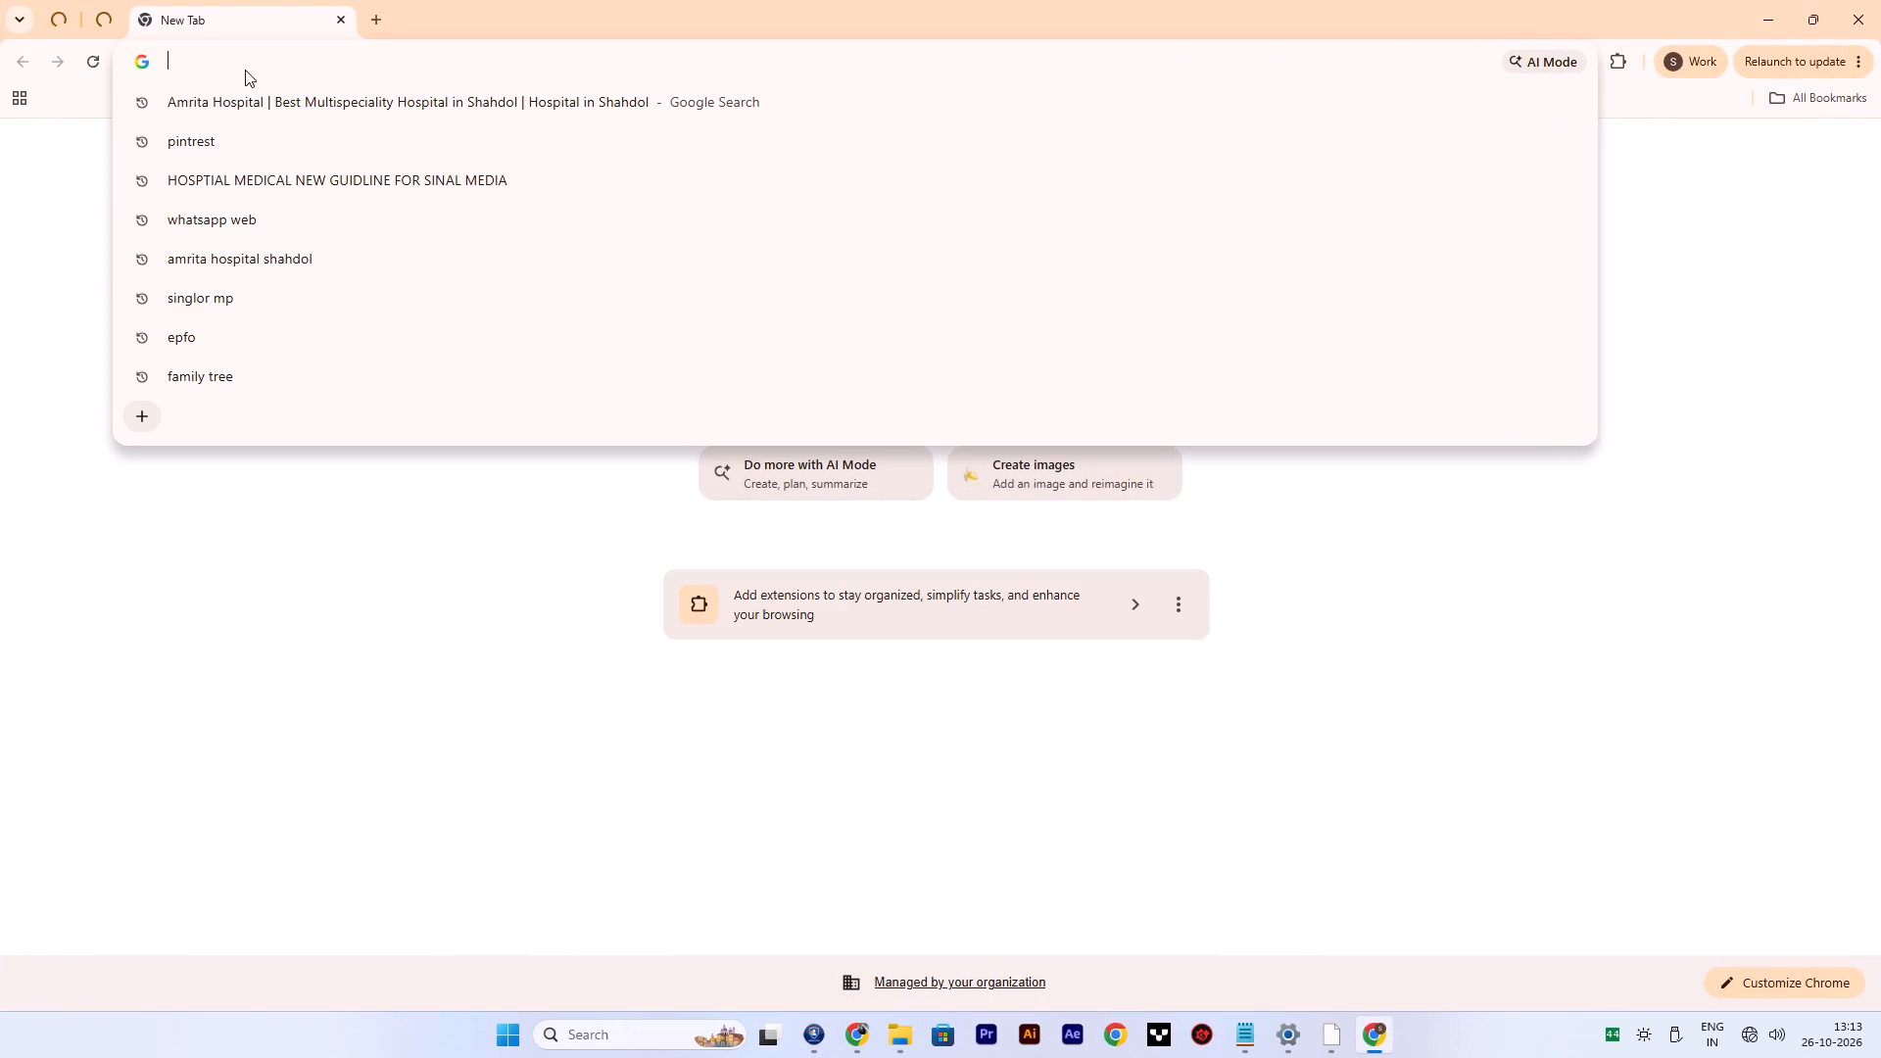
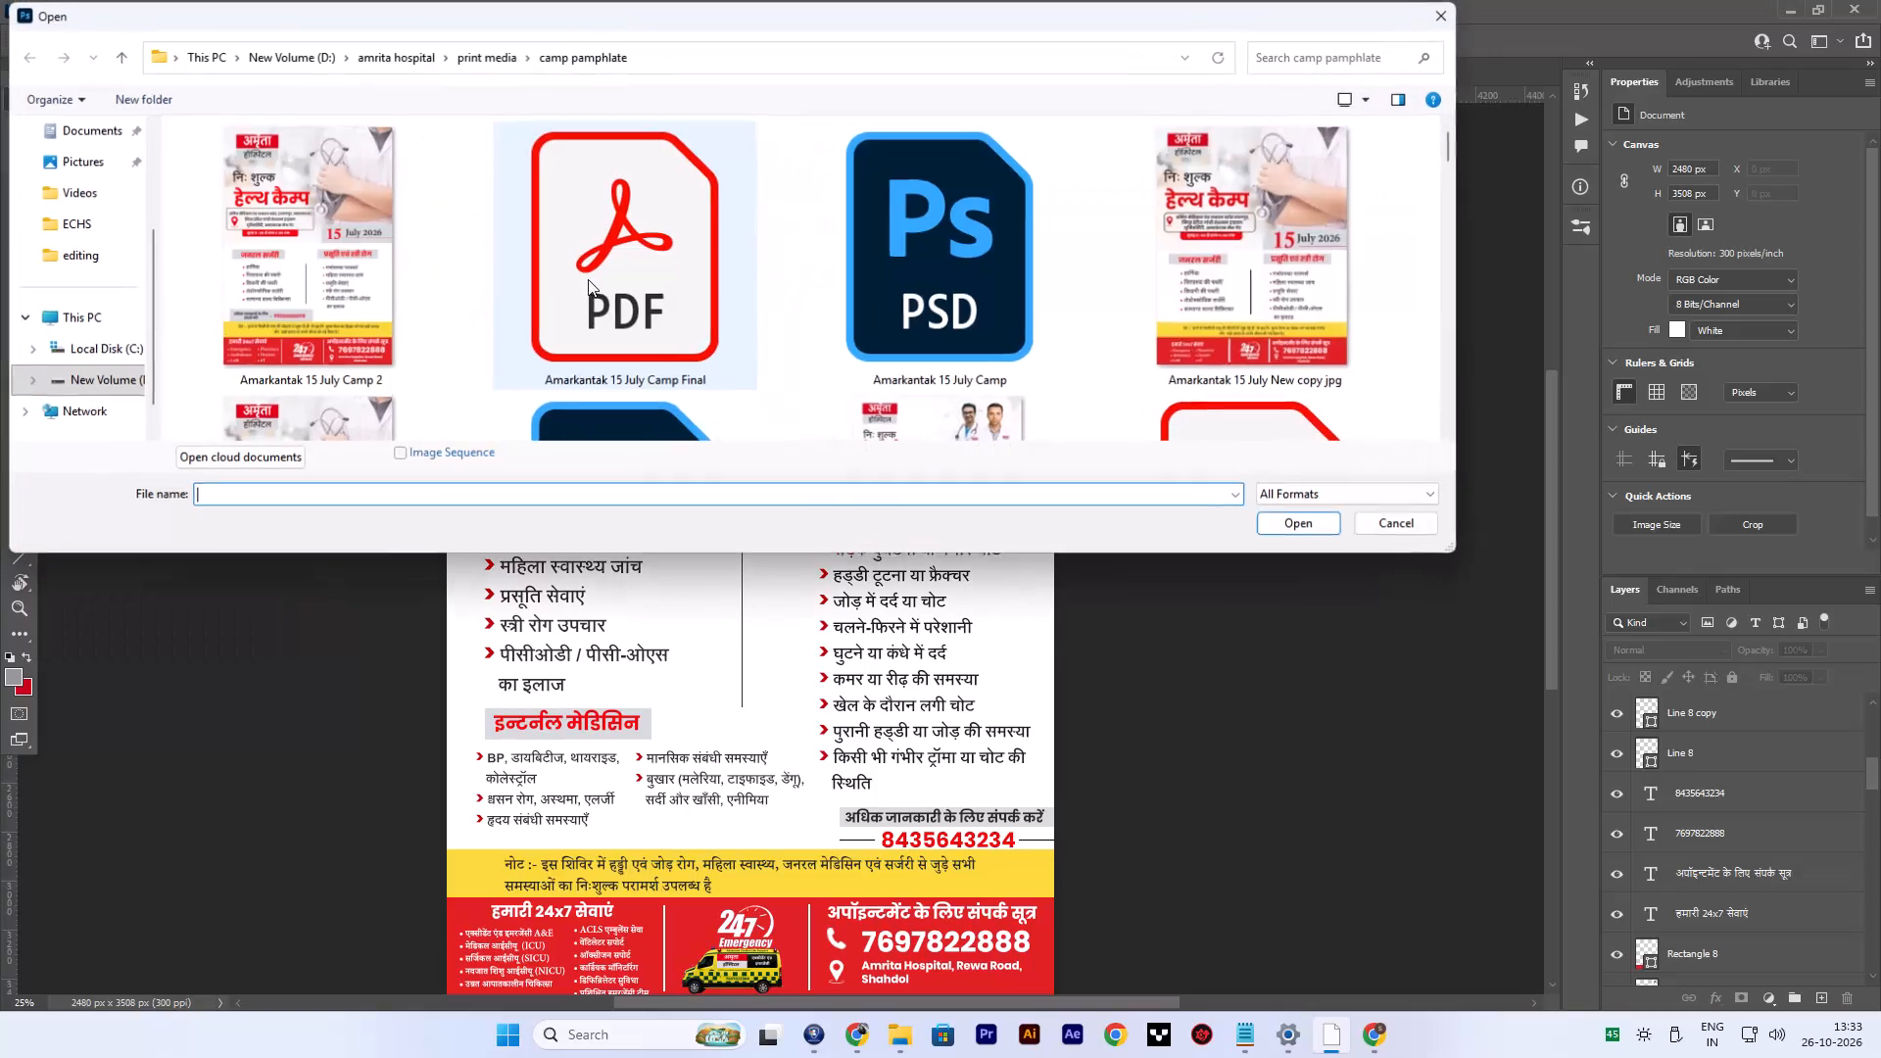
Open the Rudraksha Health Care & Diagnostic Centre logo JPEG from the Downloads folder and unlock its background layer.
scroll(90, 249, "up", 4)
left_click(85, 258)
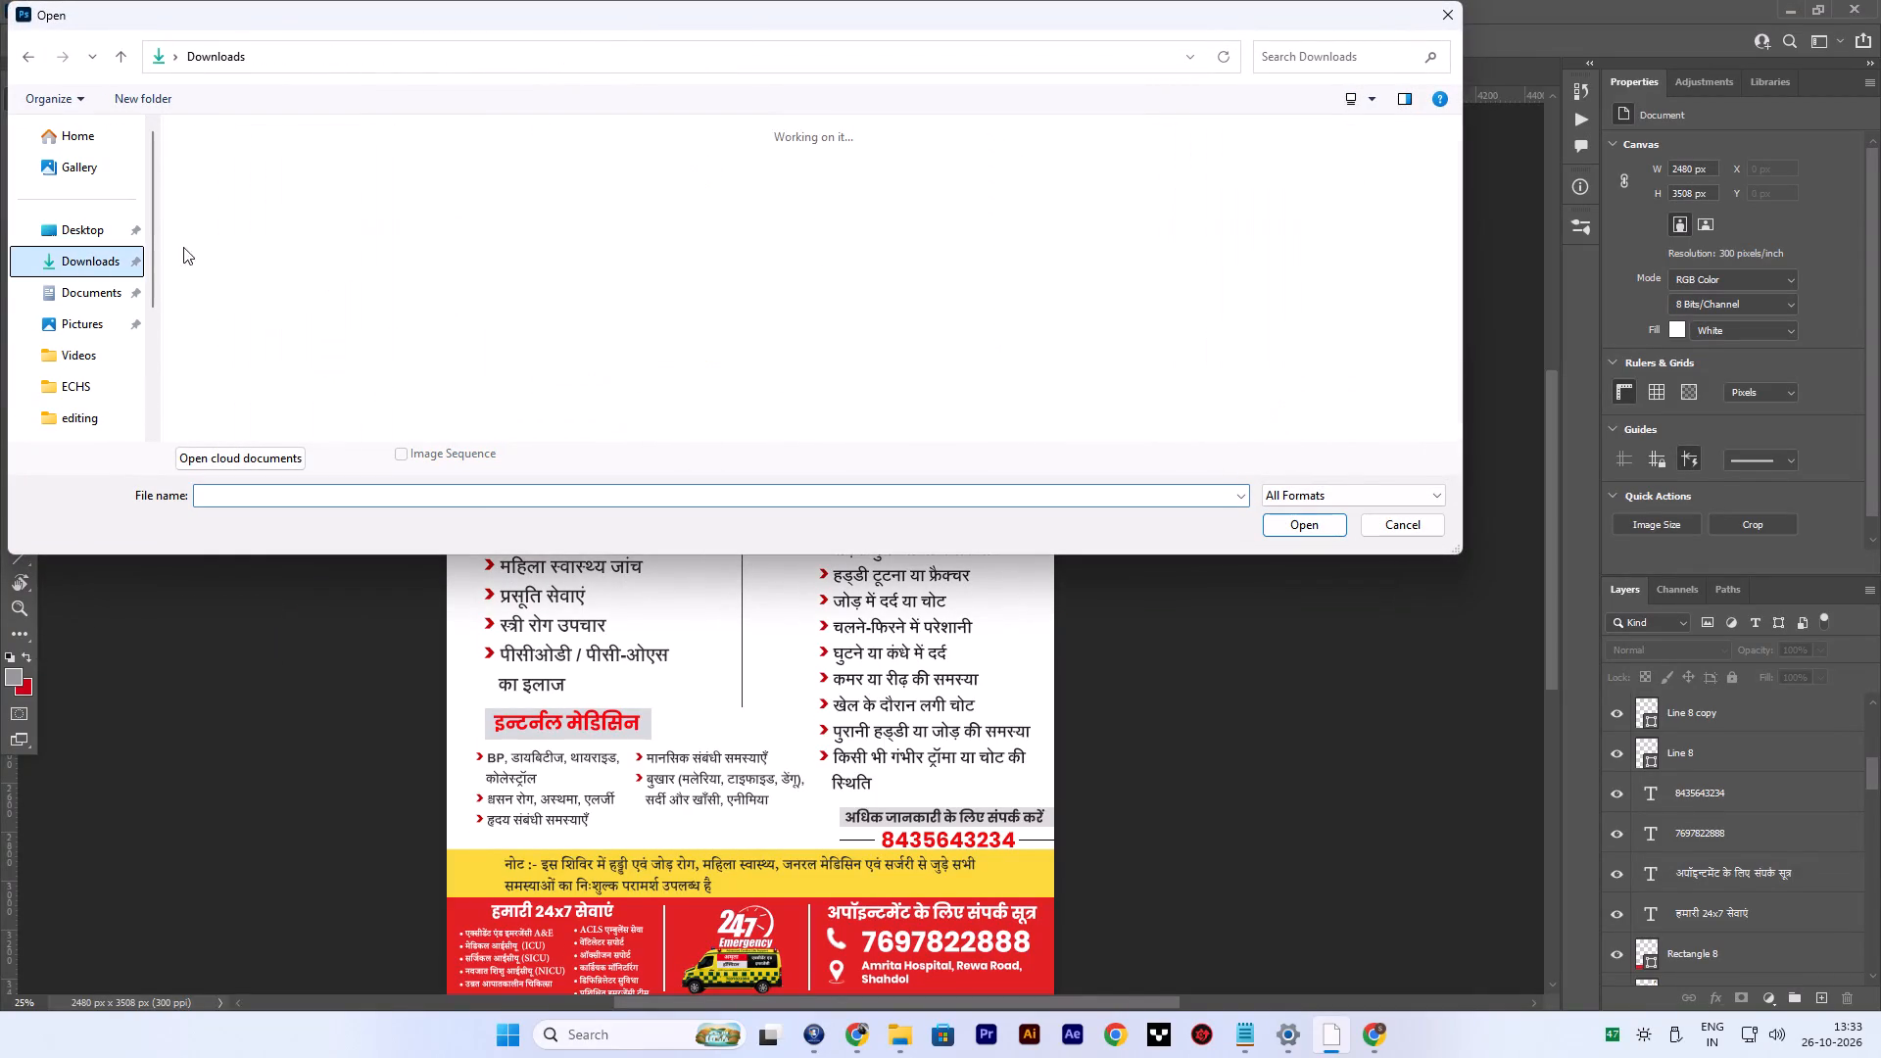
left_click(217, 221)
left_click(1281, 528)
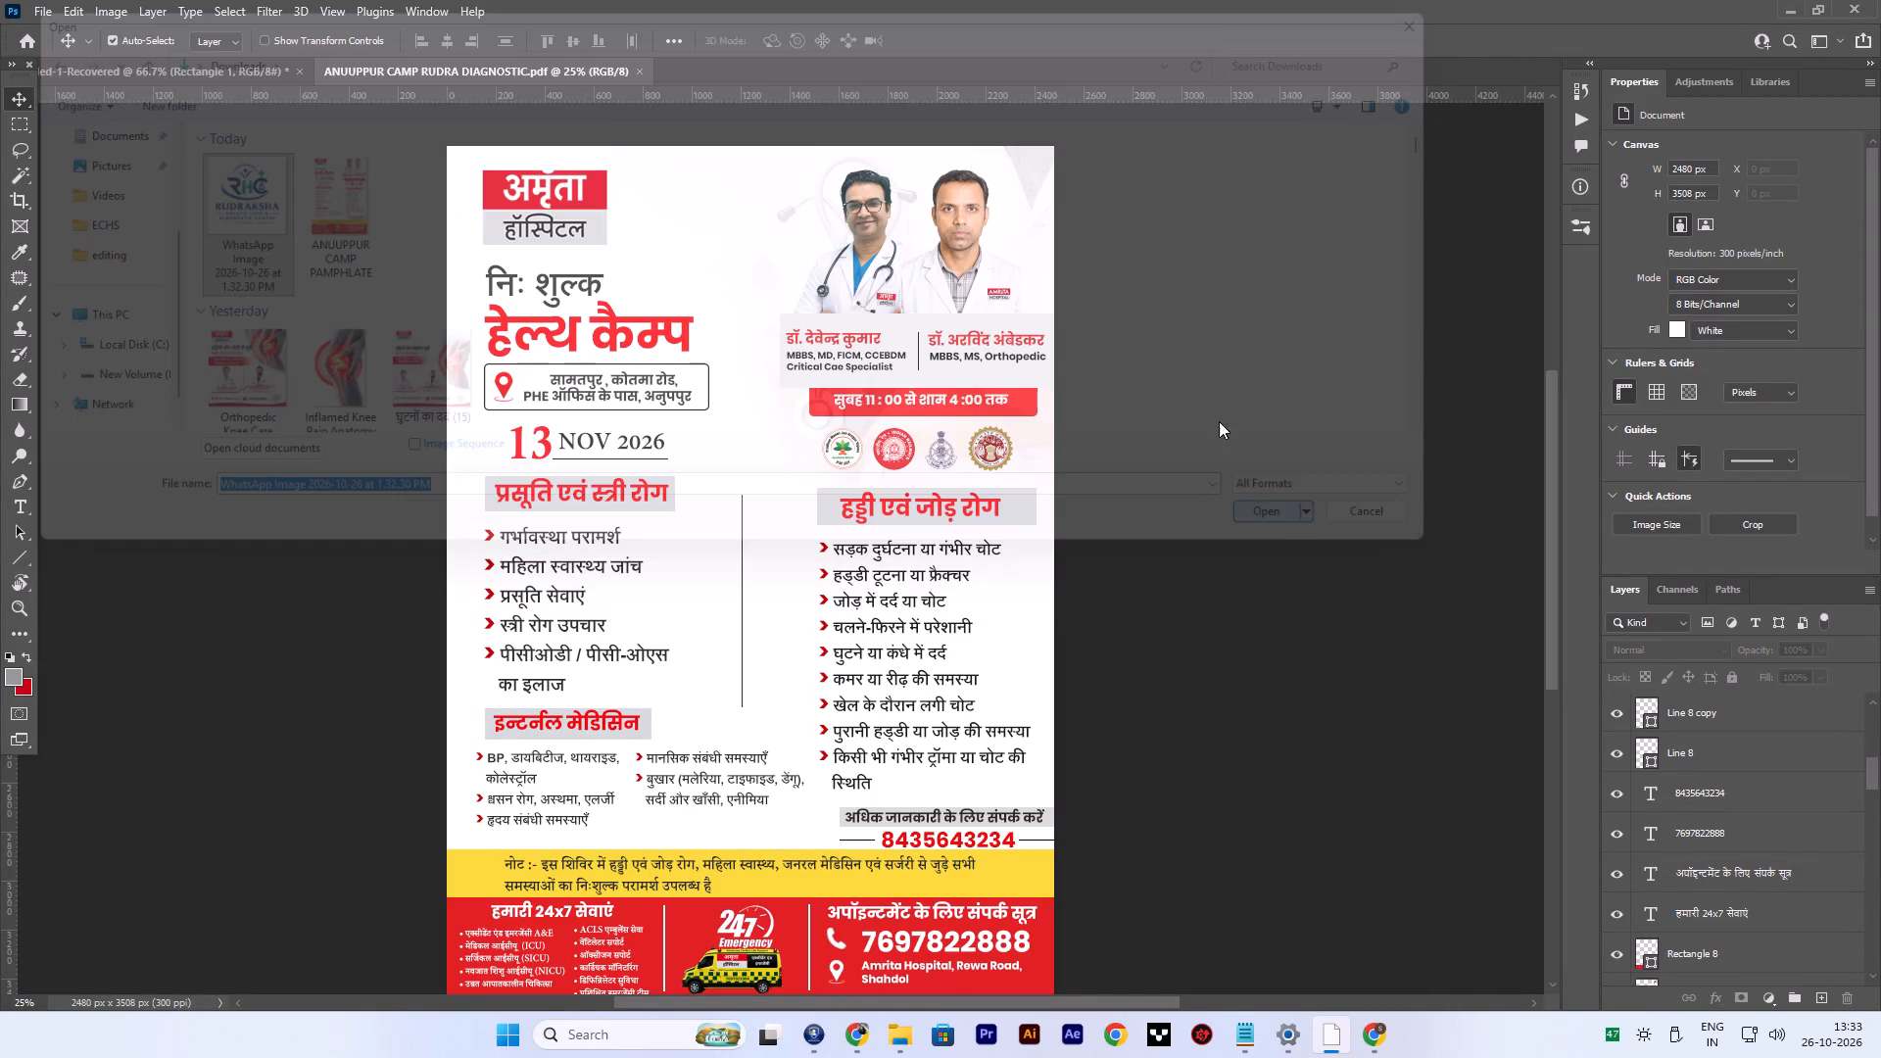
left_click(1841, 720)
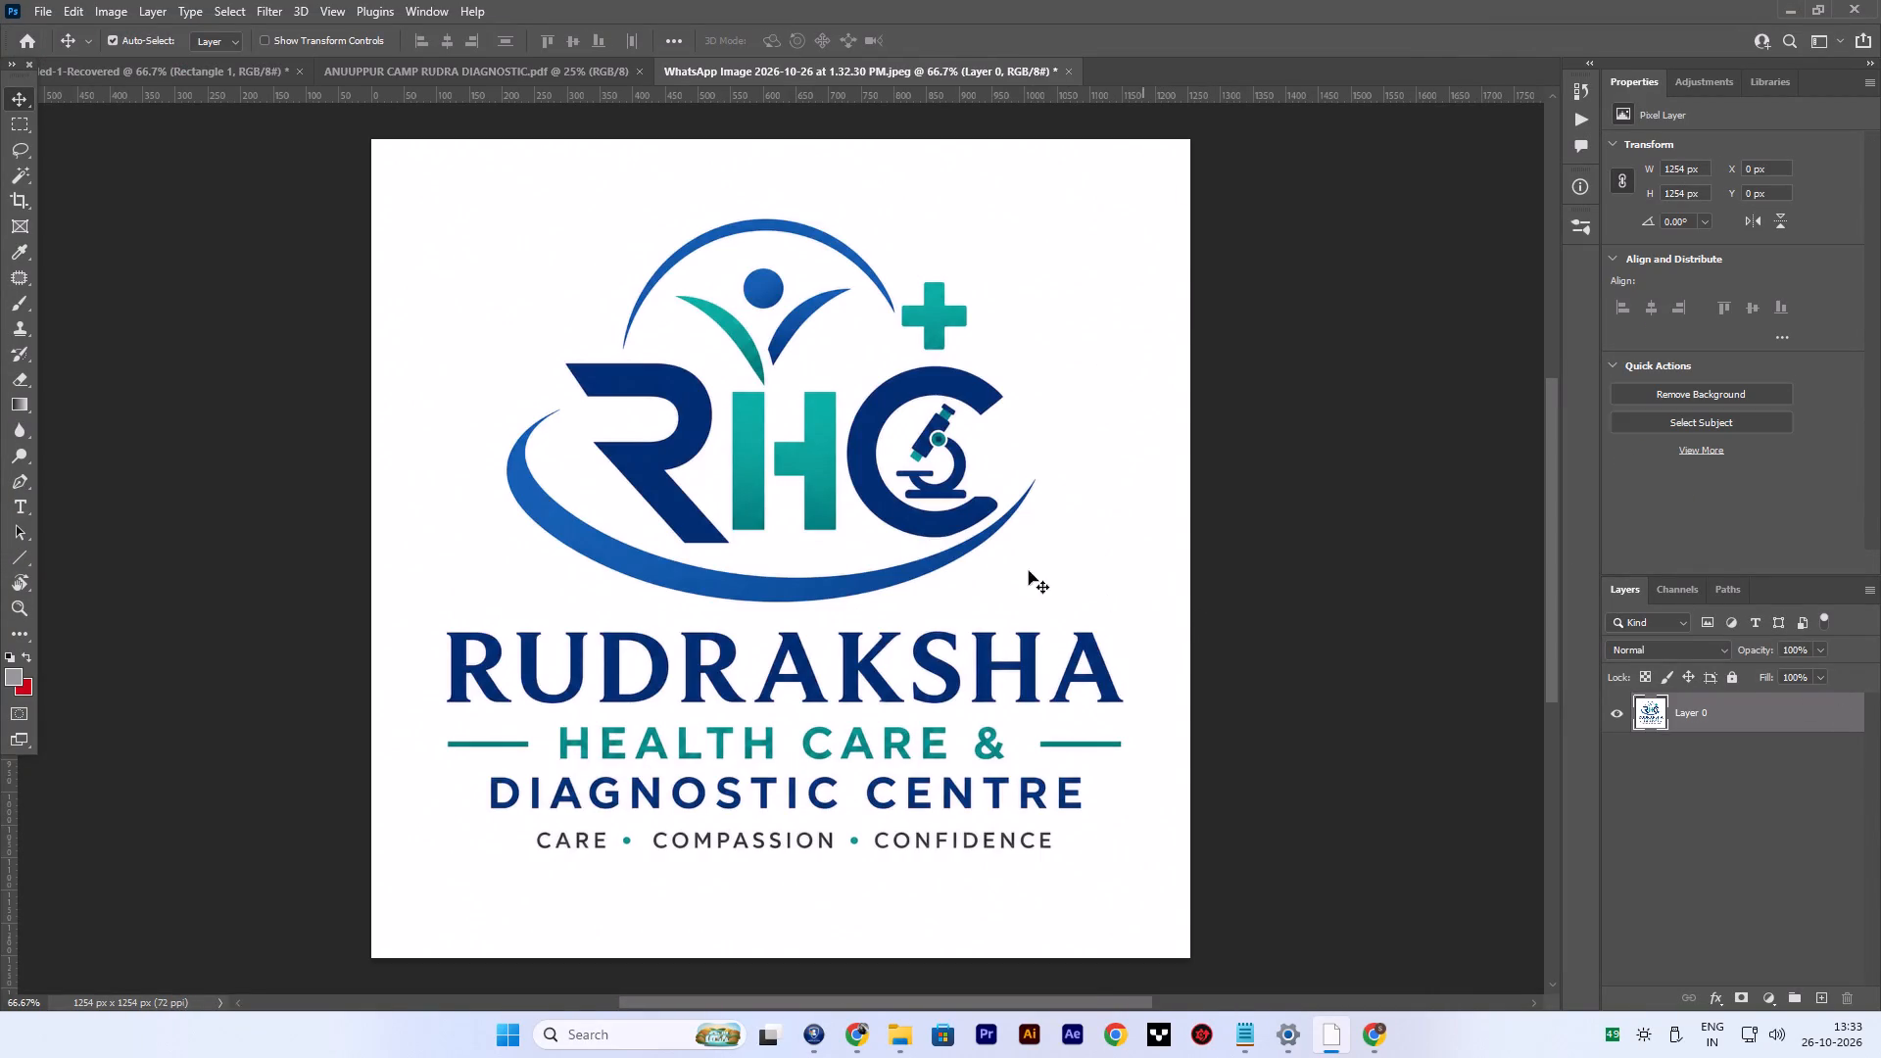
Copy the Rudraksha logo into the ANUUPPUR CAMP pamphlet and scale it to about 405 x 405 px beside the hospital name.
left_click_drag(873, 447, 529, 77)
left_click_drag(529, 77, 736, 215)
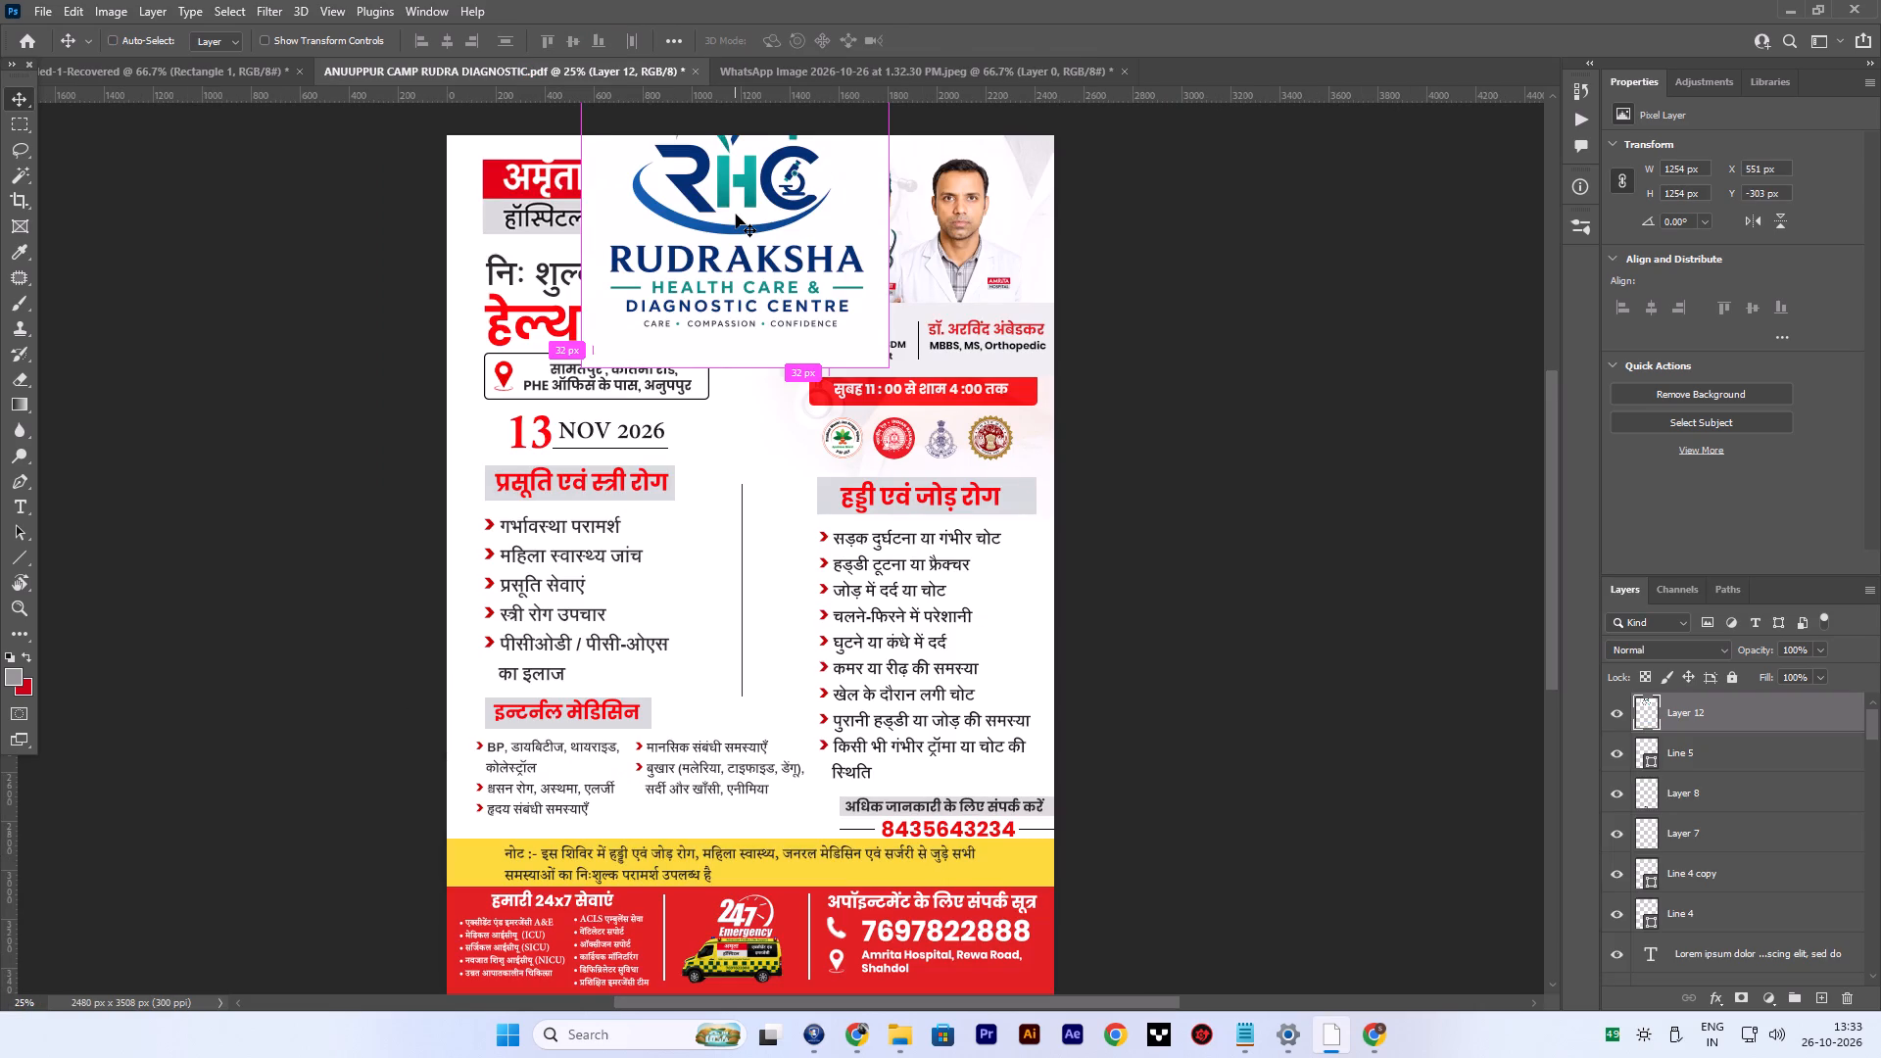
key("ctrl+t")
left_click_drag(892, 216, 685, 217)
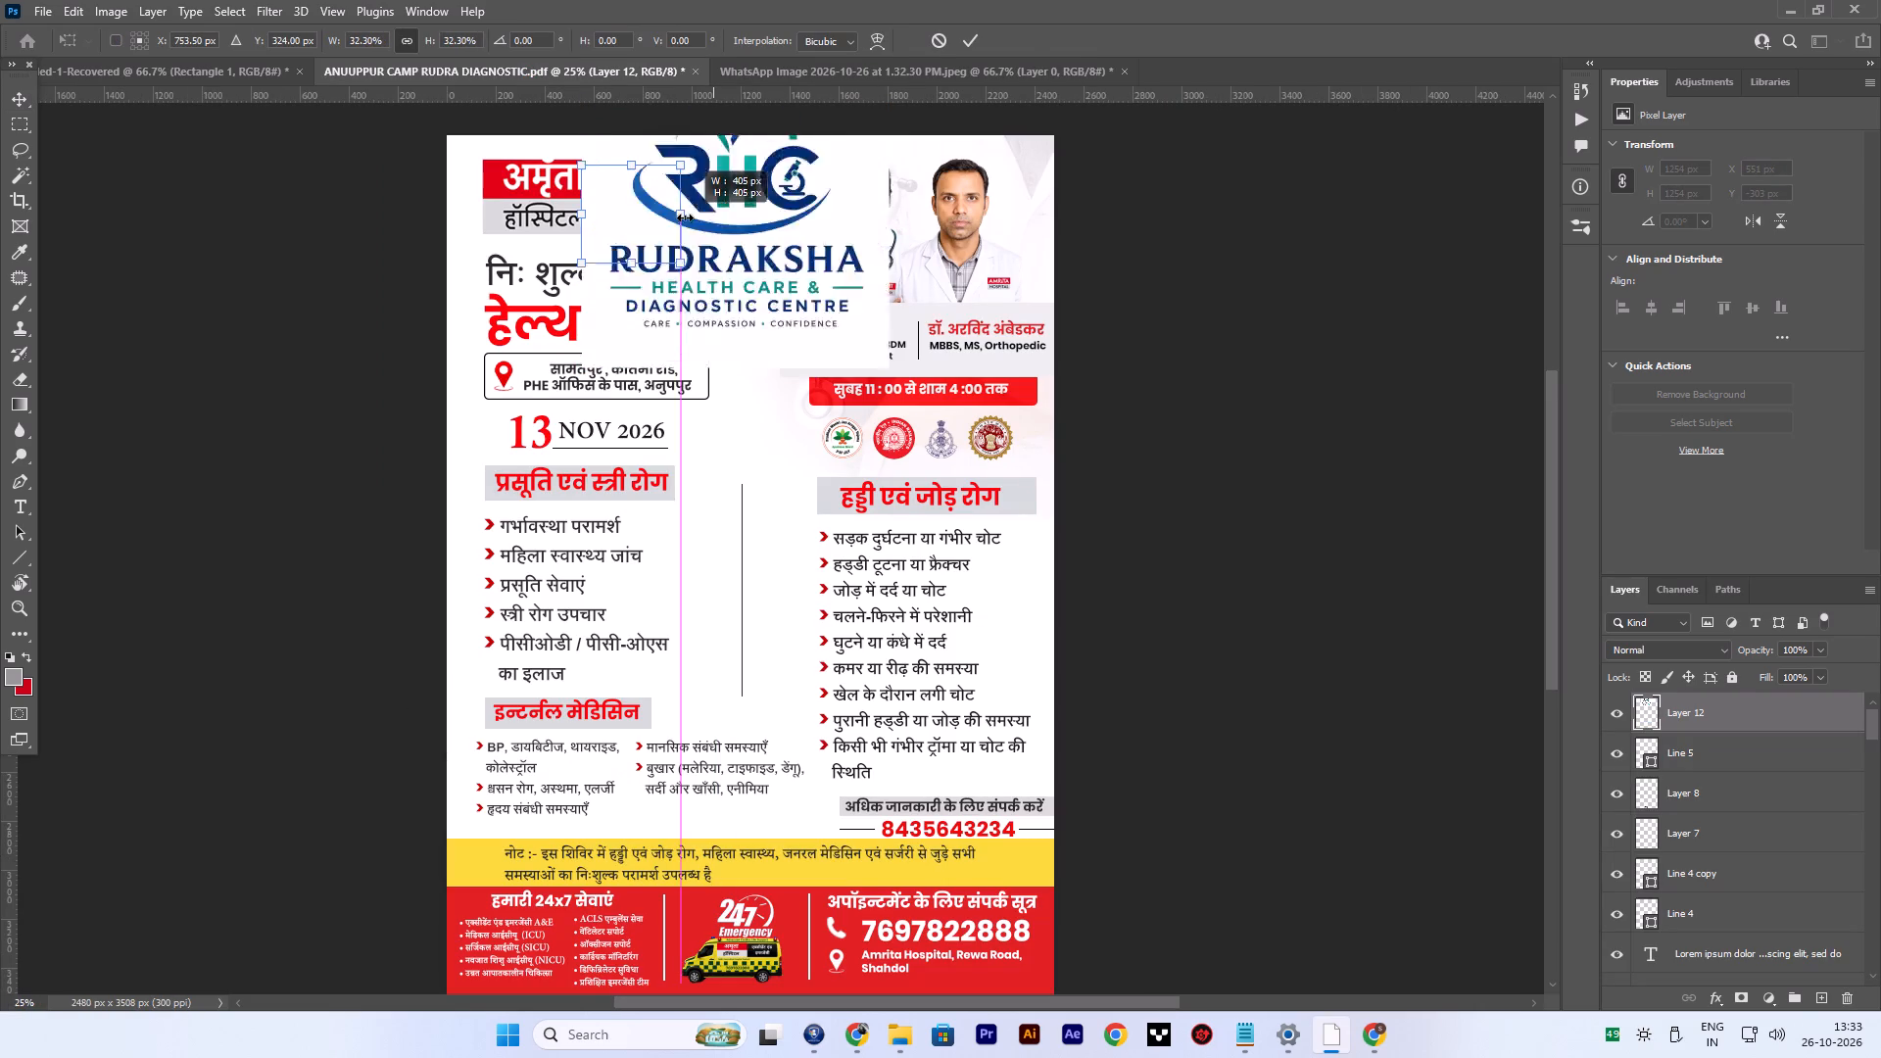
left_click_drag(642, 210, 701, 197)
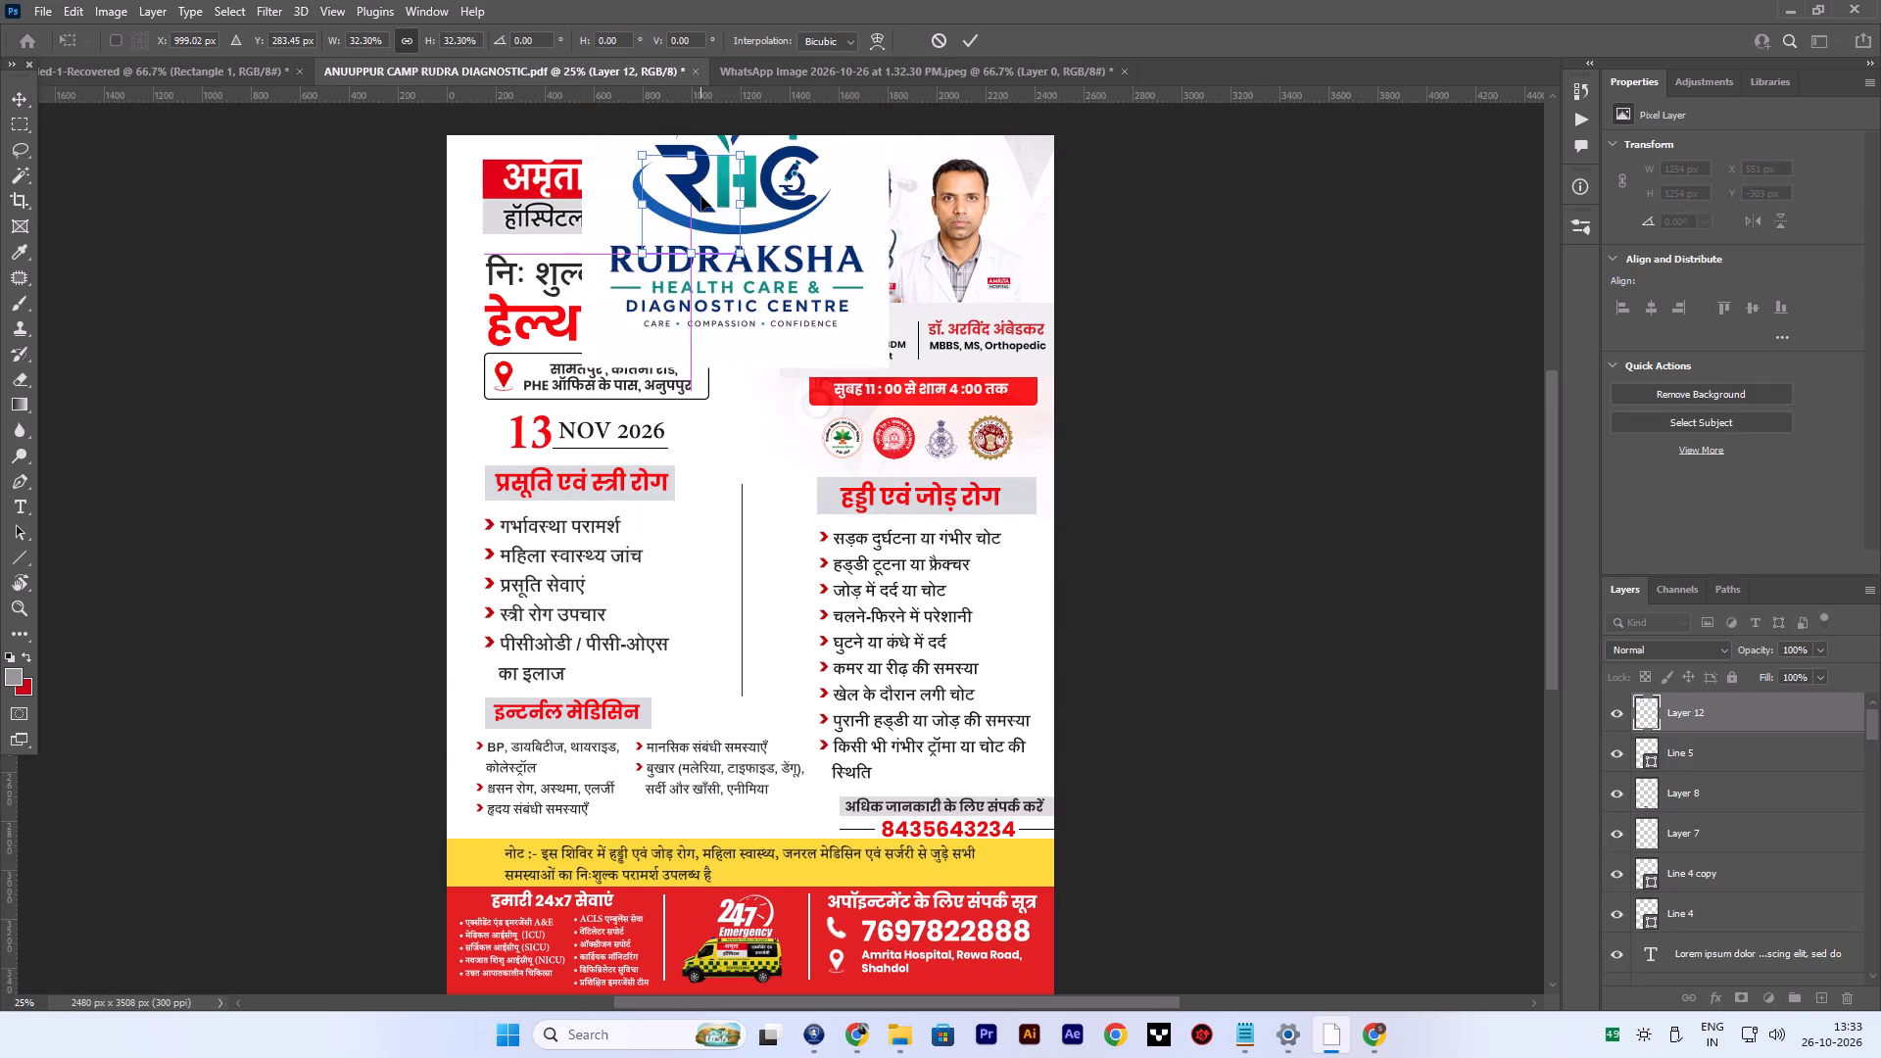
double_click(701, 197)
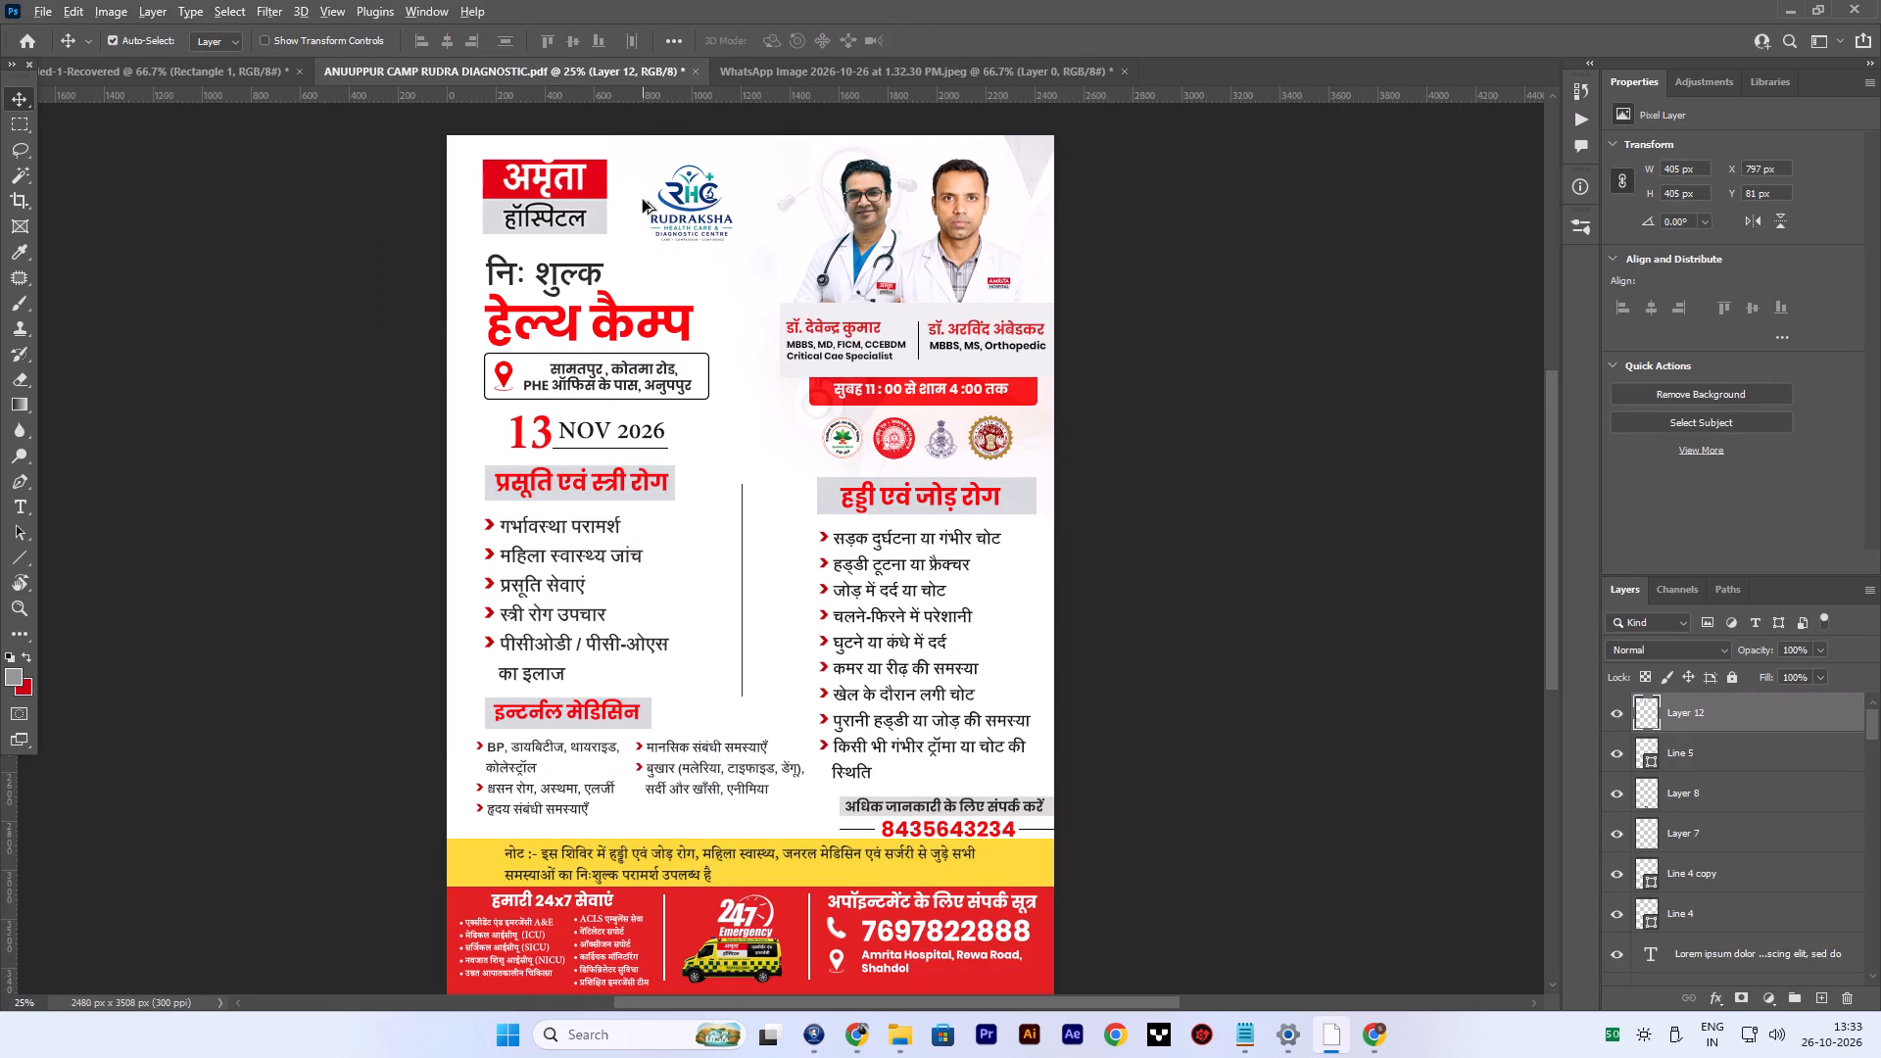
Shift the Rudraksha logo horizontally about 73 px toward the doctors' photos, keeping its height on the page.
scroll(643, 200, "up", 5, "alt")
scroll(643, 200, "down", 2, "alt")
left_click_drag(691, 200, 714, 200)
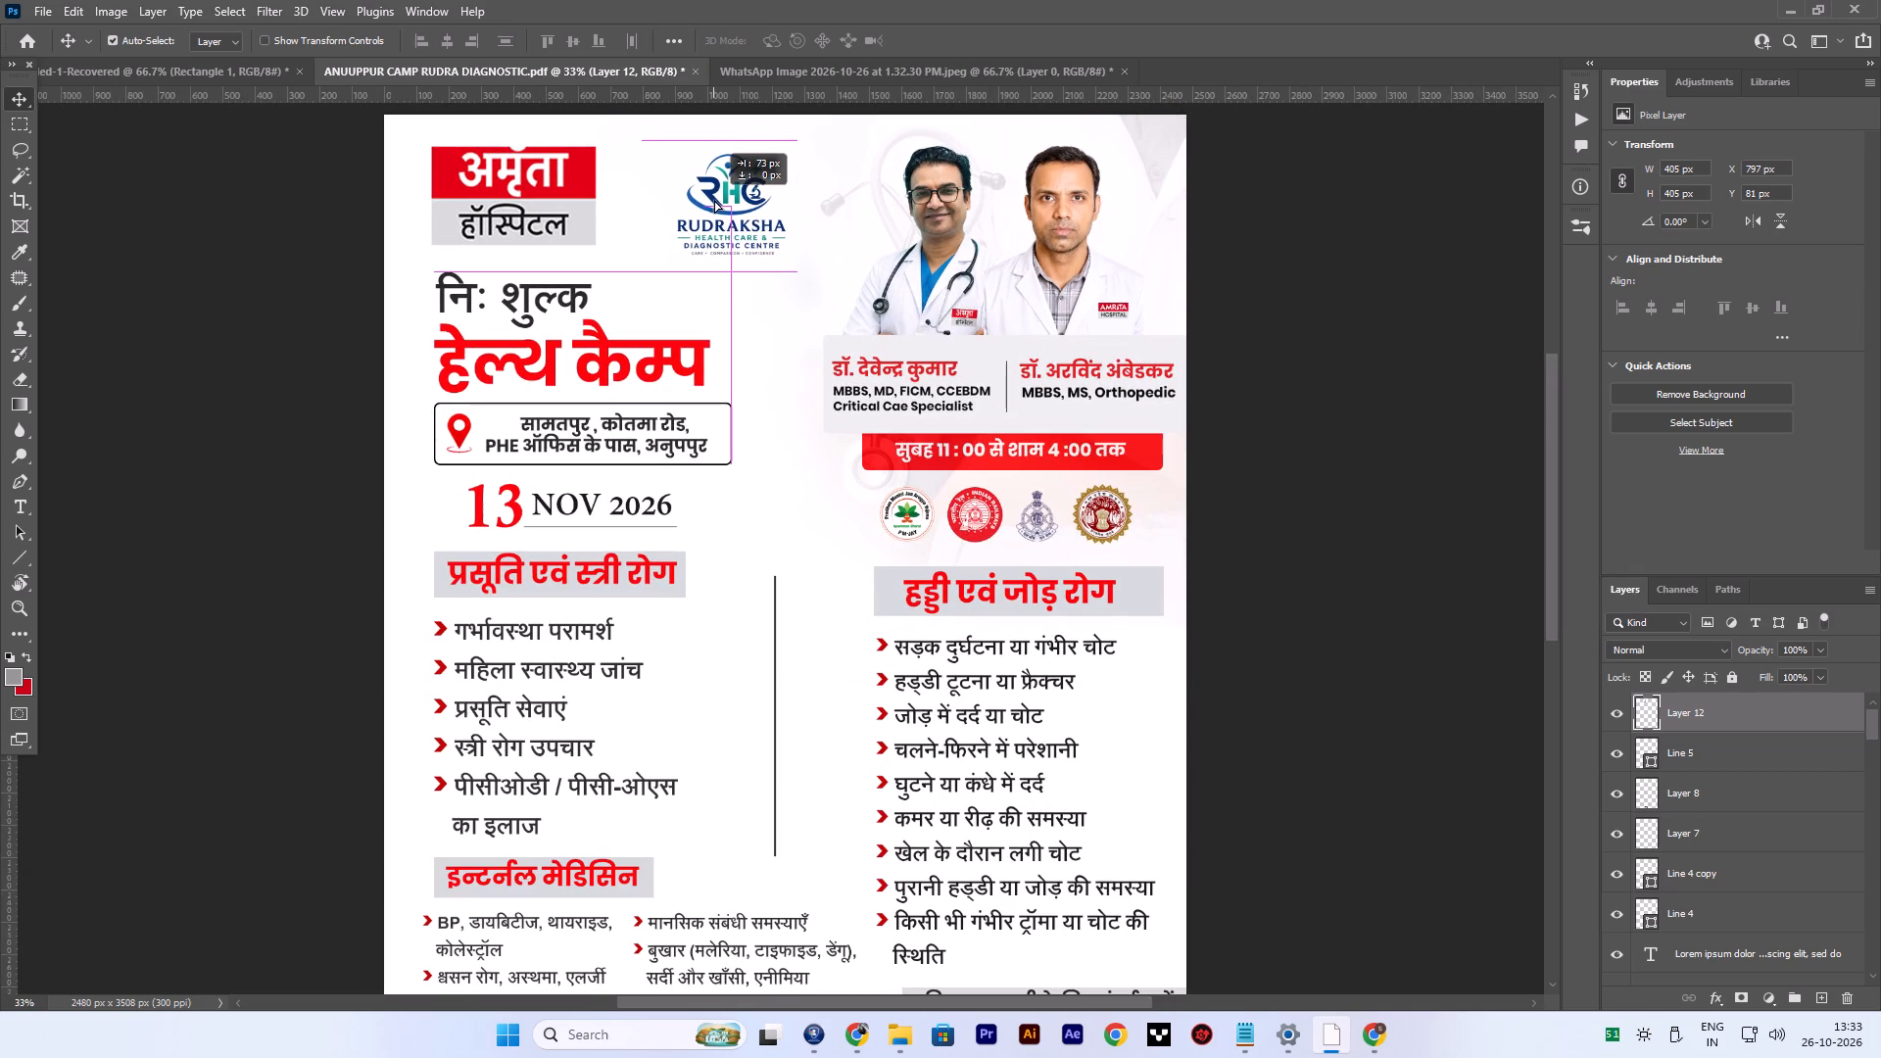
left_click_drag(714, 200, 712, 200)
Resize the Rudraksha logo between the hospital name and the doctors' photos with Free Transform.
key("ctrl+t")
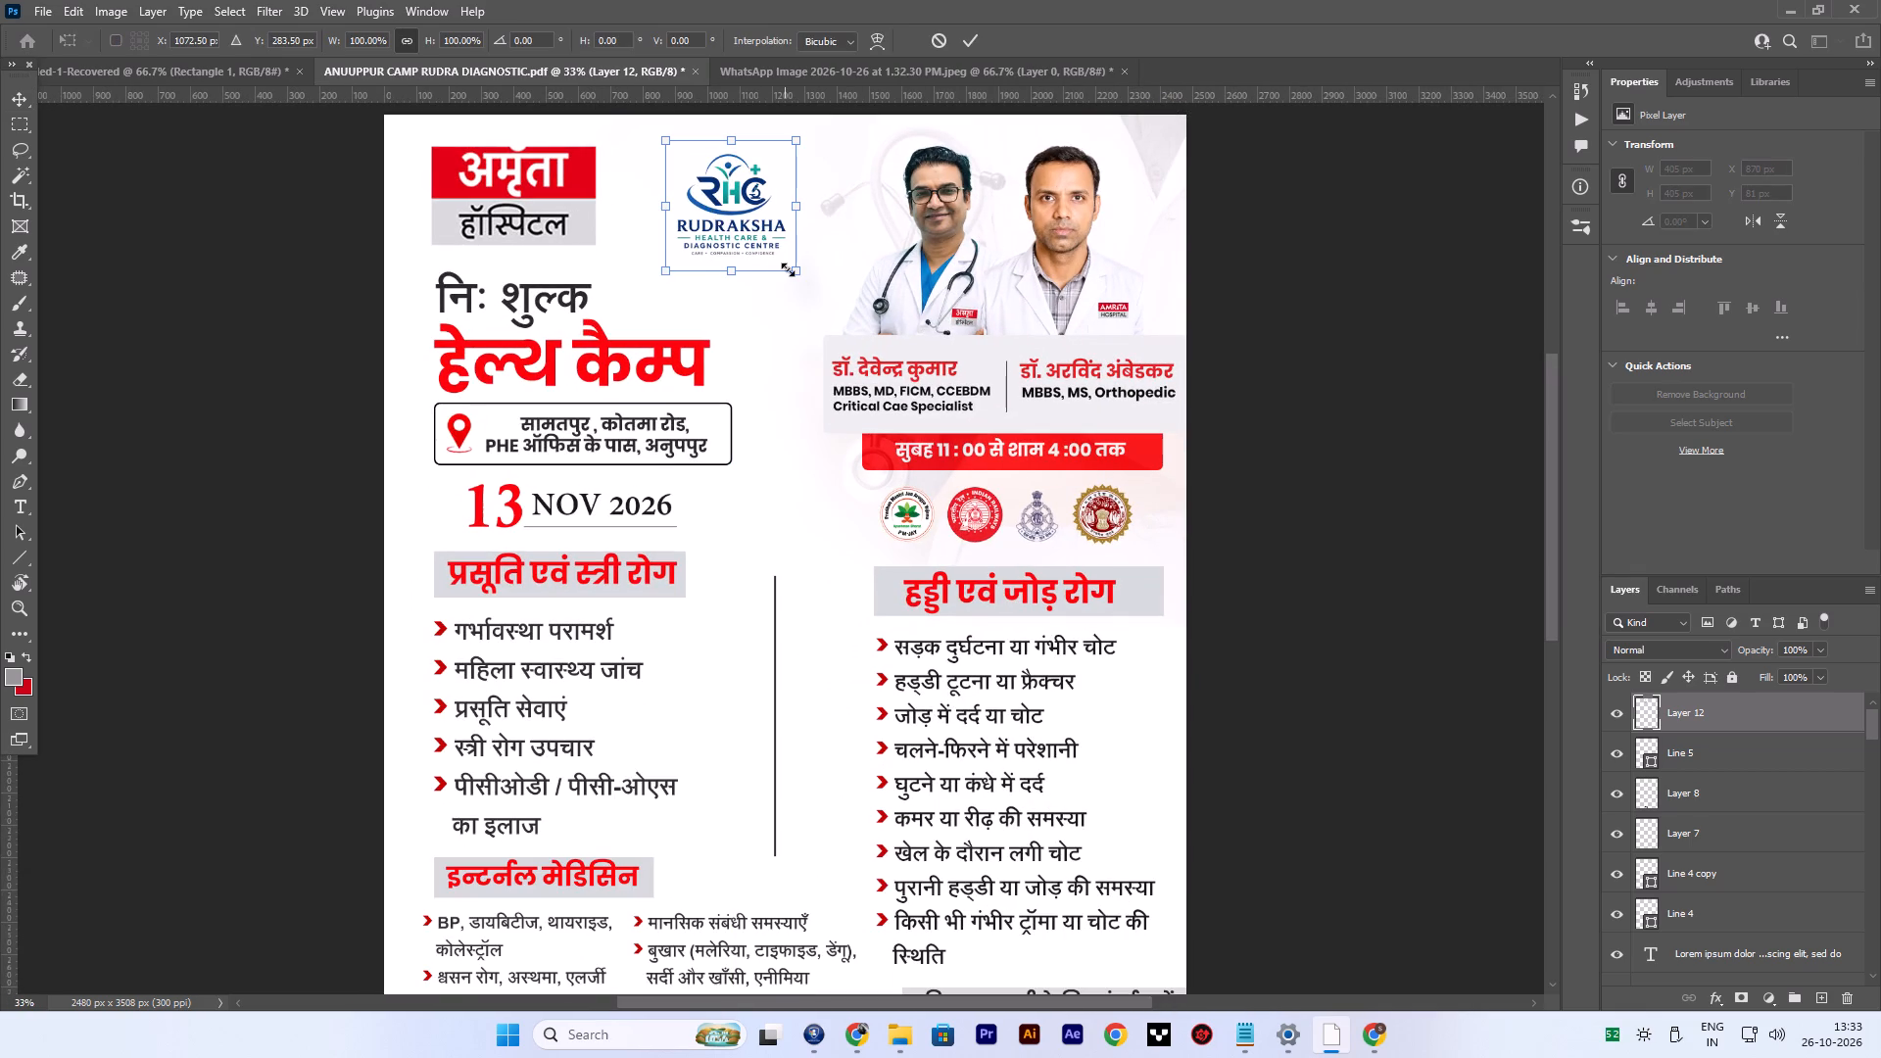
Scale the Rudraksha Health Care & Diagnostic Centre logo to about 435 x 435 px beside the Amrita Hospital logo.
left_click_drag(792, 269, 799, 281)
triple_click(756, 174)
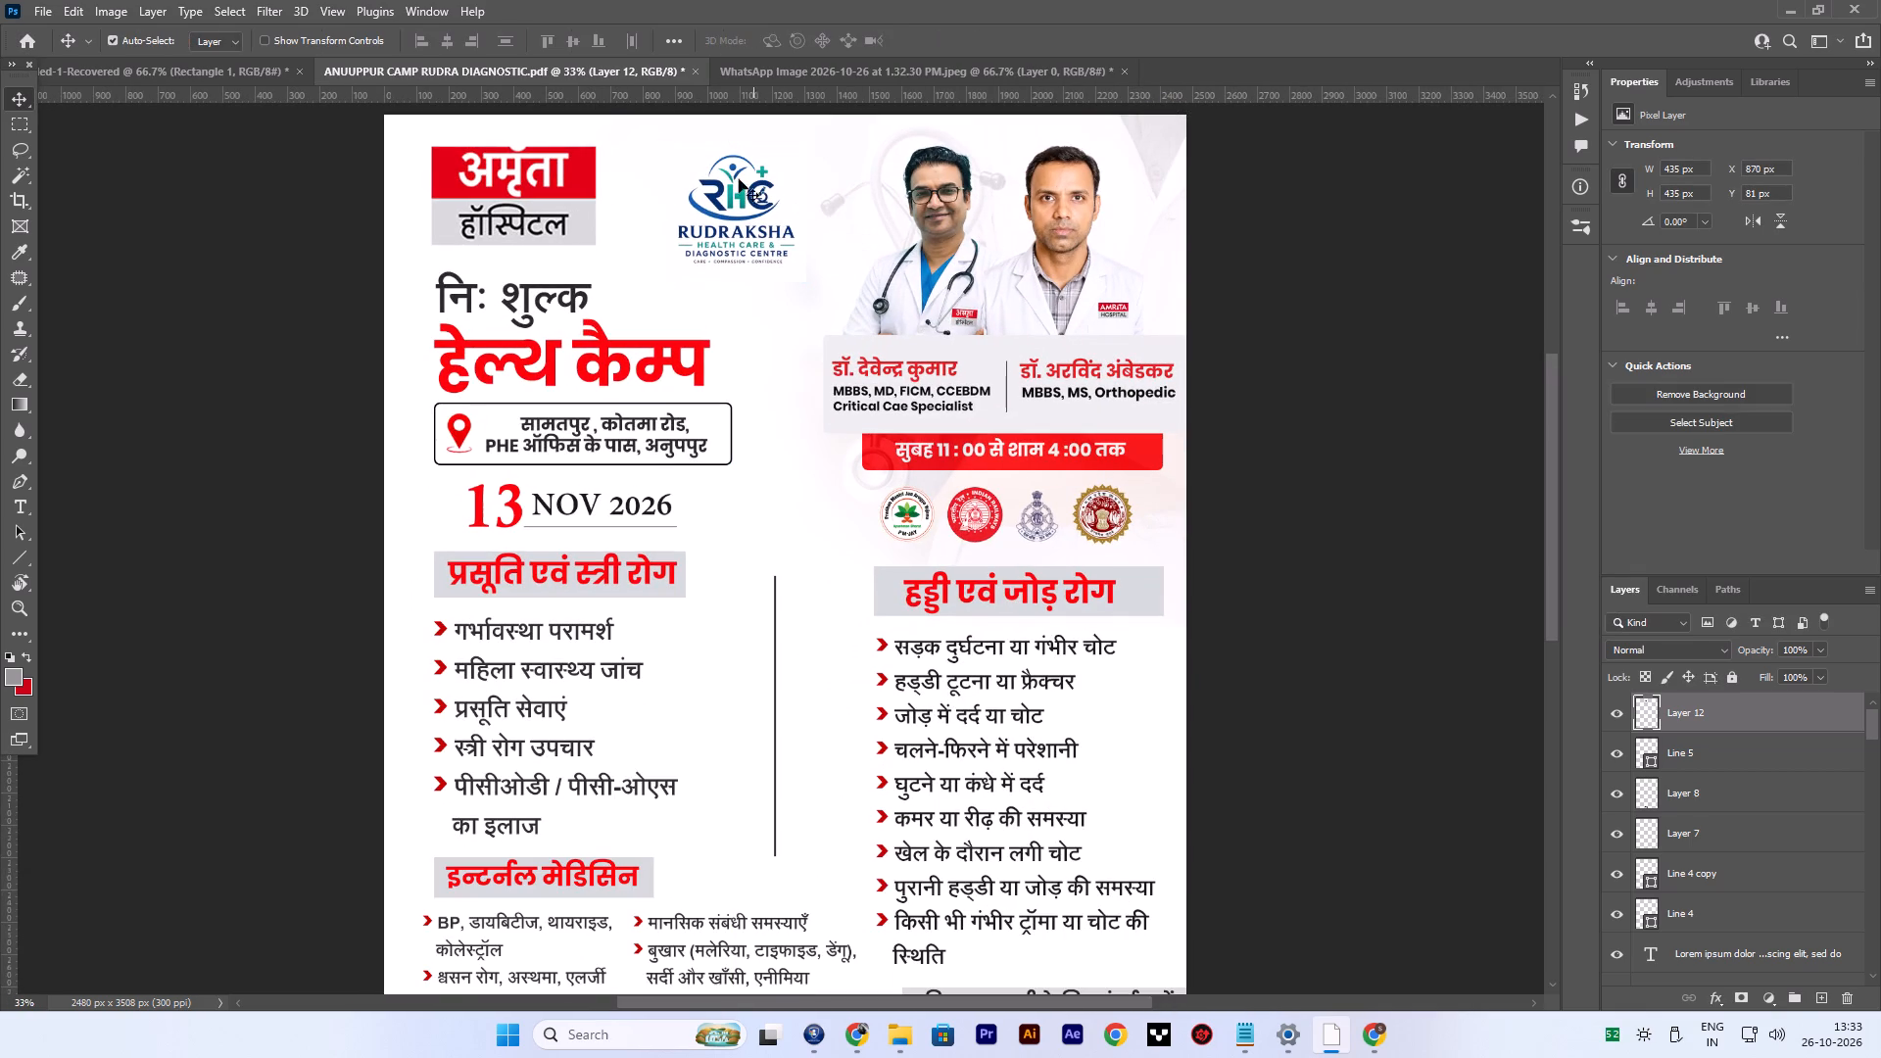
Draw a vertical divider line about 330 px long between the Amrita Hospital and Rudraksha logos.
left_click(12, 553)
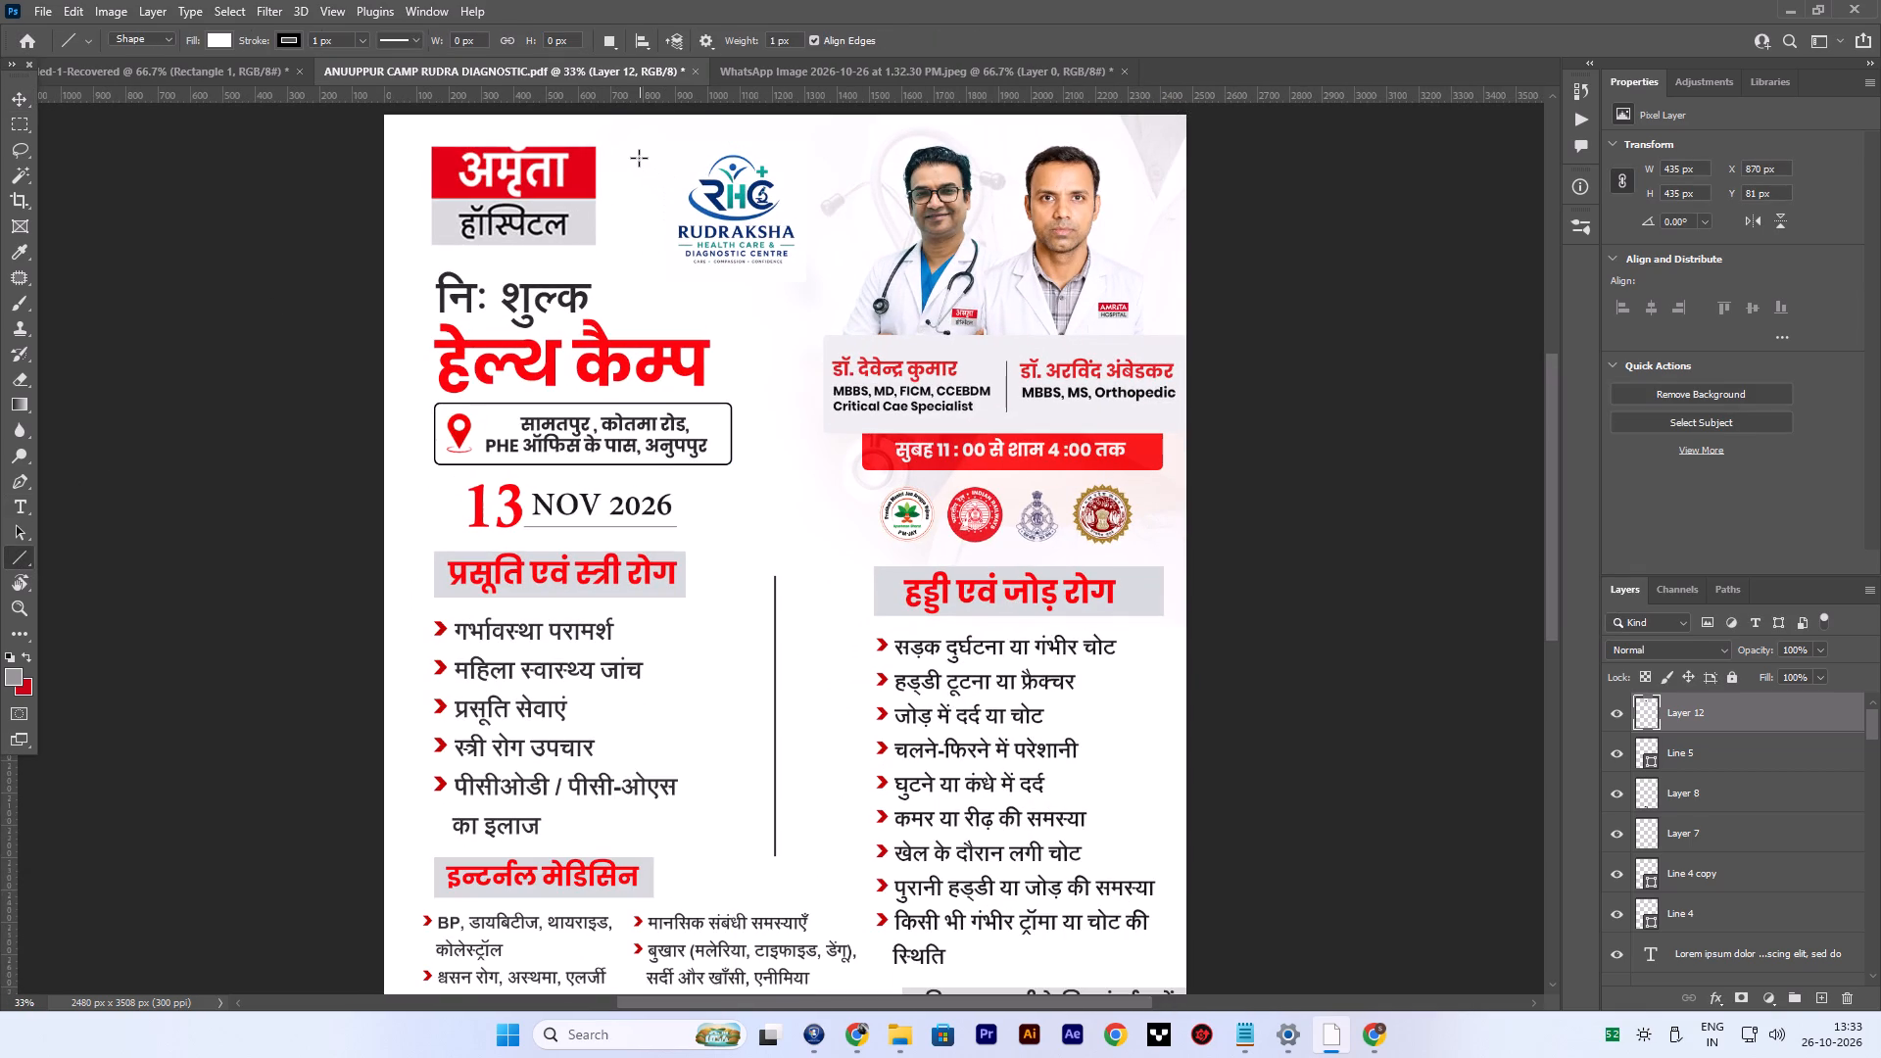
left_click_drag(639, 157, 647, 264, "shift")
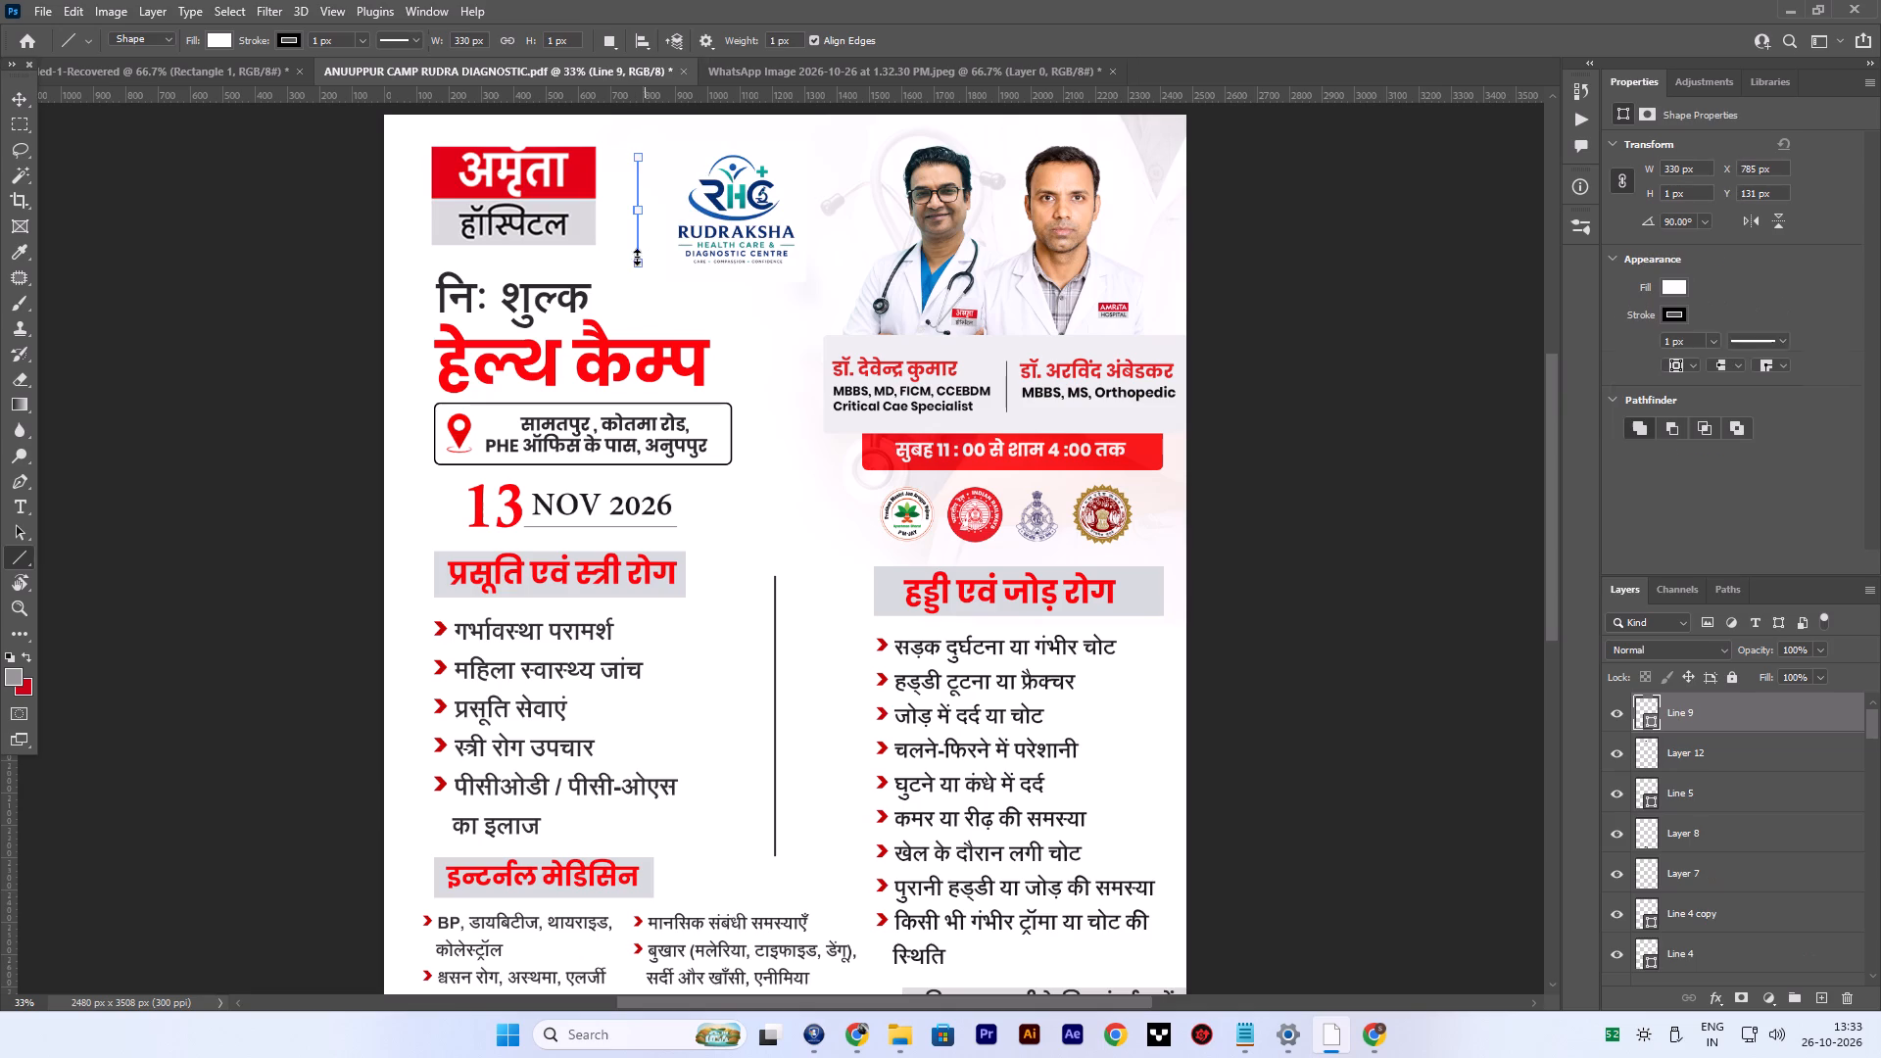
left_click(19, 99)
left_click(193, 320)
Set the stroke of the divider line between the two logos to about 4.68 px.
scroll(702, 191, "up", 5, "alt")
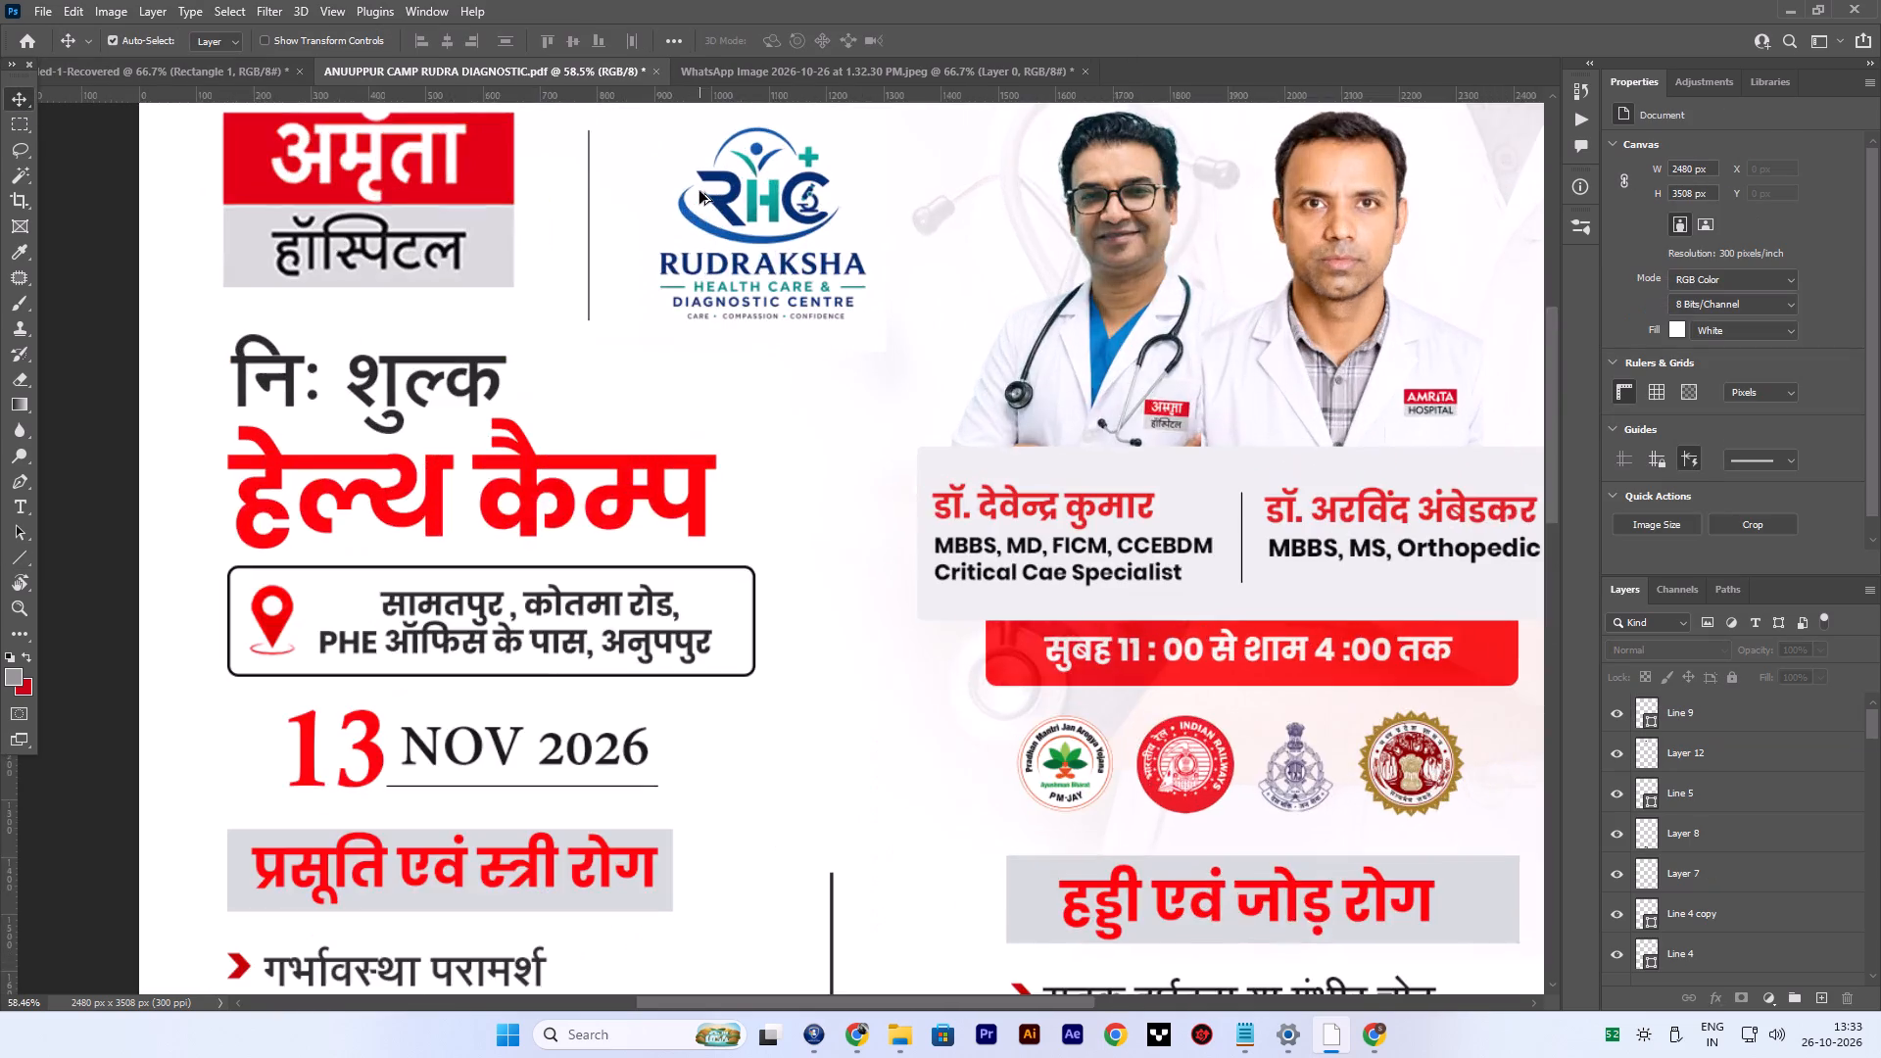
scroll(699, 191, "up", 18, "alt")
left_click(592, 272)
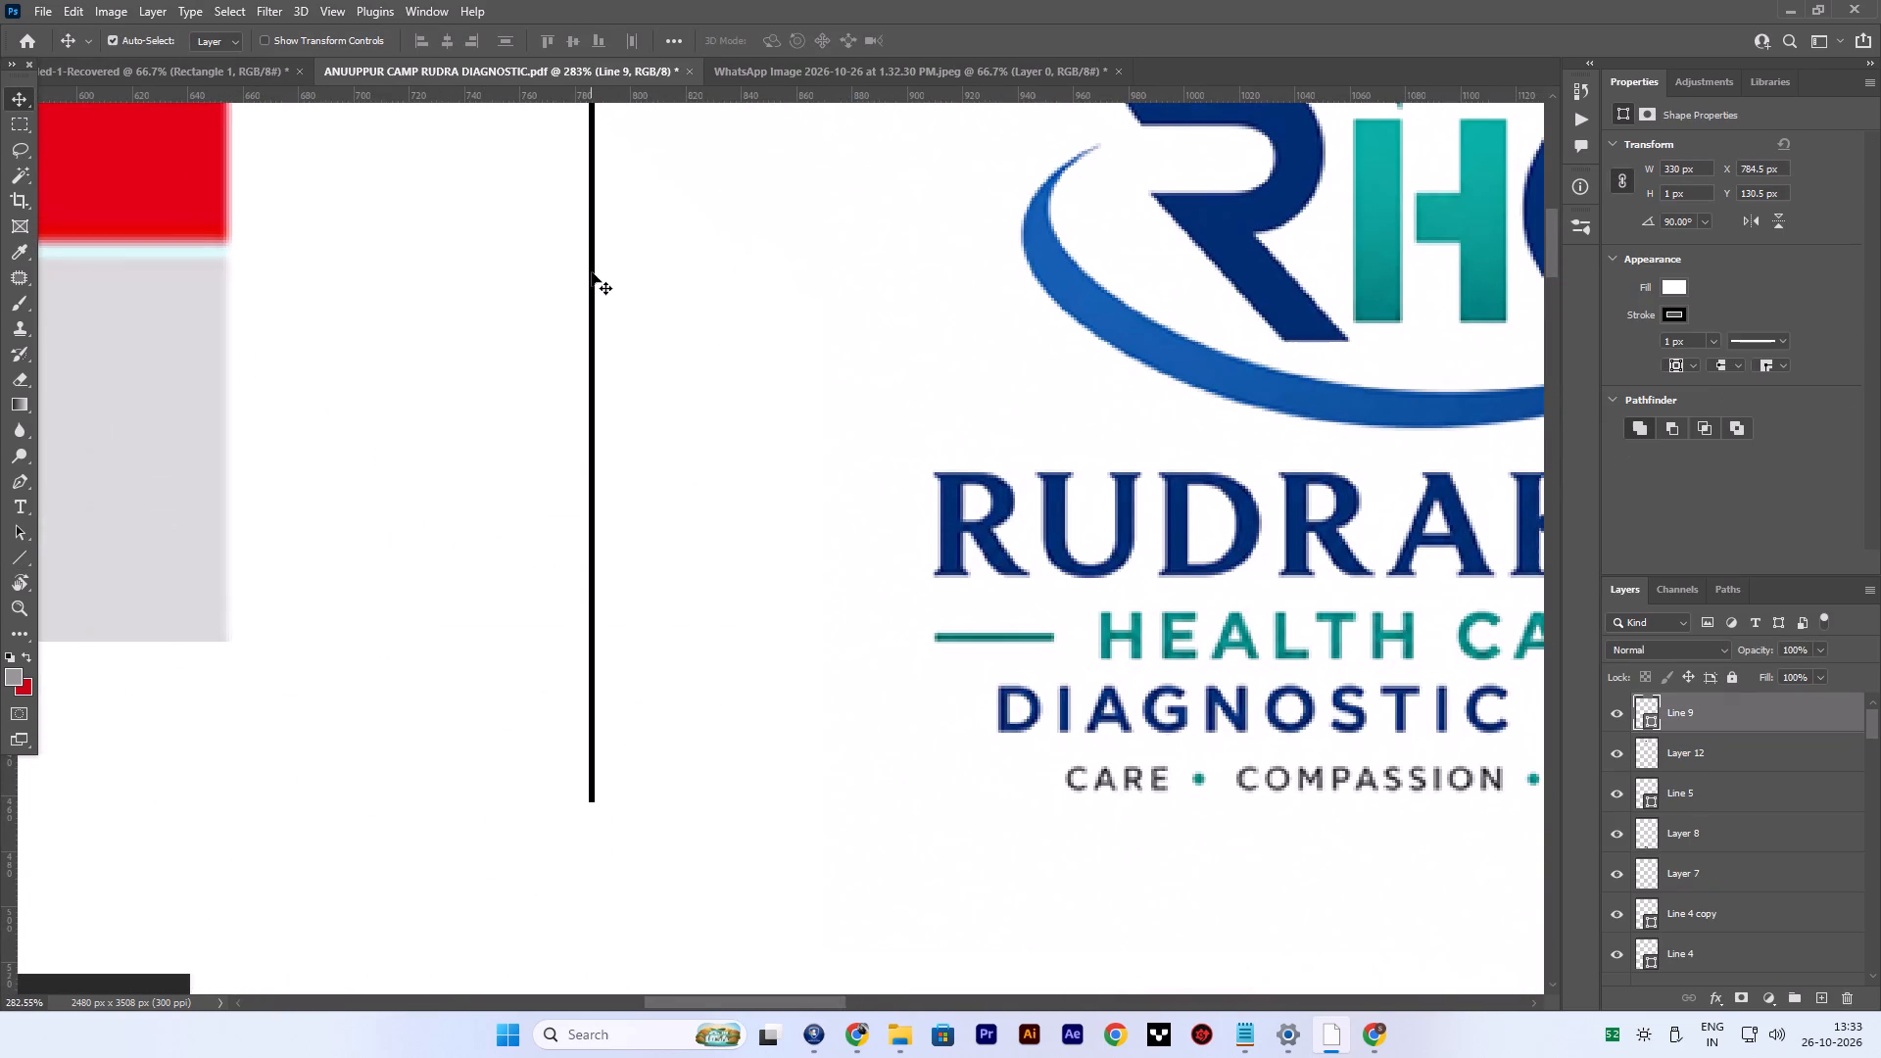
left_click(1712, 344)
left_click(1721, 362)
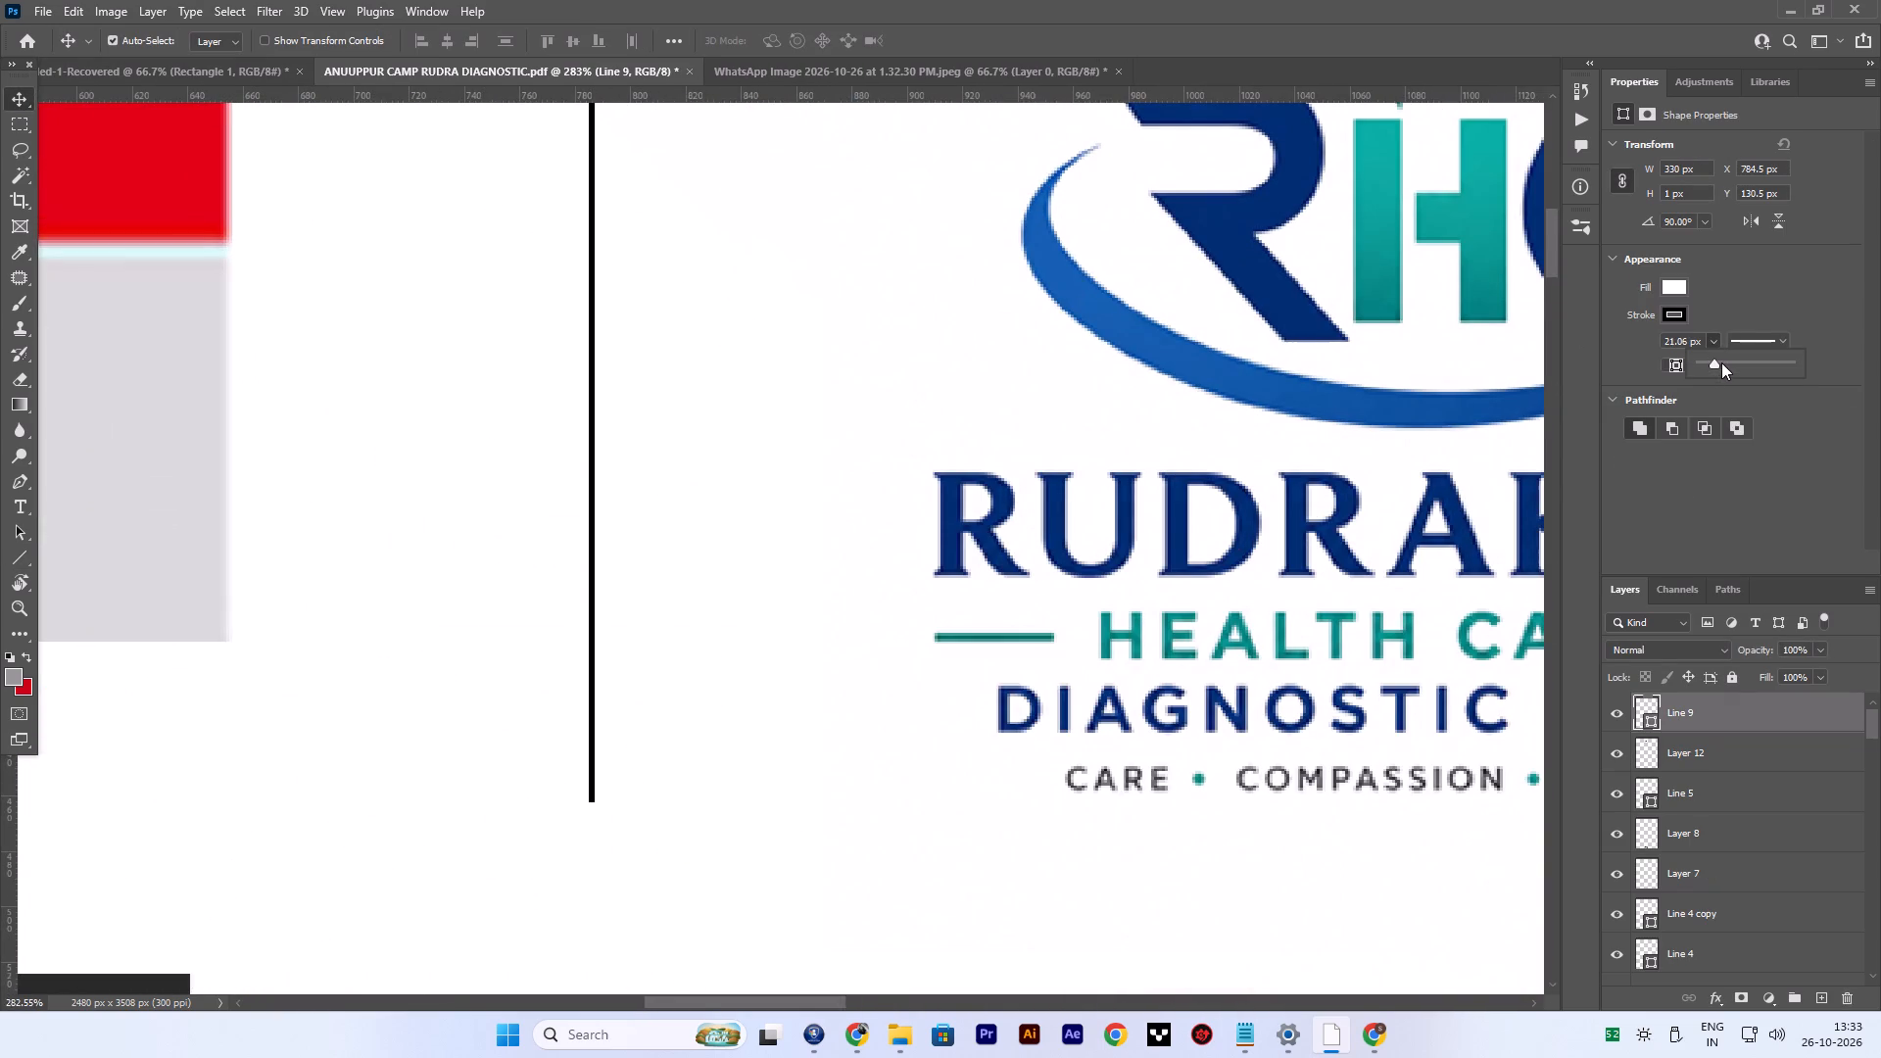
left_click(1723, 362)
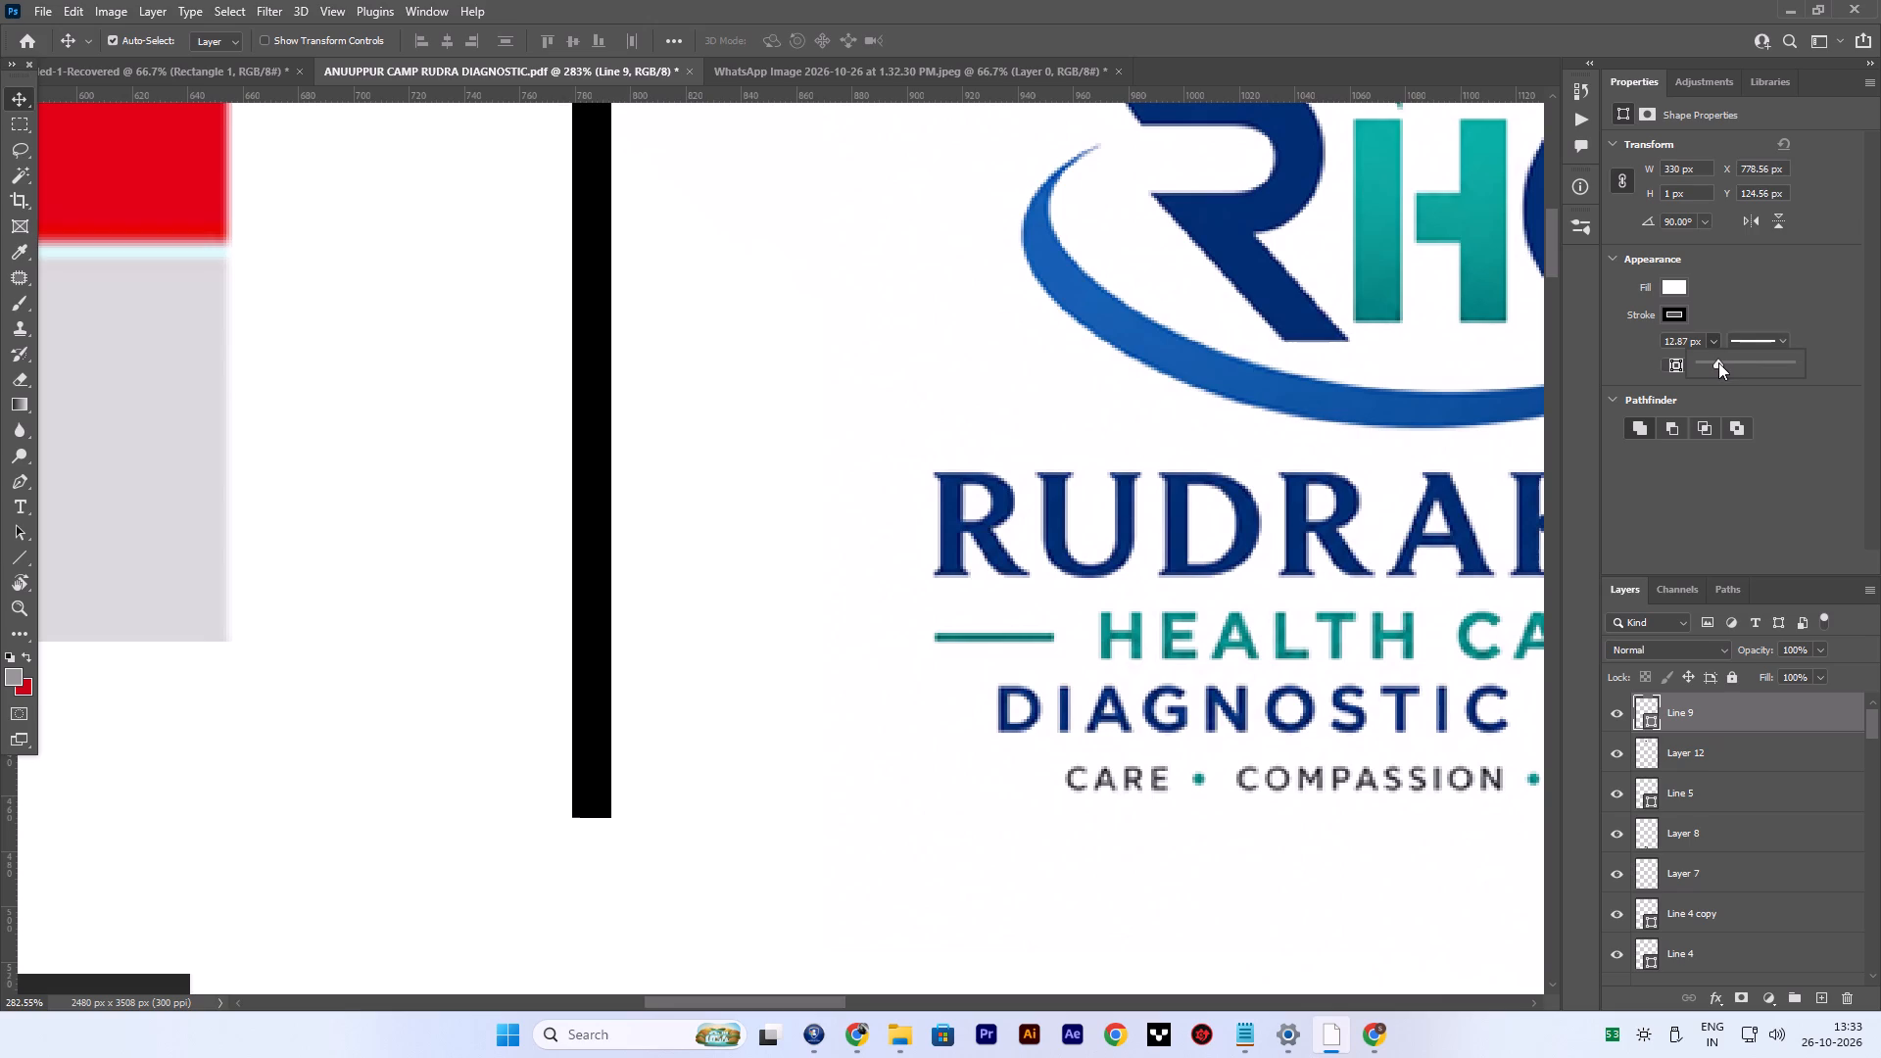
scroll(997, 369, "down", 13, "alt")
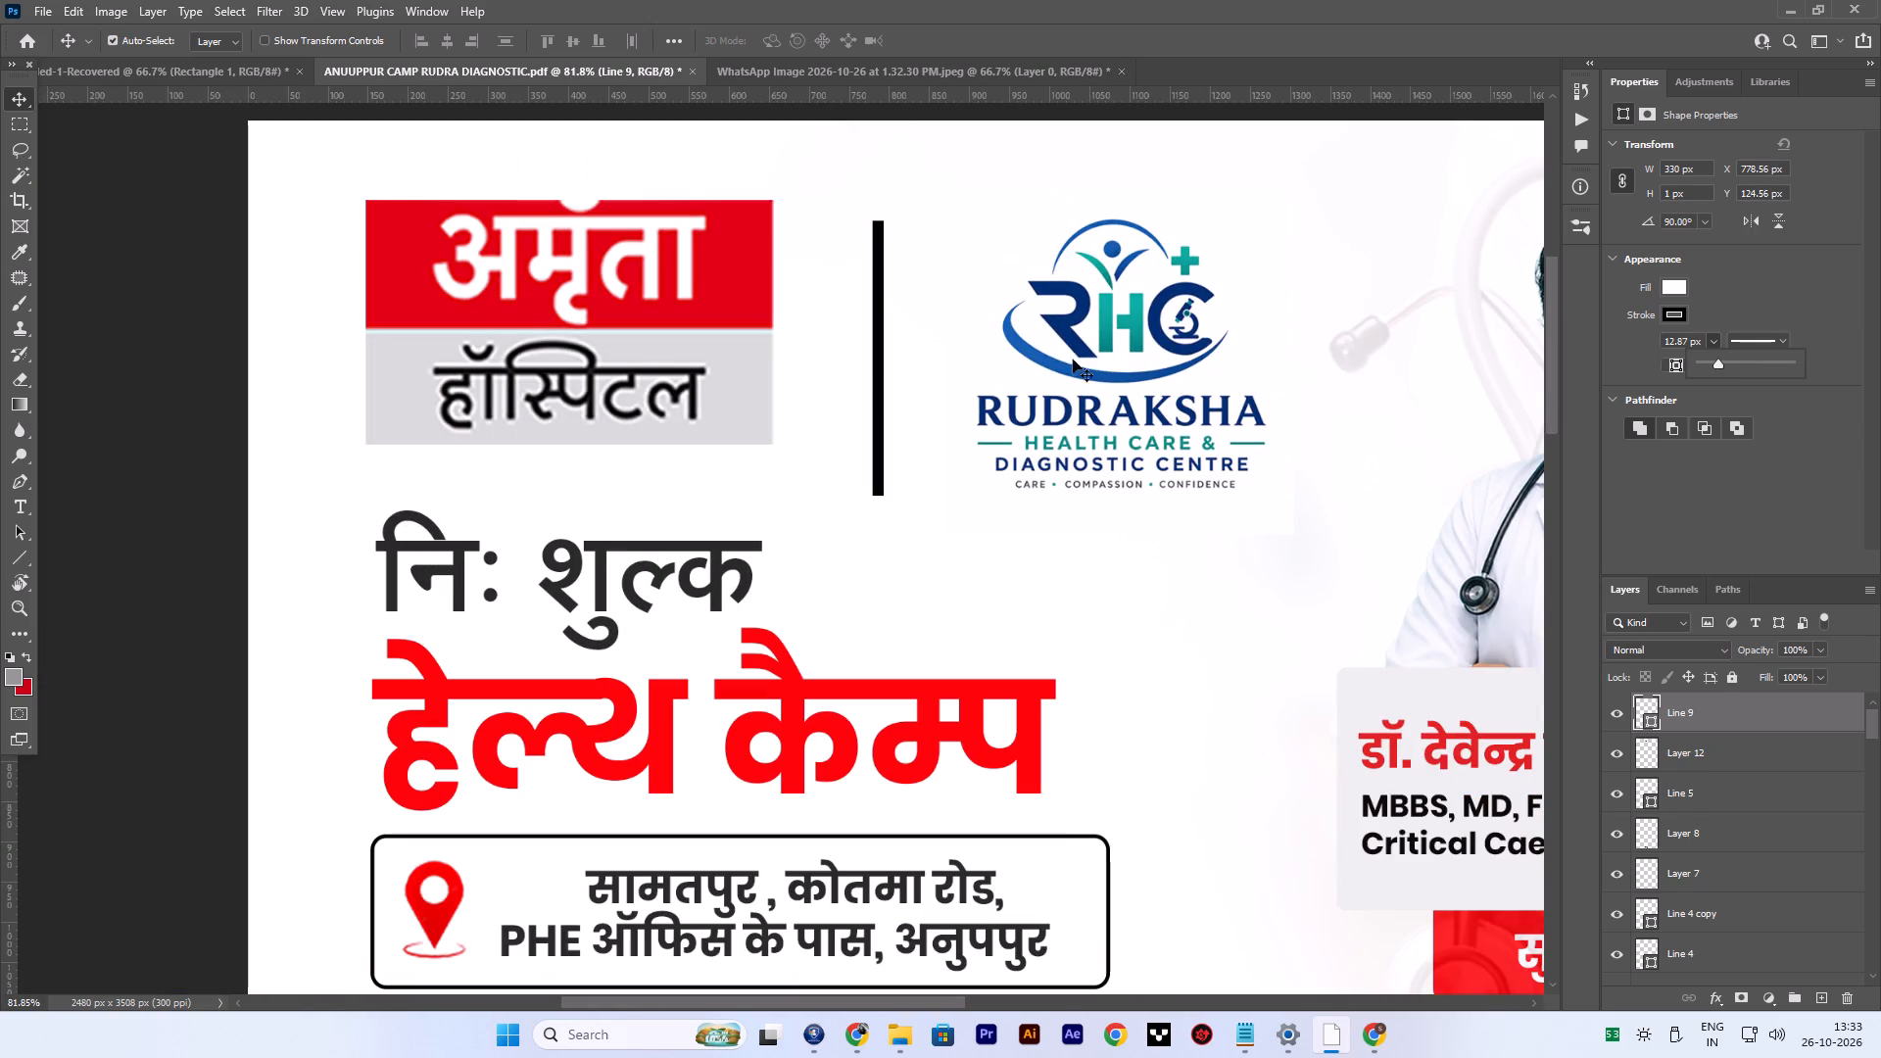
left_click(1716, 367)
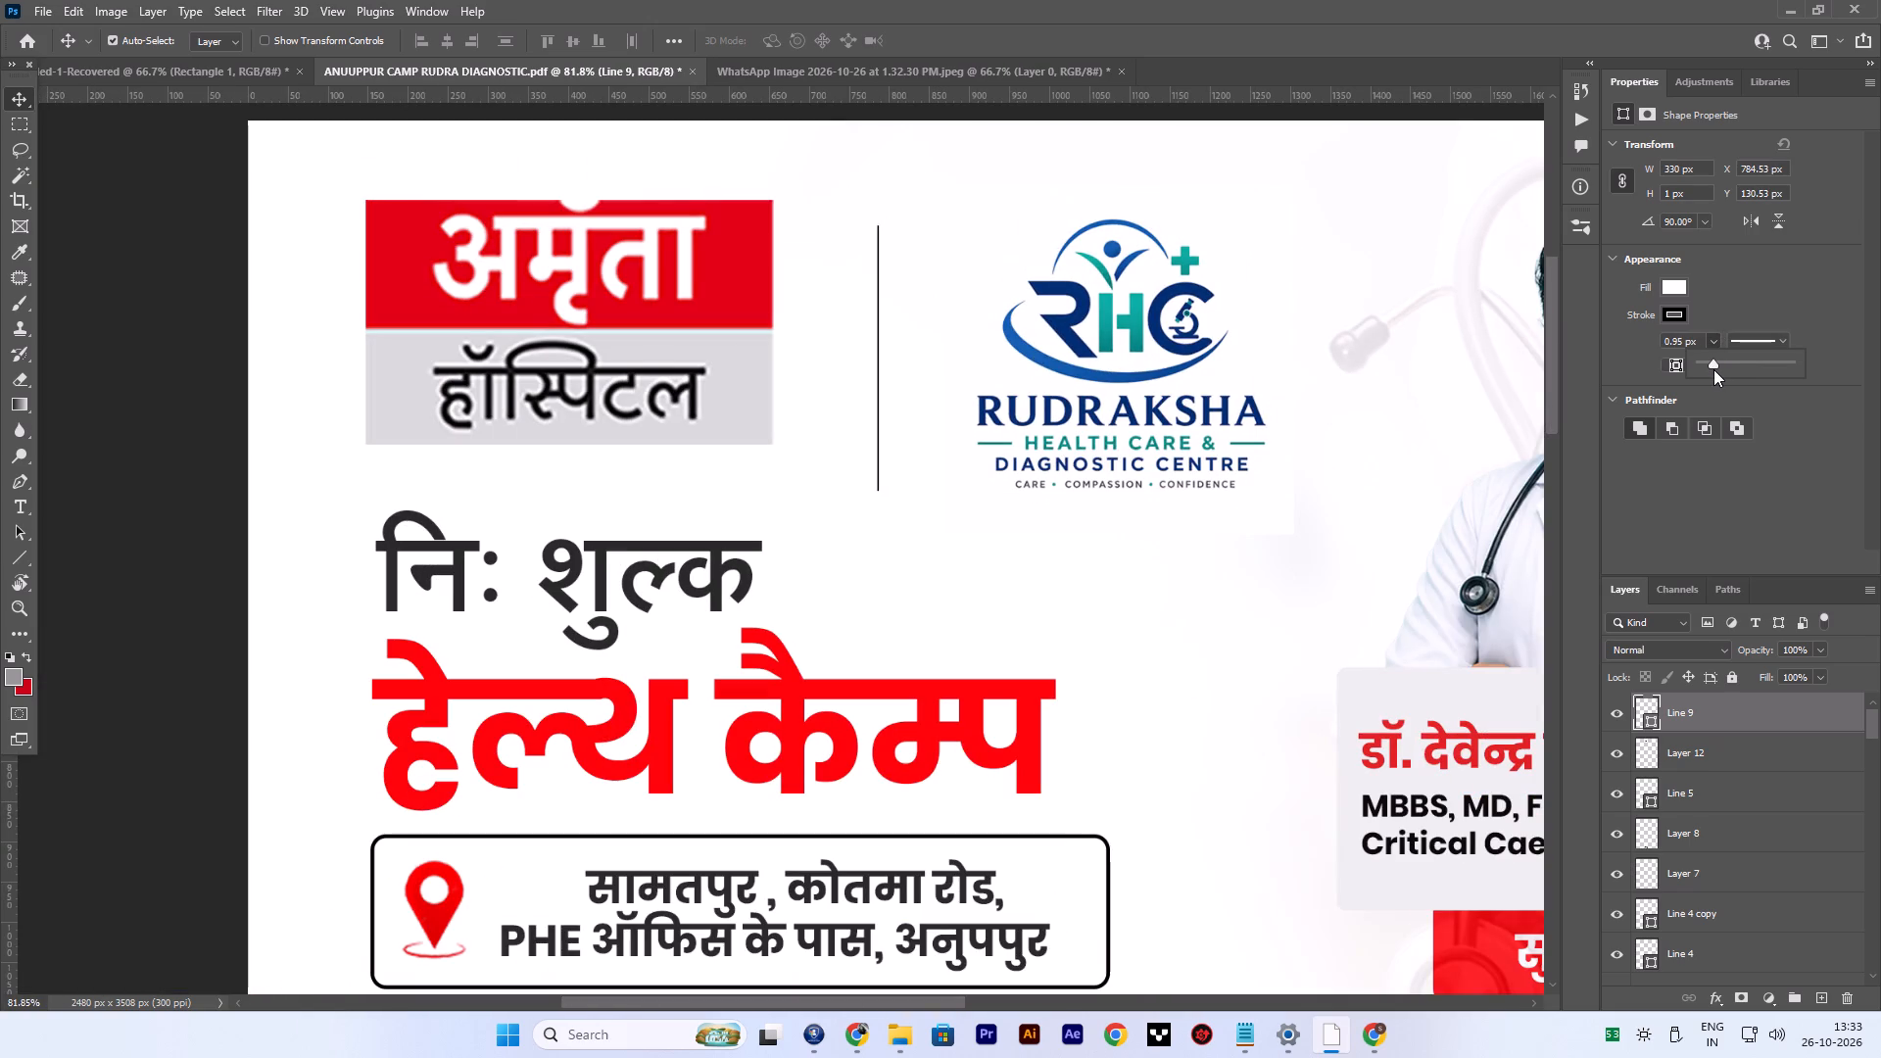
left_click(1713, 365)
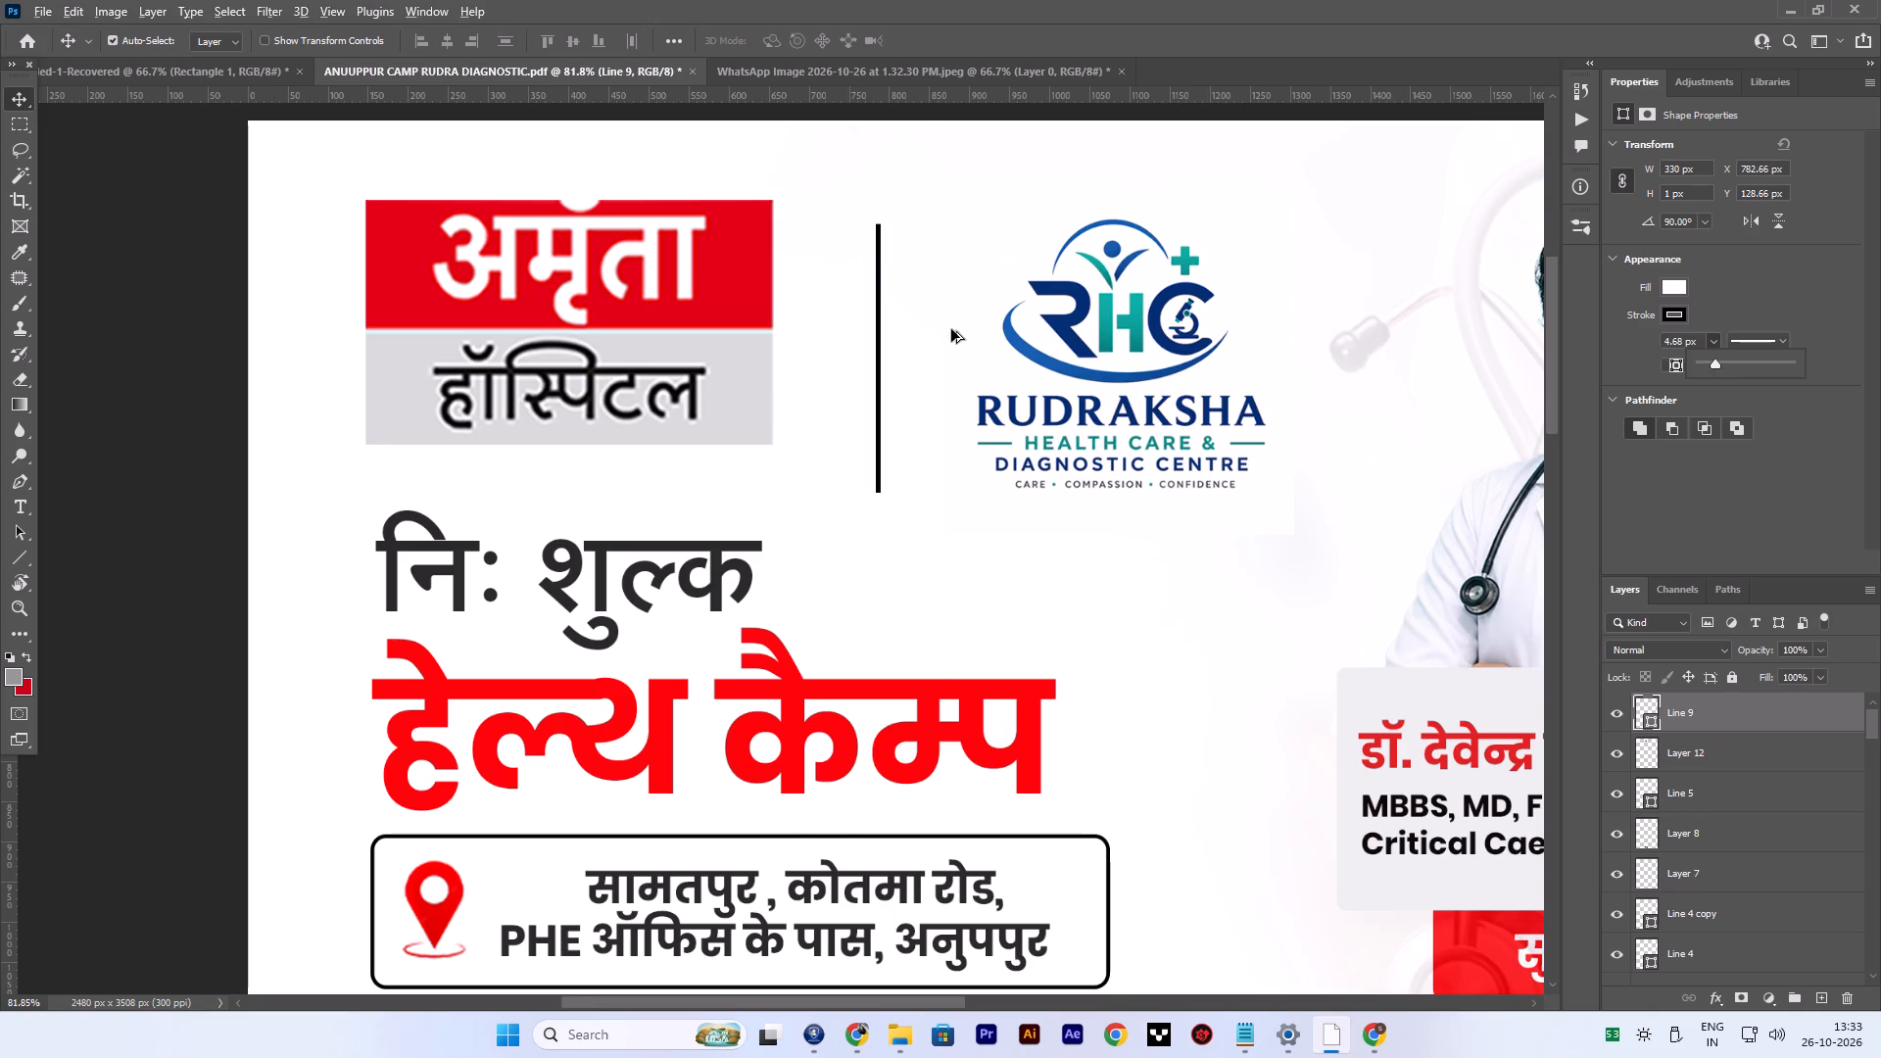
Move the divider line up about 29 px to sit level with the two logos.
scroll(951, 329, "down", 4, "alt")
scroll(951, 329, "up", 5)
left_click_drag(901, 391, 901, 375)
scroll(1010, 402, "down", 8, "alt")
key("space")
left_click_drag(1235, 442, 1008, 367)
scroll(1002, 369, "down", 4, "alt")
scroll(1002, 369, "down", 2)
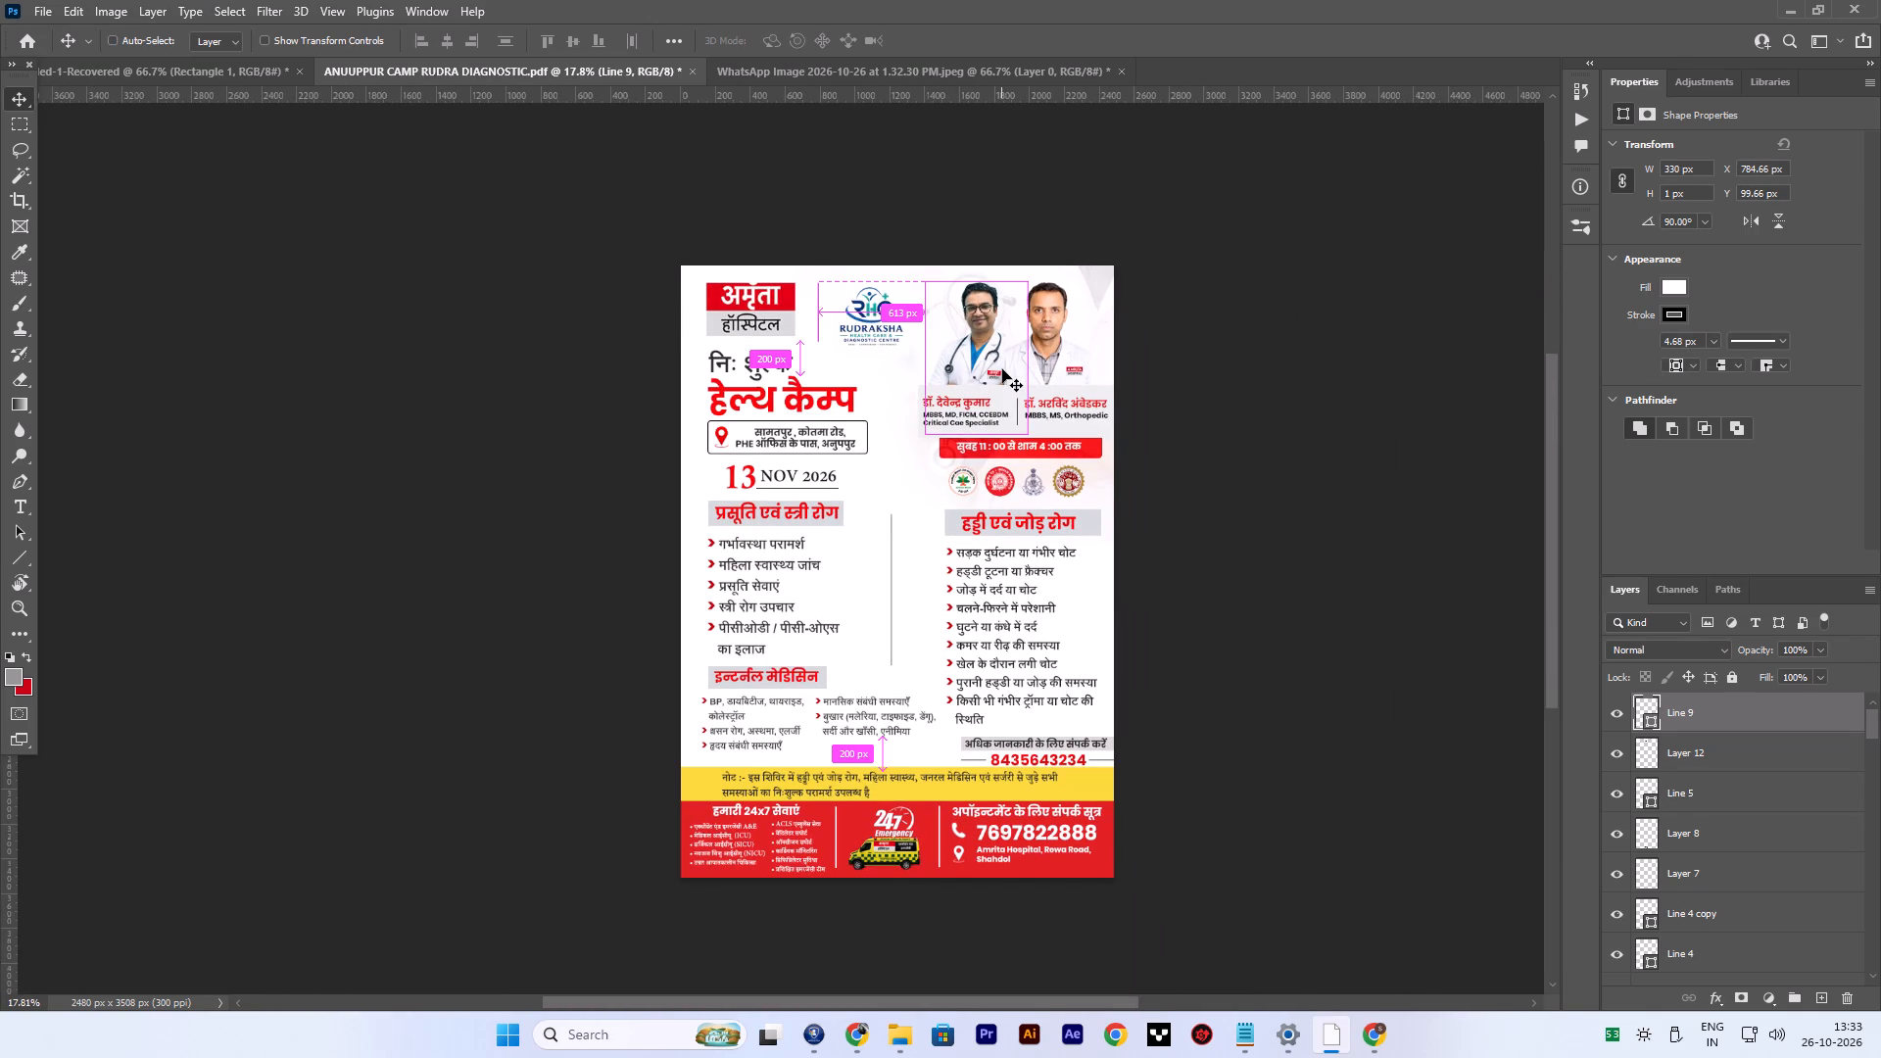
Export the pamphlet as a Great-quality 2480 x 3508 px JPG to Downloads, replacing the existing ANUUPPUR CAMP PAMPHLATE file.
key("ctrl+alt+shift+w")
left_click(1405, 198)
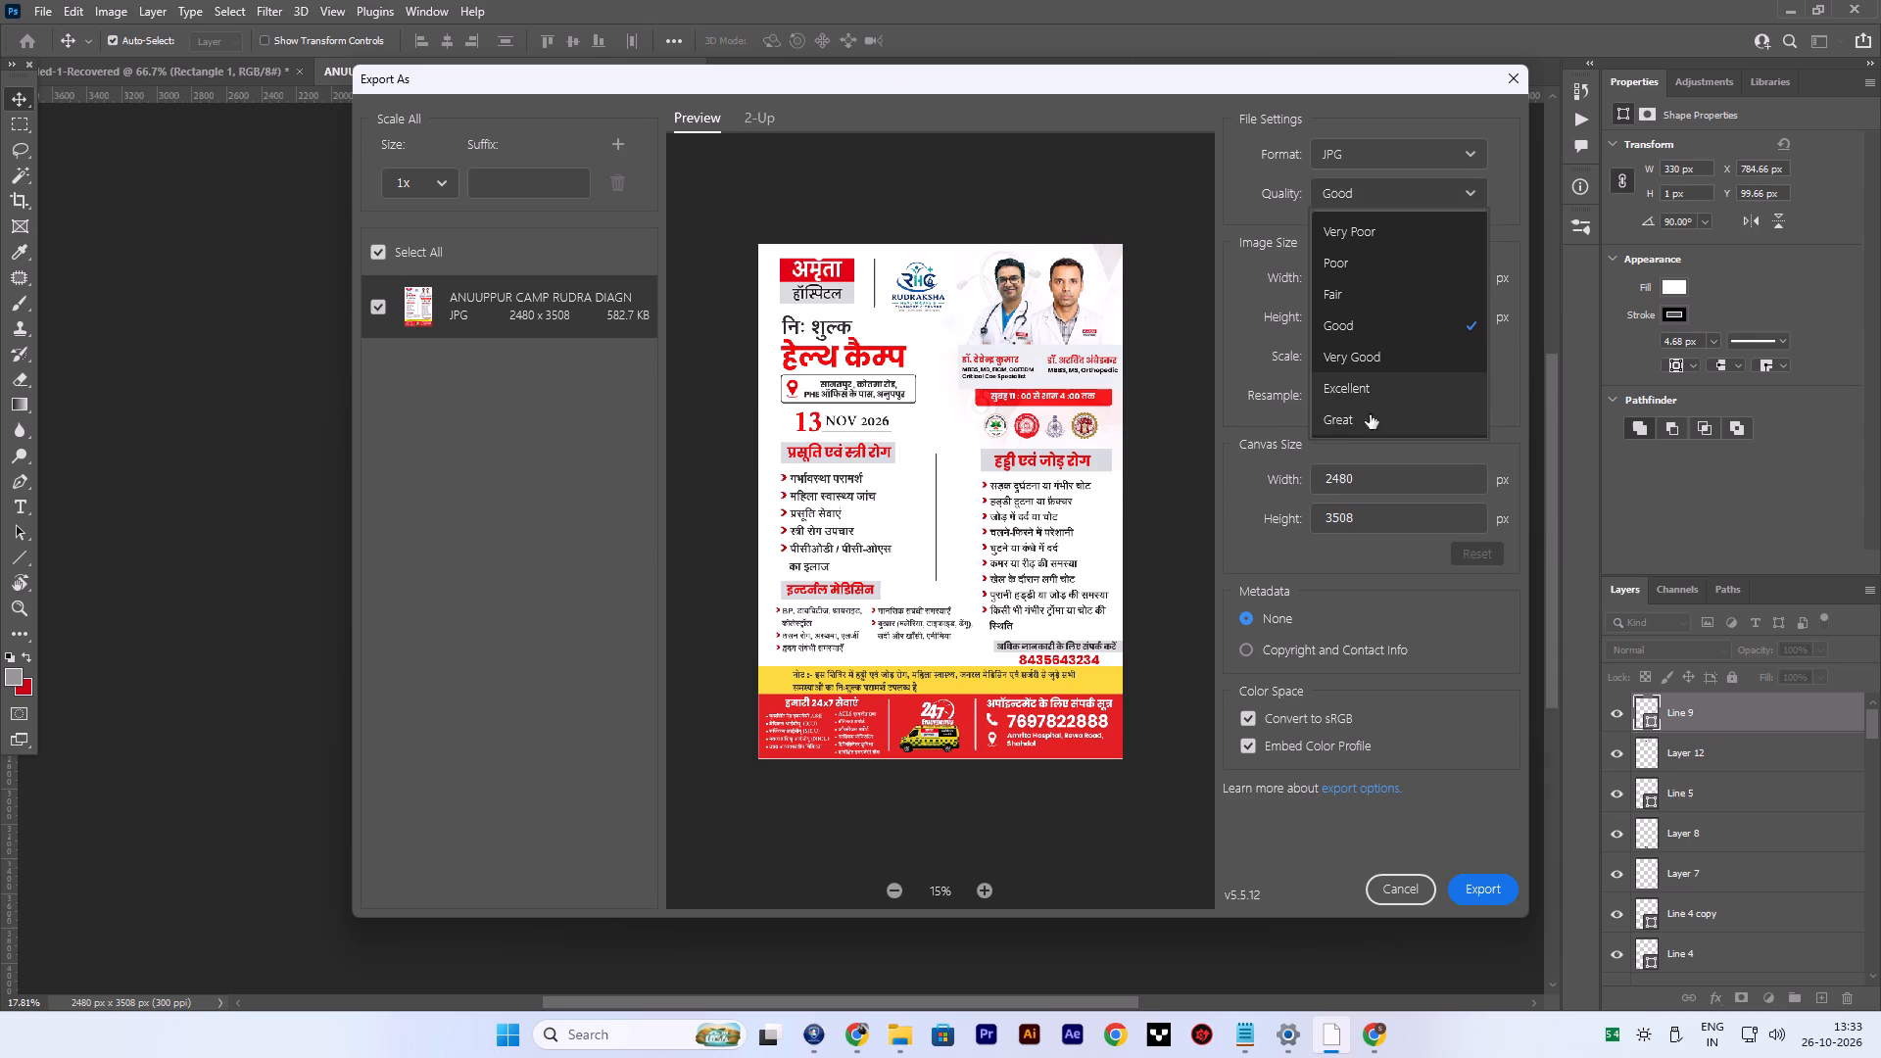
left_click(1360, 419)
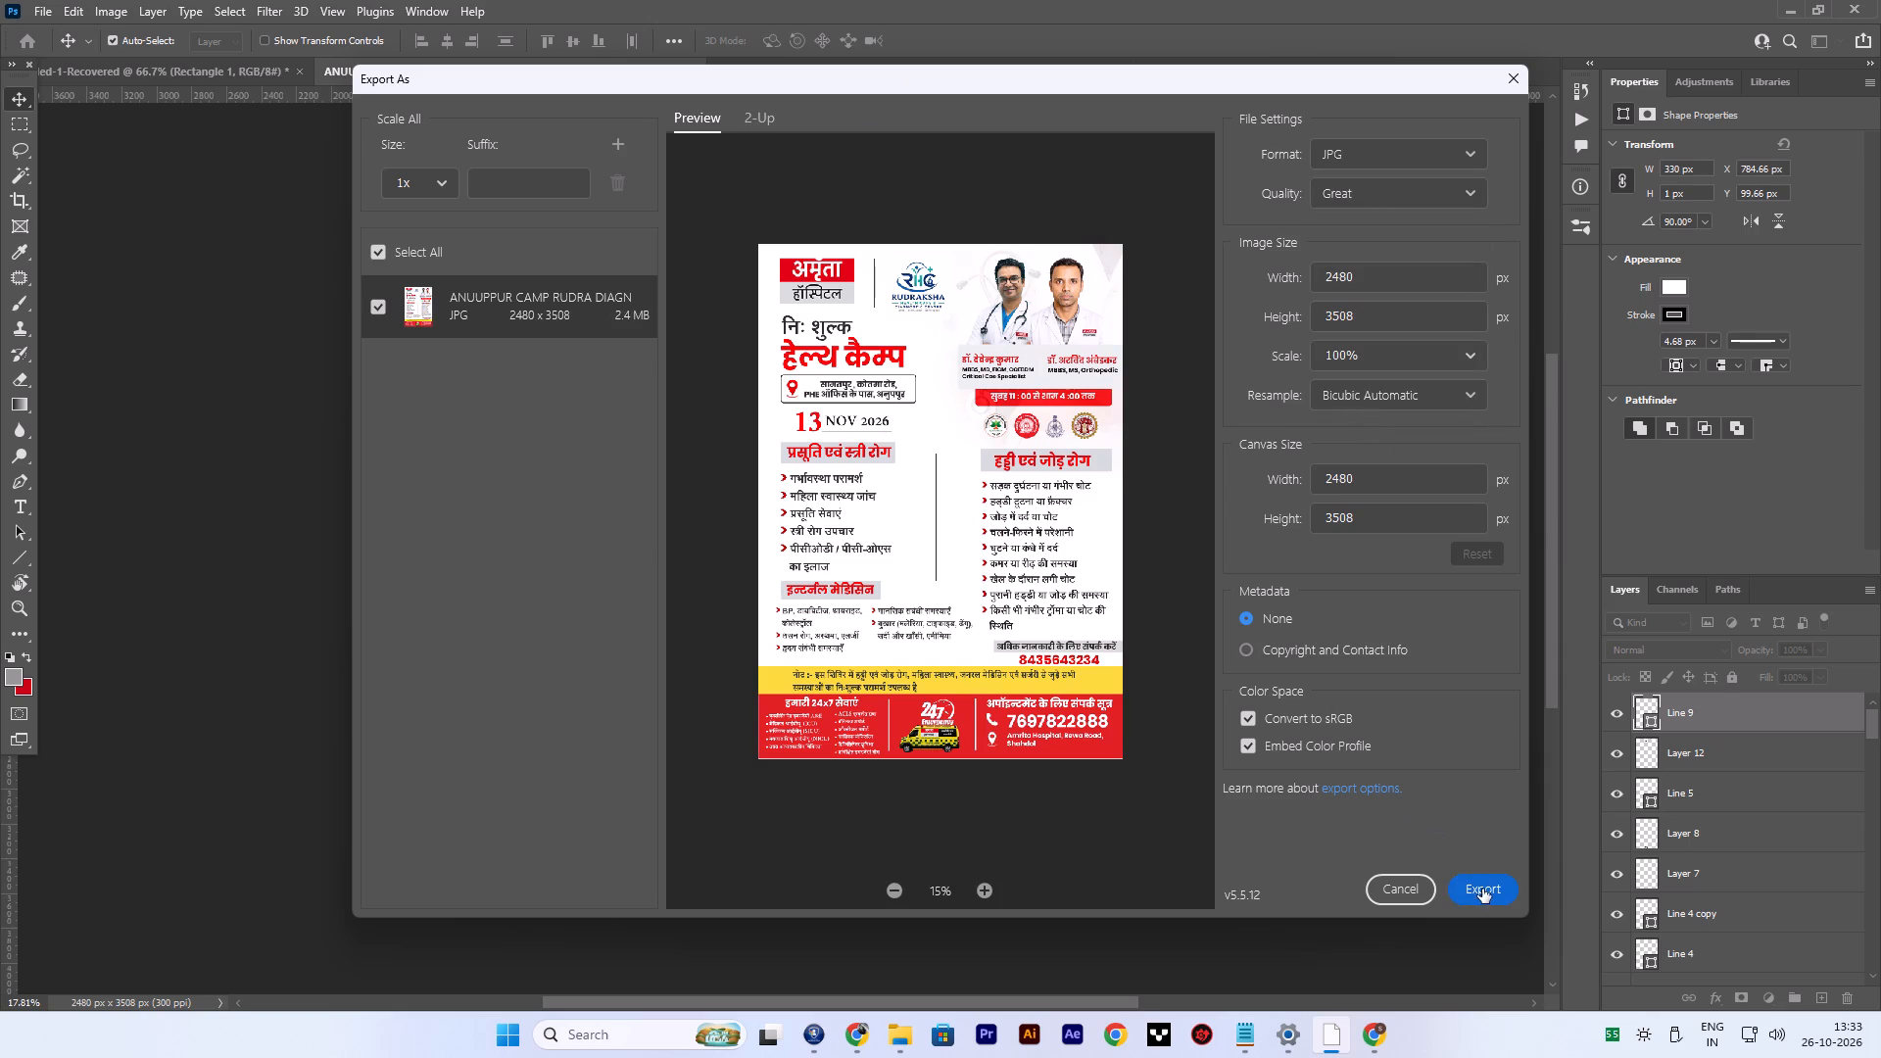
left_click(1482, 889)
left_click(564, 295)
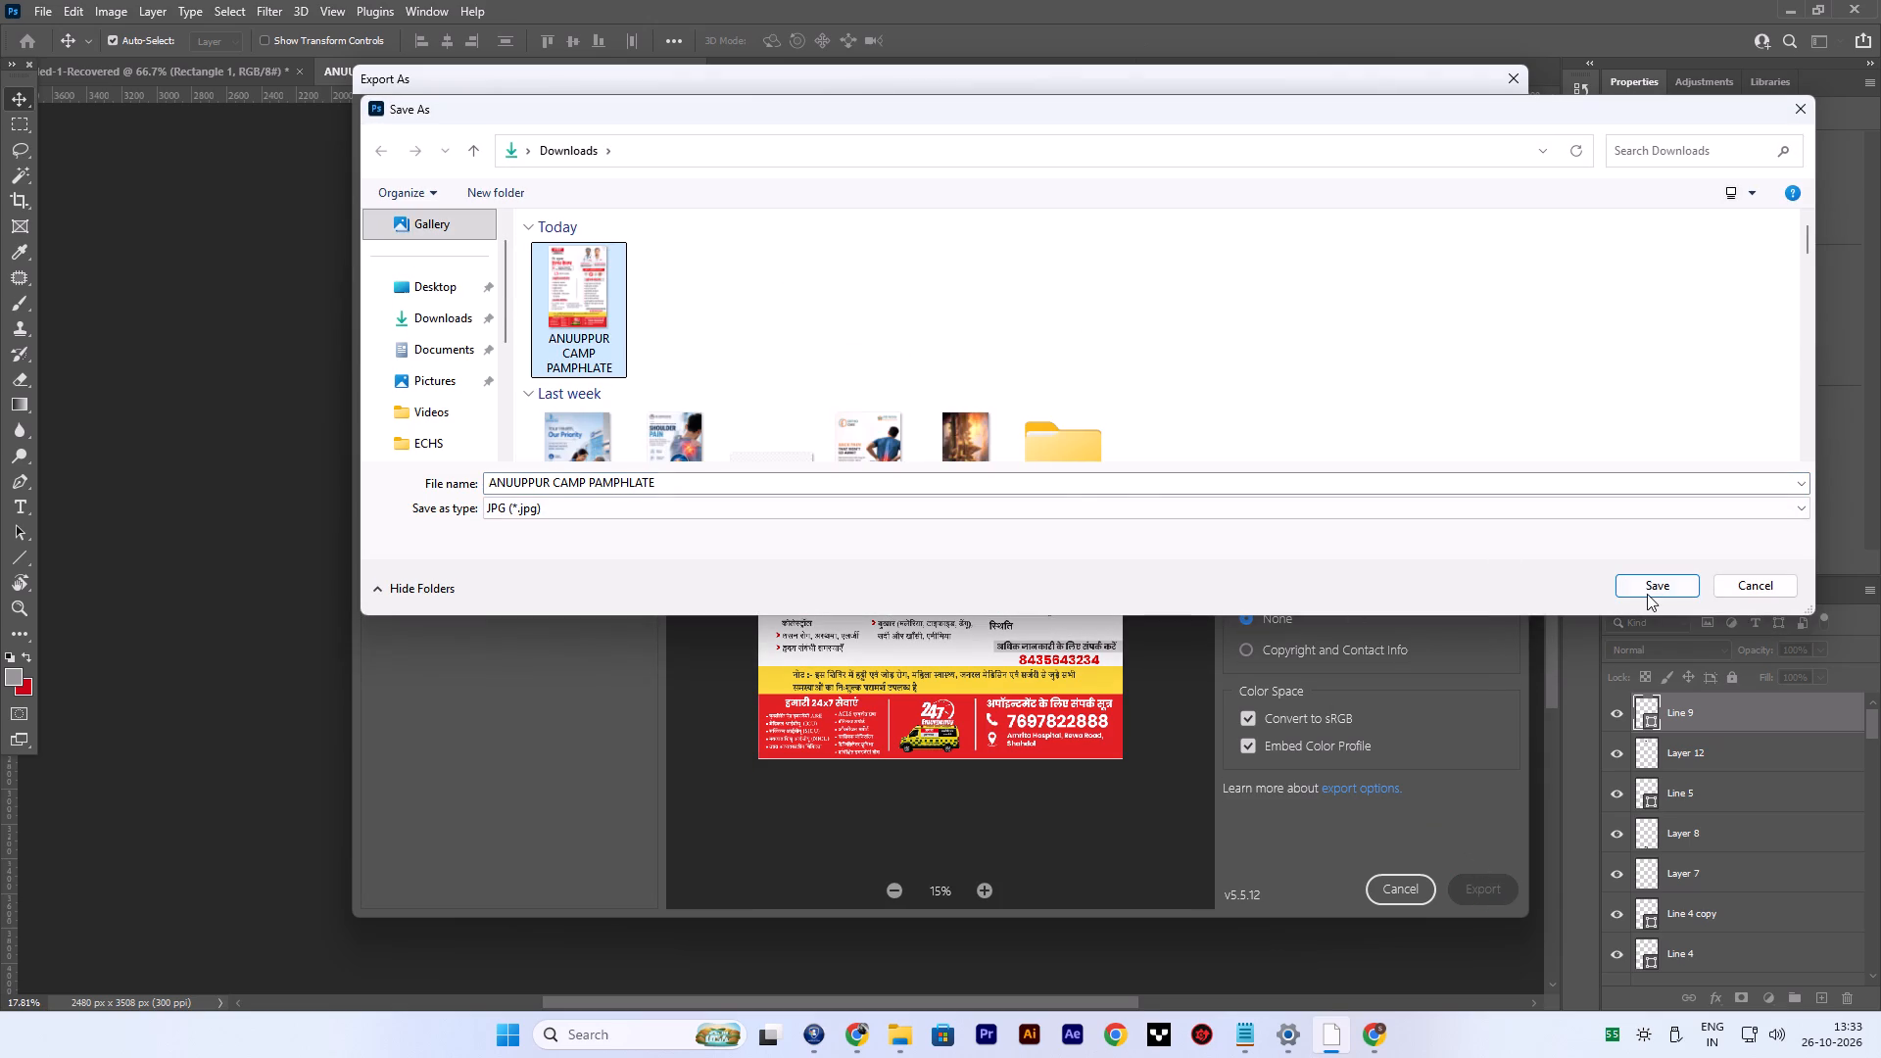
left_click(1647, 594)
left_click(1005, 514)
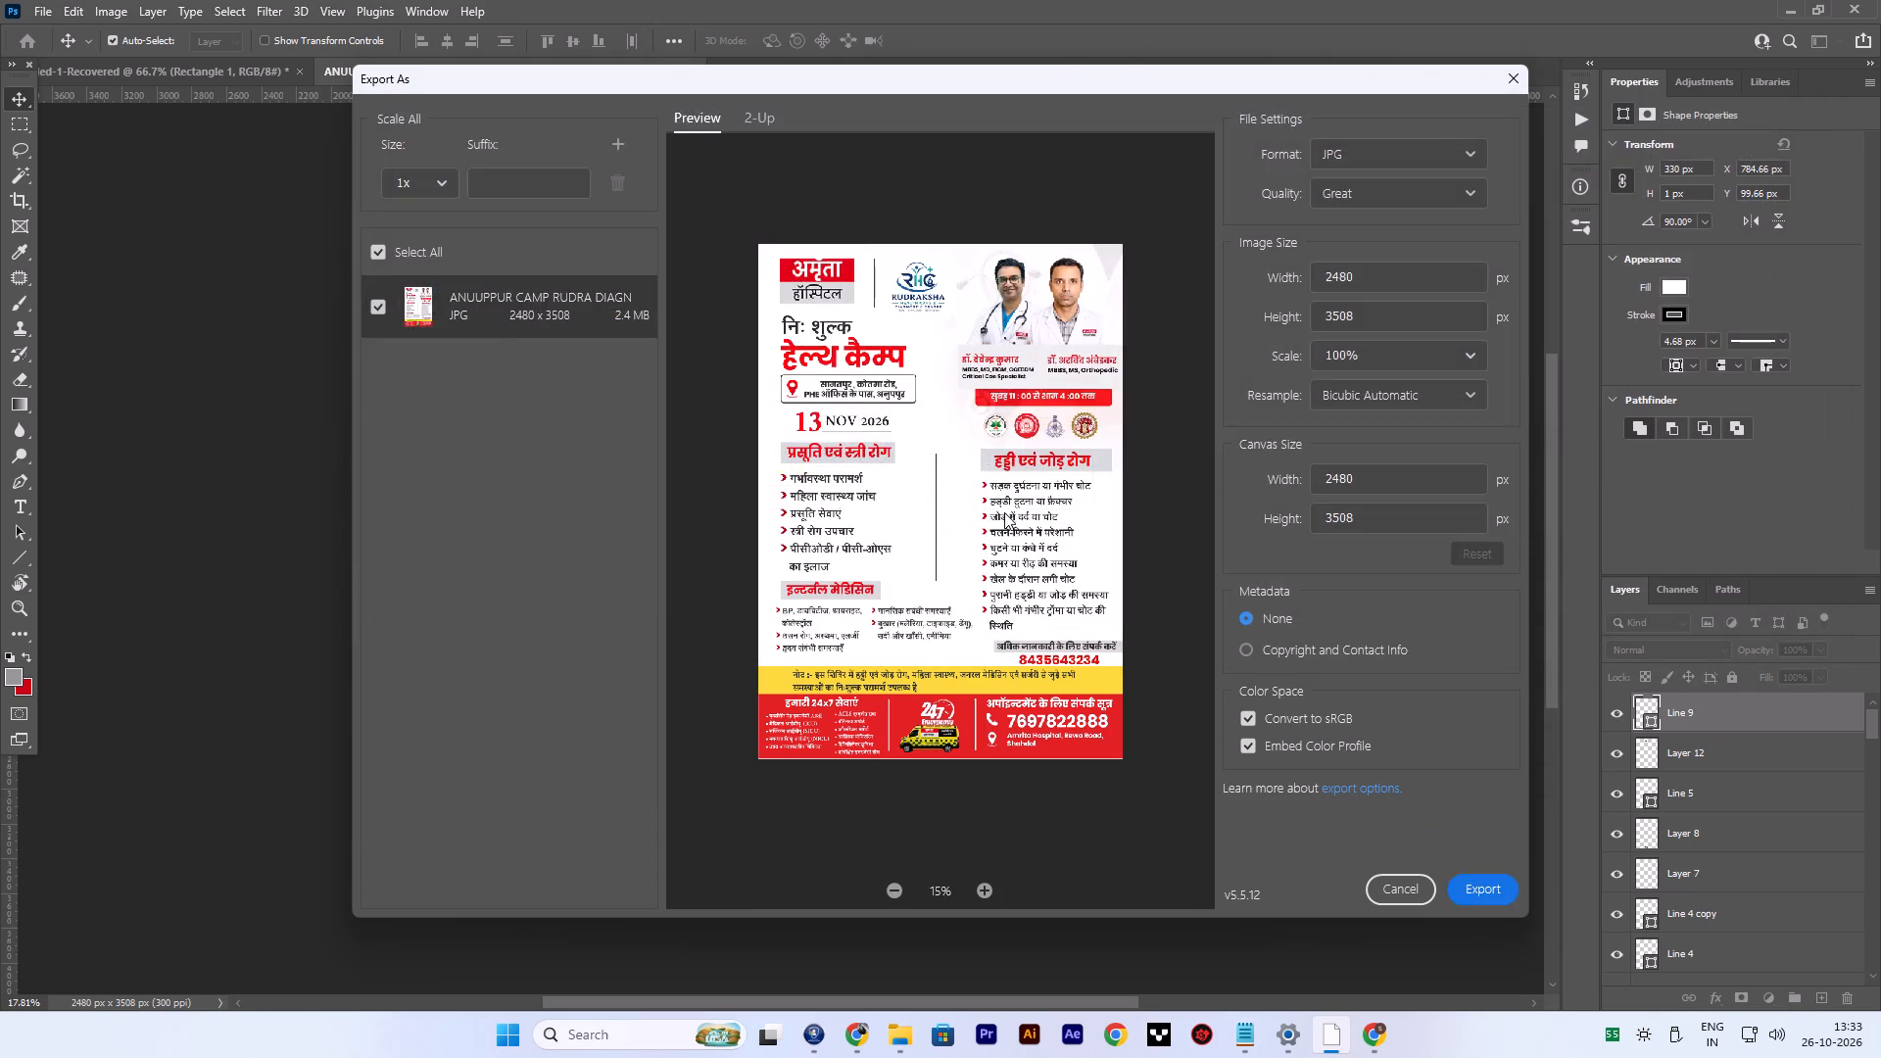
Save the ANUUPPUR CAMP RUDRA DIAGNOSTIC PDF document.
key("ctrl+s")
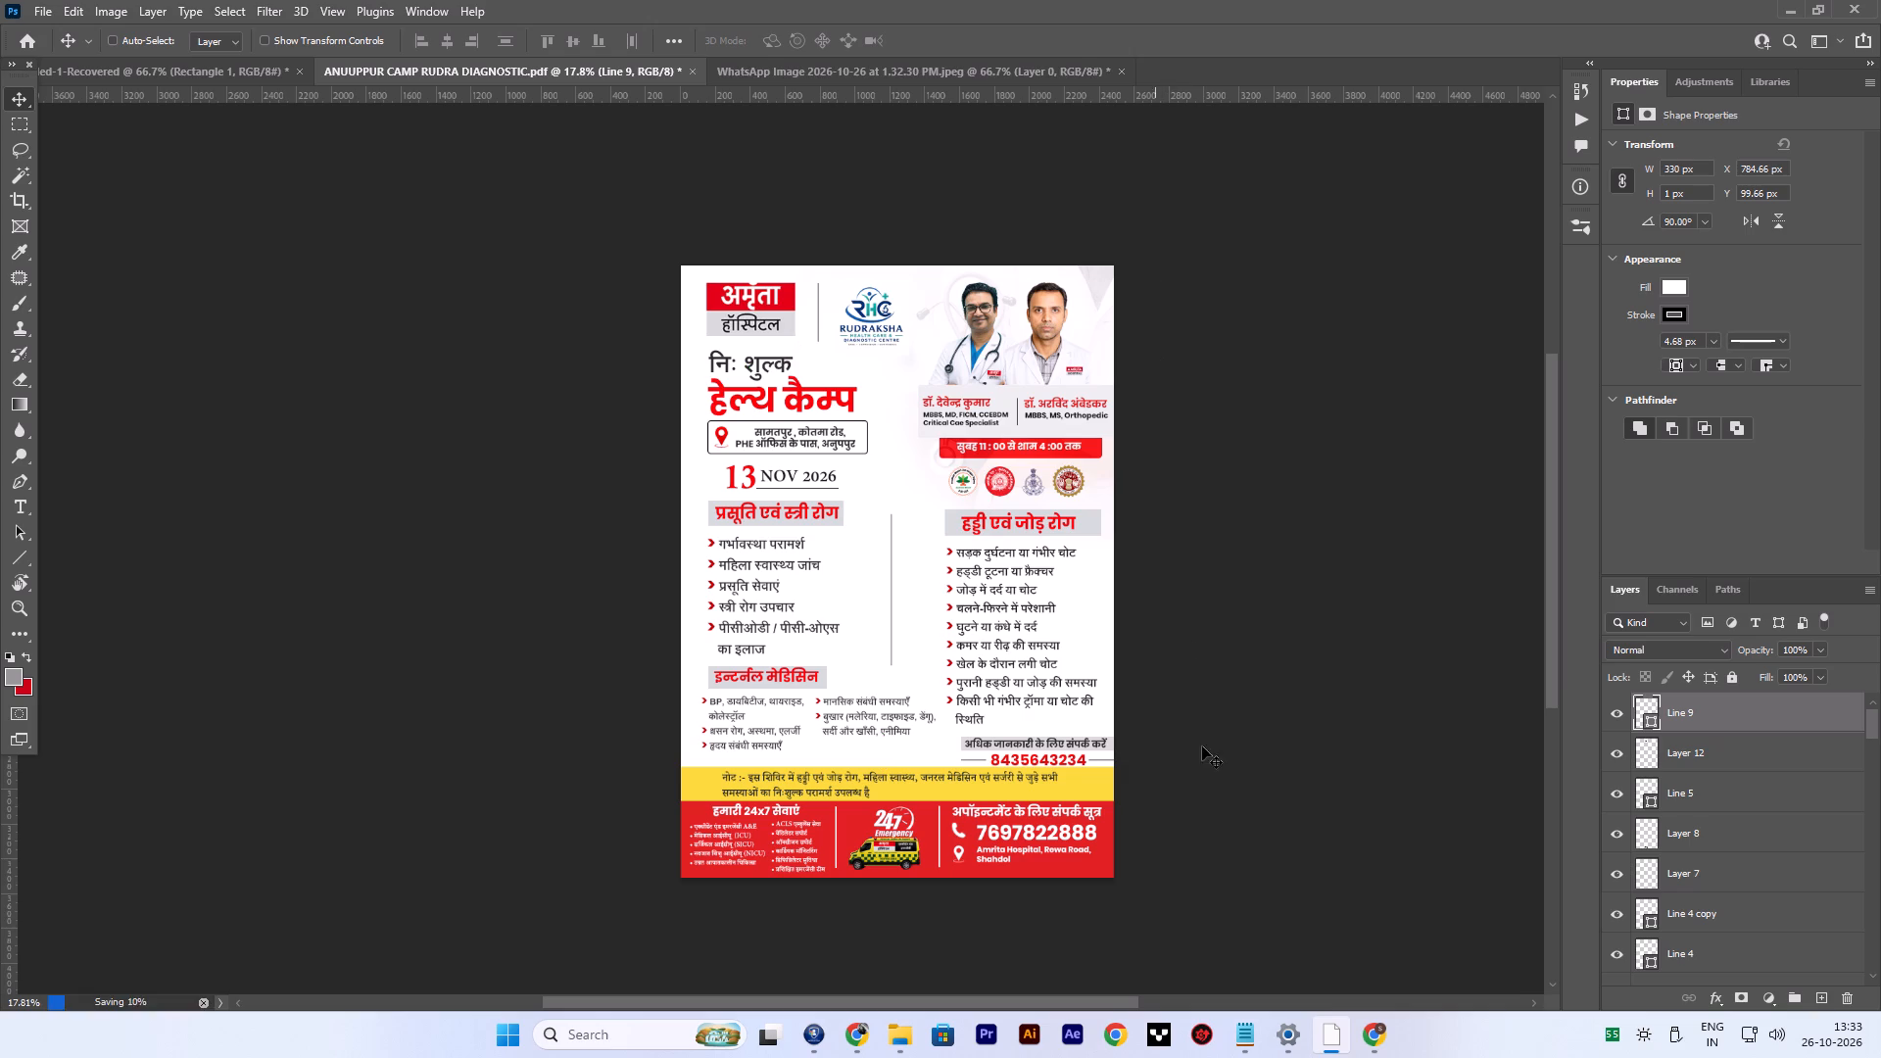